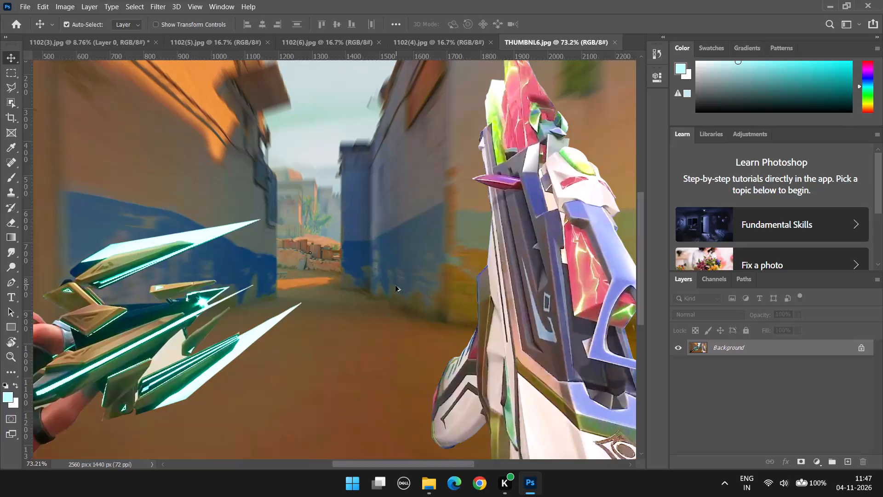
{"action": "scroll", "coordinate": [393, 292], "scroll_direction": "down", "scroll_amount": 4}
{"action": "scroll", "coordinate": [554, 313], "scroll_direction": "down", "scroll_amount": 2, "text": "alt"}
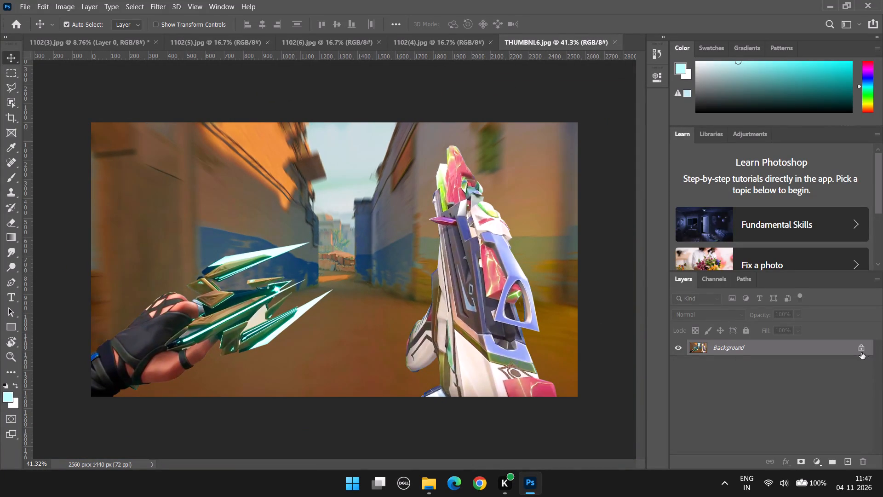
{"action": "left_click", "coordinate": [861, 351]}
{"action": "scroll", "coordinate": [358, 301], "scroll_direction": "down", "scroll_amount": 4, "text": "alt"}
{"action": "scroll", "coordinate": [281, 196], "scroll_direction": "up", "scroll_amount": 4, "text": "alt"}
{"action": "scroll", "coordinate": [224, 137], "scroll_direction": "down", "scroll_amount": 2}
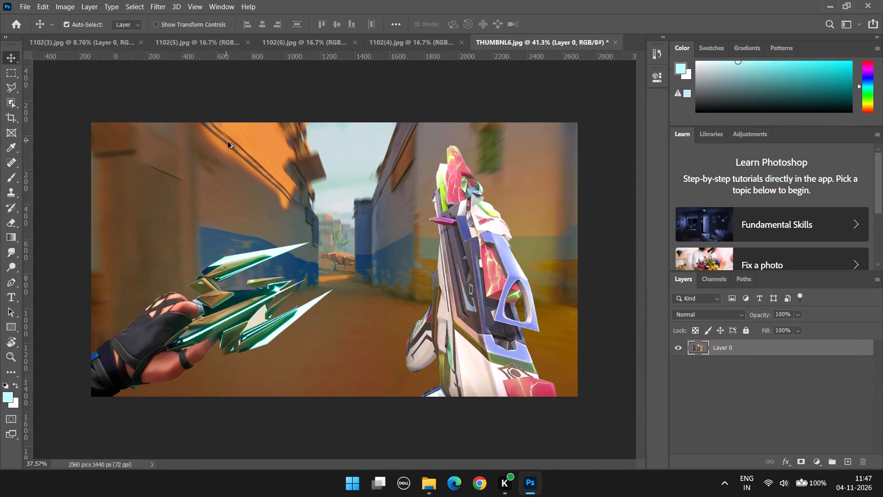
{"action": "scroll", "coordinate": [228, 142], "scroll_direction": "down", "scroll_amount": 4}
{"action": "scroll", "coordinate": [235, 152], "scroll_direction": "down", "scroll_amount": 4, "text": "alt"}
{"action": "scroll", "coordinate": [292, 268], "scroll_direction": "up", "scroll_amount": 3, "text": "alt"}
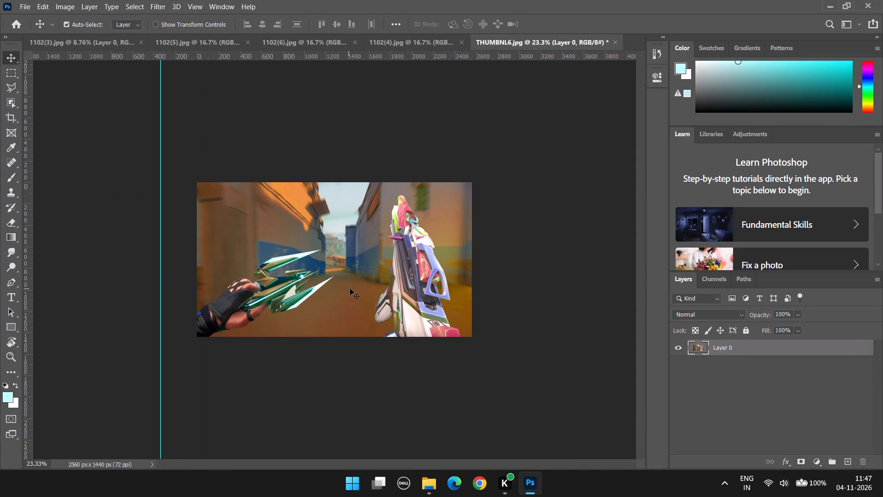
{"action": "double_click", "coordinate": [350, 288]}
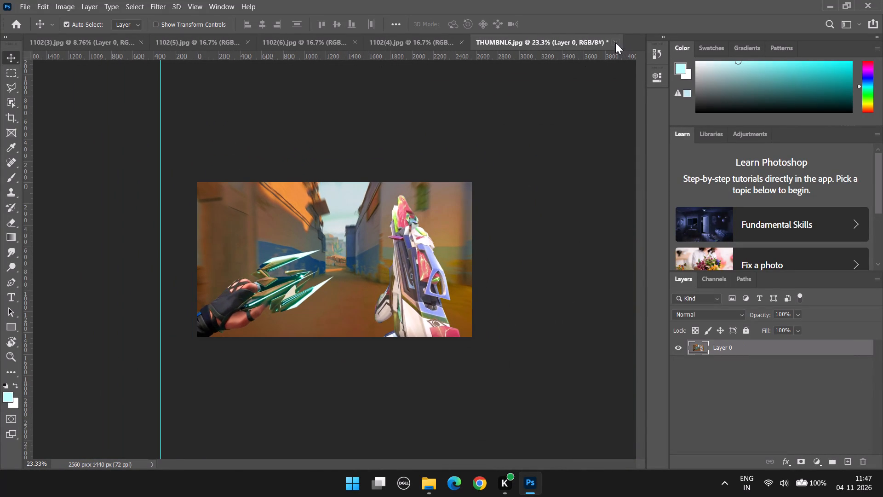
Close THUMBNL6.jpg without saving its changes.
{"action": "left_click", "coordinate": [615, 42]}
{"action": "left_click", "coordinate": [468, 188]}
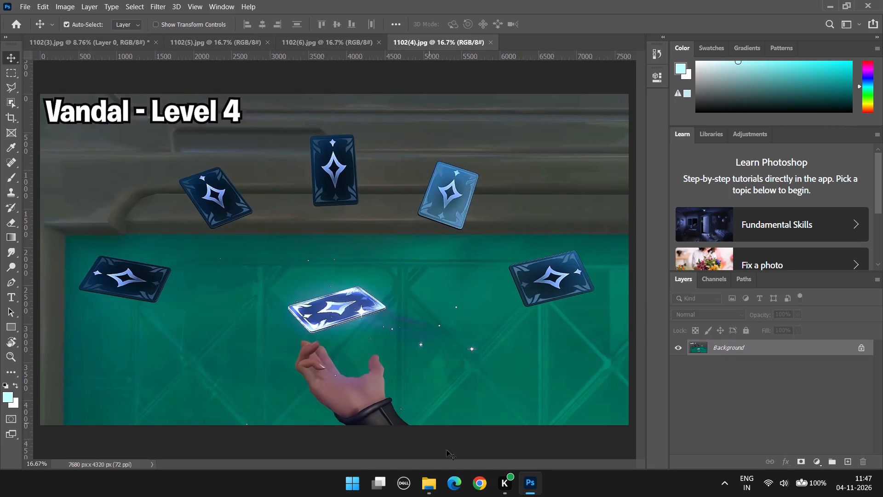
Switch to File Explorer, find THUMBNL3 in New folder on New Volume (D:), and open it in Photoshop.
{"action": "left_click", "coordinate": [430, 488]}
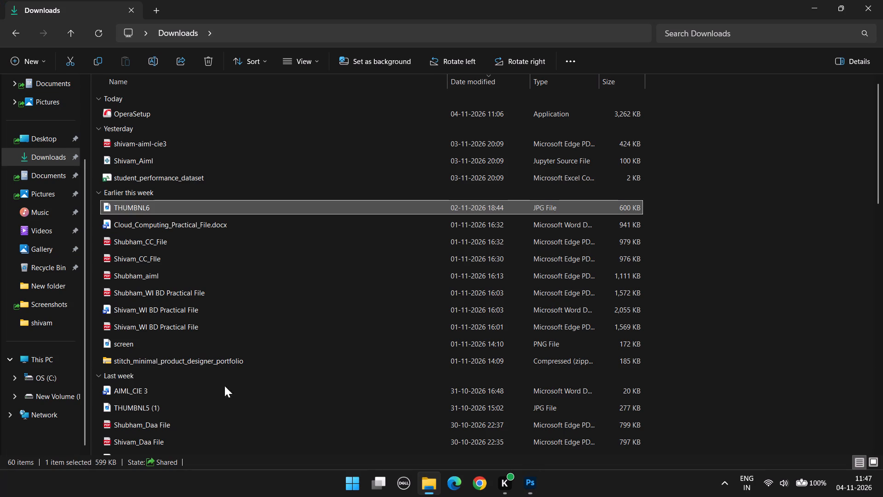
{"action": "scroll", "coordinate": [184, 303], "scroll_direction": "down", "scroll_amount": 8}
{"action": "left_click", "coordinate": [57, 388]}
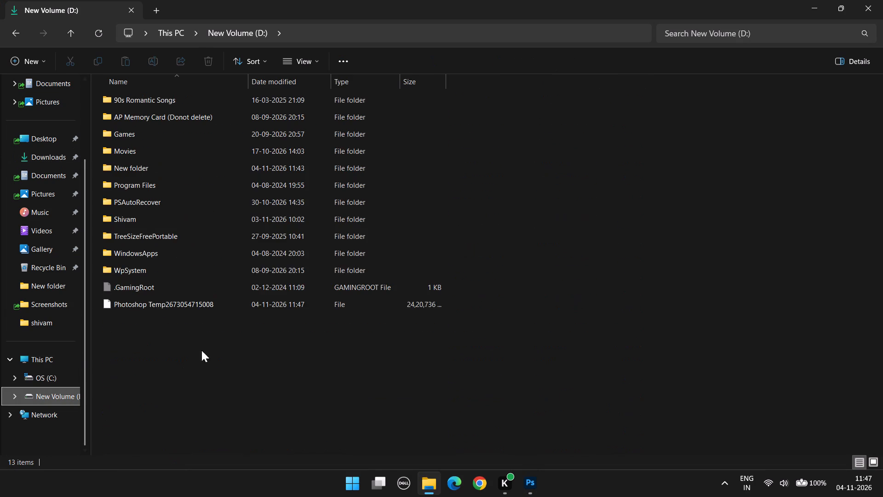
{"action": "double_click", "coordinate": [131, 206]}
{"action": "left_click", "coordinate": [22, 35]}
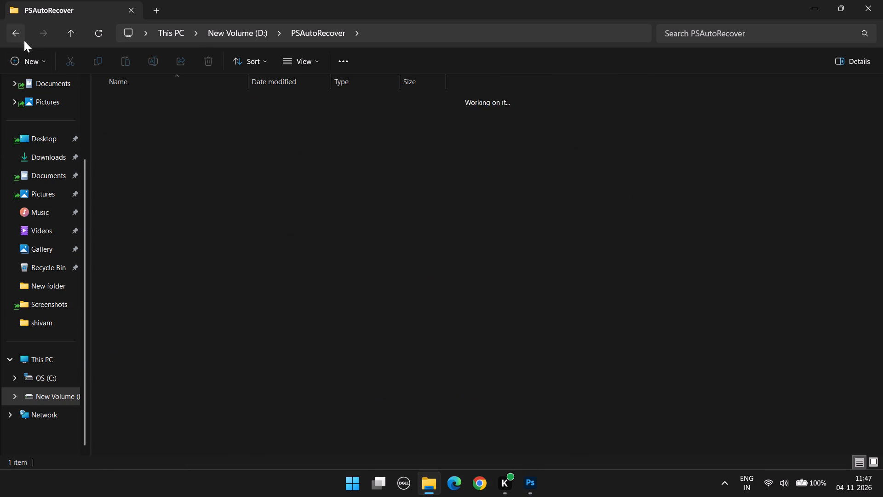
{"action": "double_click", "coordinate": [149, 162]}
{"action": "scroll", "coordinate": [166, 182], "scroll_direction": "down", "scroll_amount": 14}
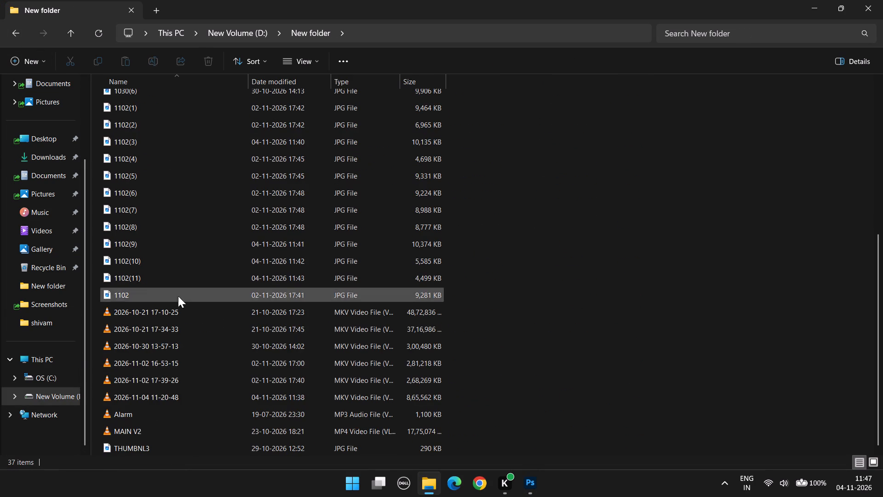
{"action": "right_click", "coordinate": [134, 432]}
{"action": "right_click", "coordinate": [117, 448]}
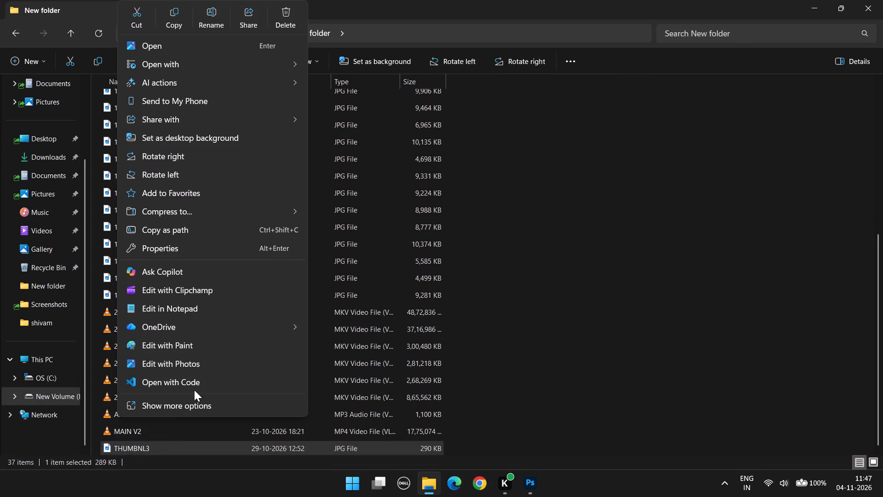
{"action": "double_click", "coordinate": [388, 66]}
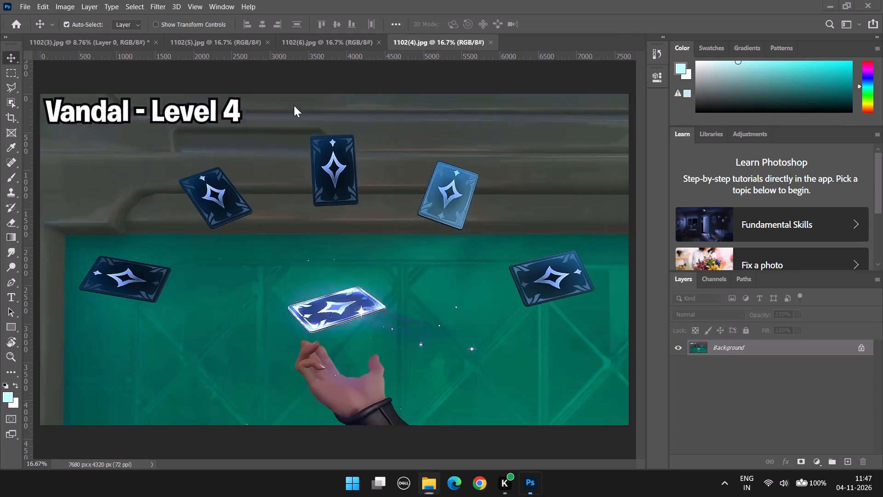
Unlock the Background of THUMBNL3.jpg so it becomes an editable layer.
{"action": "scroll", "coordinate": [420, 218], "scroll_direction": "down", "scroll_amount": 6, "text": "alt"}
{"action": "scroll", "coordinate": [296, 258], "scroll_direction": "up", "scroll_amount": 2, "text": "alt"}
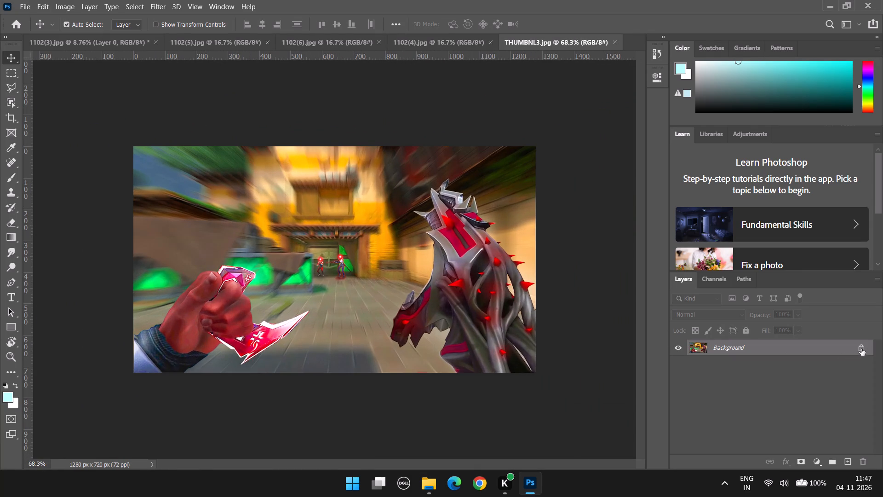
{"action": "left_click", "coordinate": [861, 349]}
Copy the map screenshot layer from 1102(3).jpg into THUMBNL3.jpg.
{"action": "scroll", "coordinate": [266, 311], "scroll_direction": "down", "scroll_amount": 13, "text": "alt"}
{"action": "scroll", "coordinate": [262, 306], "scroll_direction": "up", "scroll_amount": 11, "text": "alt"}
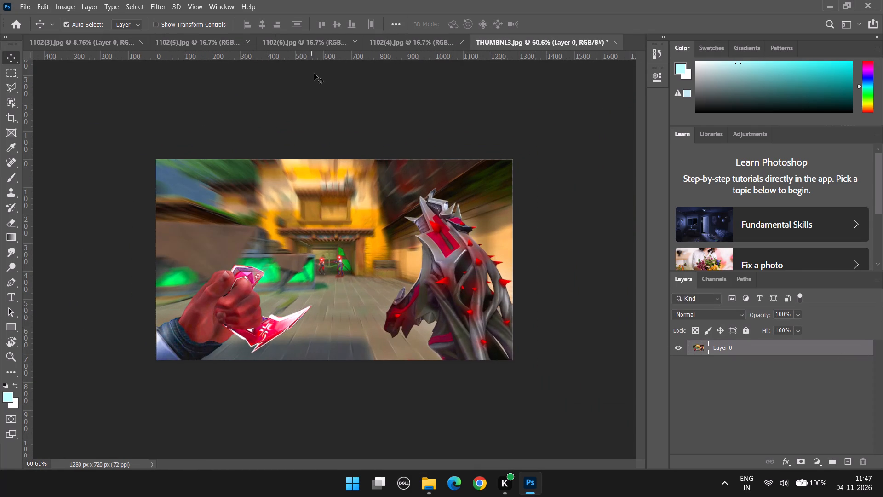
{"action": "left_click", "coordinate": [80, 42]}
{"action": "scroll", "coordinate": [204, 174], "scroll_direction": "down", "scroll_amount": 1}
{"action": "left_click", "coordinate": [318, 234]}
{"action": "left_click_drag", "start_coordinate": [318, 234], "coordinate": [372, 232]}
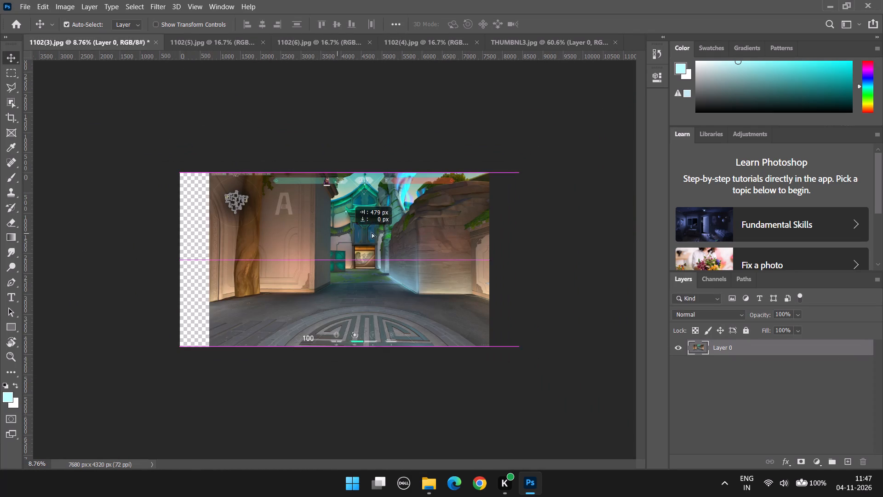
{"action": "left_click_drag", "start_coordinate": [372, 232], "coordinate": [313, 248]}
Scale the copied map screenshot to about 23.64% and align its upper-left corner with the canvas corner.
{"action": "scroll", "coordinate": [313, 248], "scroll_direction": "down", "scroll_amount": 6, "text": "alt"}
{"action": "key", "text": "ctrl+t"}
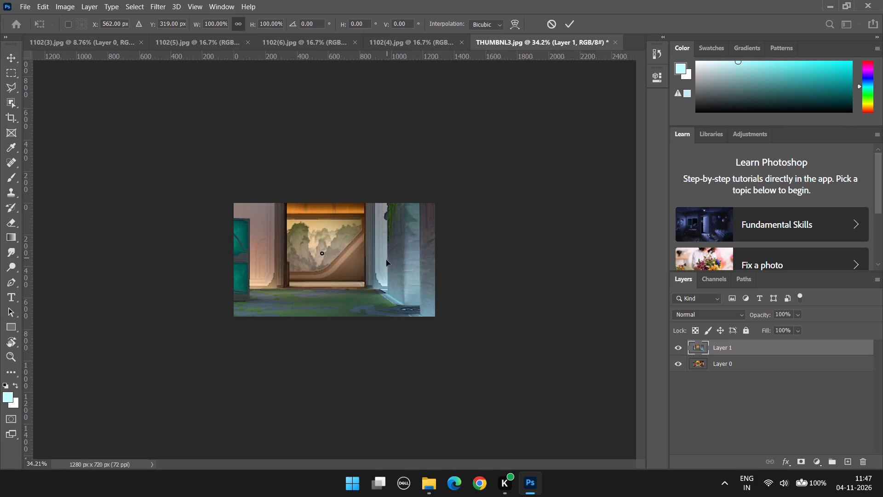
{"action": "scroll", "coordinate": [384, 264], "scroll_direction": "down", "scroll_amount": 15, "text": "alt"}
{"action": "left_click", "coordinate": [193, 176]}
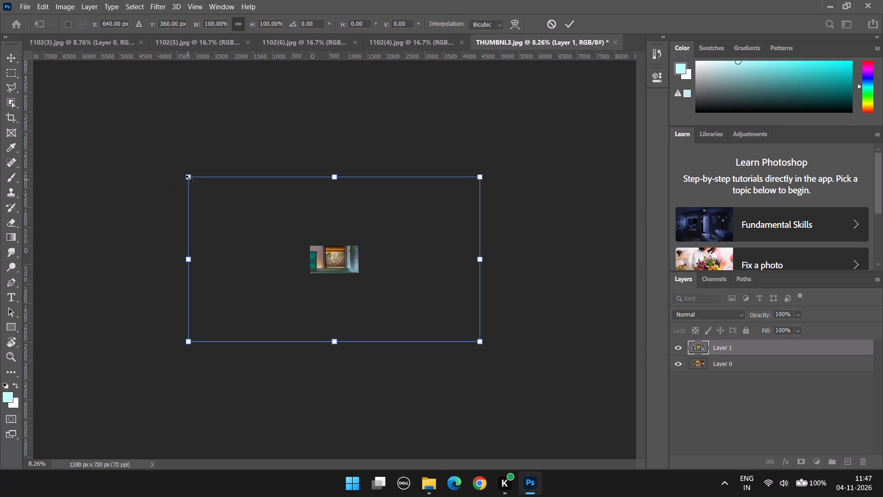
{"action": "left_click_drag", "start_coordinate": [189, 176], "coordinate": [398, 327]}
{"action": "left_click_drag", "start_coordinate": [455, 328], "coordinate": [351, 272]}
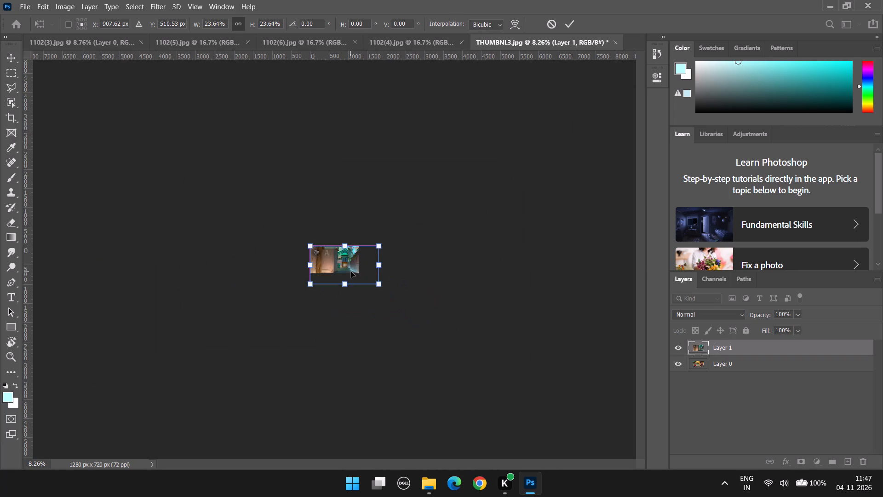
Shrink the map screenshot further to about 17.15% of its original size so it roughly fits the canvas, and apply the transform.
{"action": "scroll", "coordinate": [411, 228], "scroll_direction": "up", "scroll_amount": 15, "text": "alt"}
{"action": "left_click", "coordinate": [515, 364]}
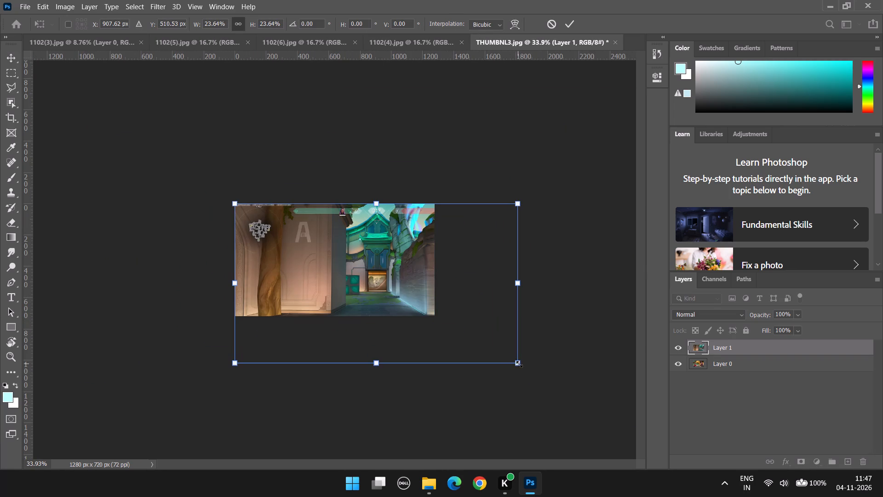
{"action": "left_click_drag", "start_coordinate": [519, 364], "coordinate": [436, 334]}
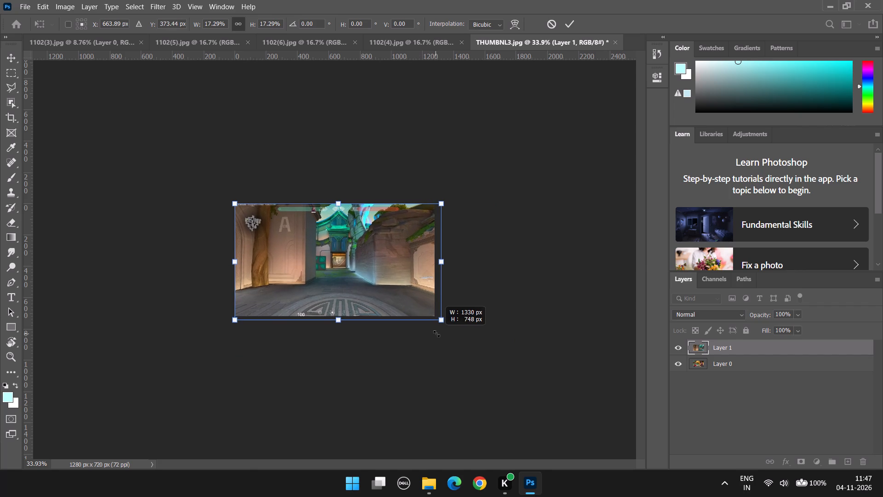
{"action": "left_click_drag", "start_coordinate": [436, 334], "coordinate": [437, 334]}
{"action": "scroll", "coordinate": [339, 306], "scroll_direction": "down", "scroll_amount": 5, "text": "alt"}
{"action": "scroll", "coordinate": [288, 262], "scroll_direction": "up", "scroll_amount": 9, "text": "alt"}
{"action": "scroll", "coordinate": [203, 184], "scroll_direction": "up", "scroll_amount": 2, "text": "alt"}
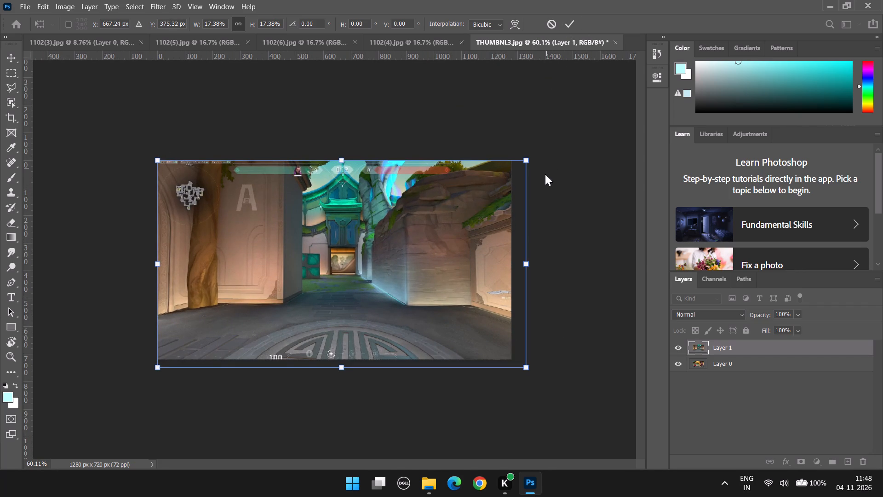
{"action": "double_click", "coordinate": [525, 160]}
{"action": "double_click", "coordinate": [521, 163]}
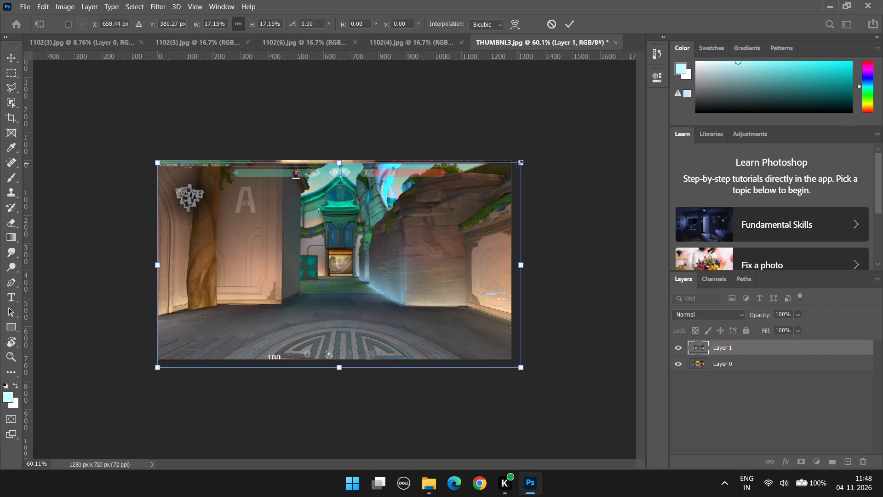
{"action": "left_click", "coordinate": [511, 170]}
{"action": "left_click_drag", "start_coordinate": [511, 171], "coordinate": [493, 172]}
{"action": "left_click", "coordinate": [493, 172]}
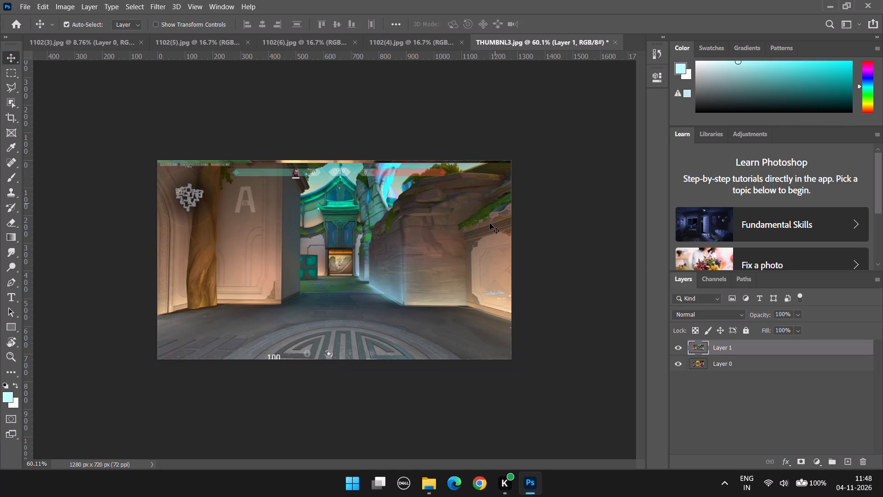
Transform the map screenshot layer again, scaling it to about 99.42% from its lower-right corner.
{"action": "left_click", "coordinate": [489, 224]}
{"action": "scroll", "coordinate": [444, 266], "scroll_direction": "down", "scroll_amount": 4}
{"action": "key", "text": "ctrl+t"}
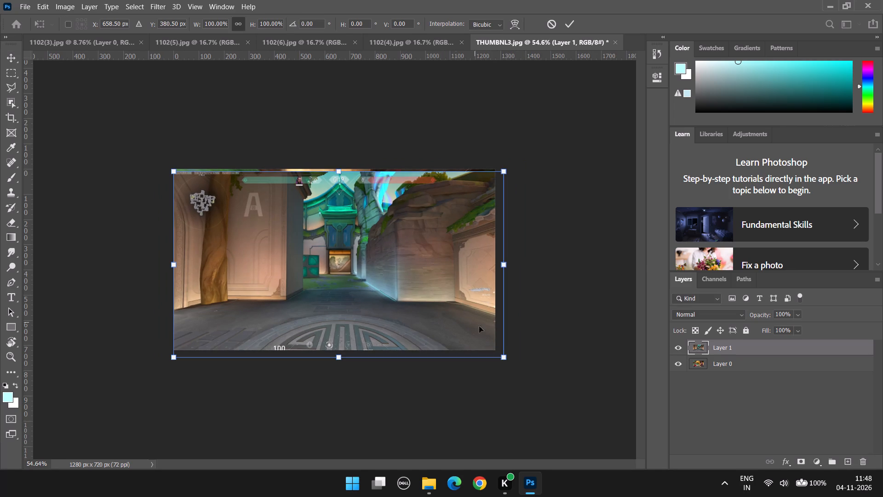
{"action": "left_click", "coordinate": [507, 358]}
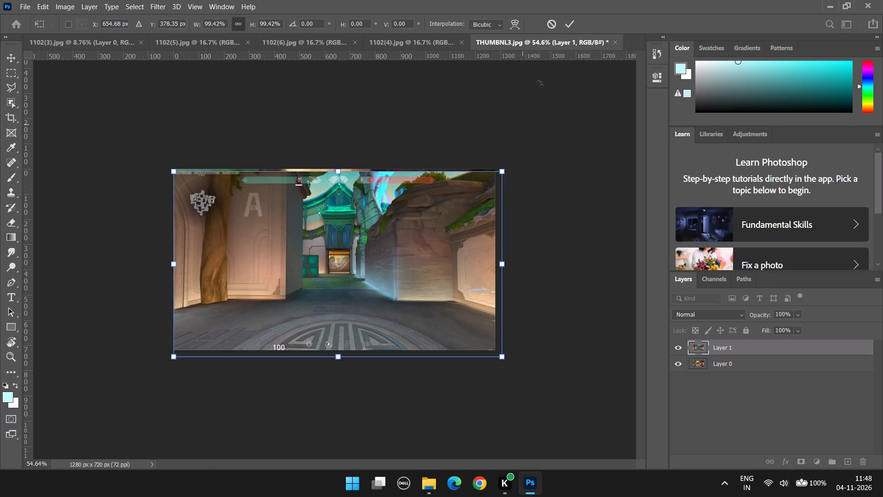
{"action": "left_click", "coordinate": [572, 21]}
{"action": "left_click", "coordinate": [563, 234]}
Enlarge the map screenshot to about 101.36% so its upper edge meets the top edge of the canvas.
{"action": "scroll", "coordinate": [339, 235], "scroll_direction": "up", "scroll_amount": 6, "text": "alt"}
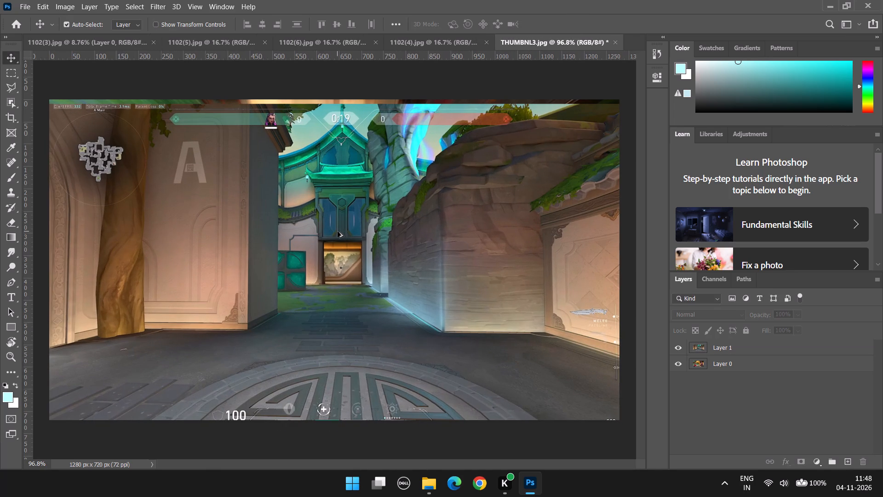
{"action": "left_click", "coordinate": [338, 231]}
{"action": "key", "text": "ctrl+t"}
{"action": "scroll", "coordinate": [338, 231], "scroll_direction": "down", "scroll_amount": 2}
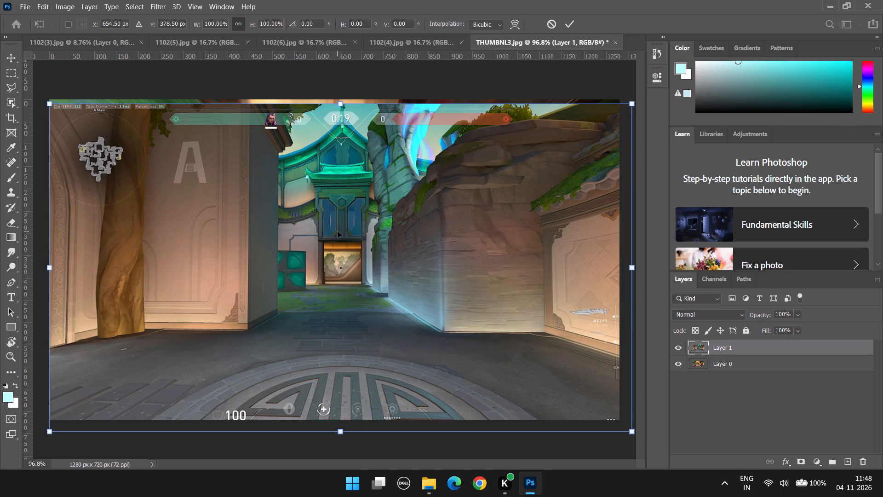
{"action": "scroll", "coordinate": [338, 231], "scroll_direction": "down", "scroll_amount": 3}
{"action": "left_click", "coordinate": [344, 130]}
{"action": "left_click_drag", "start_coordinate": [344, 130], "coordinate": [344, 128]}
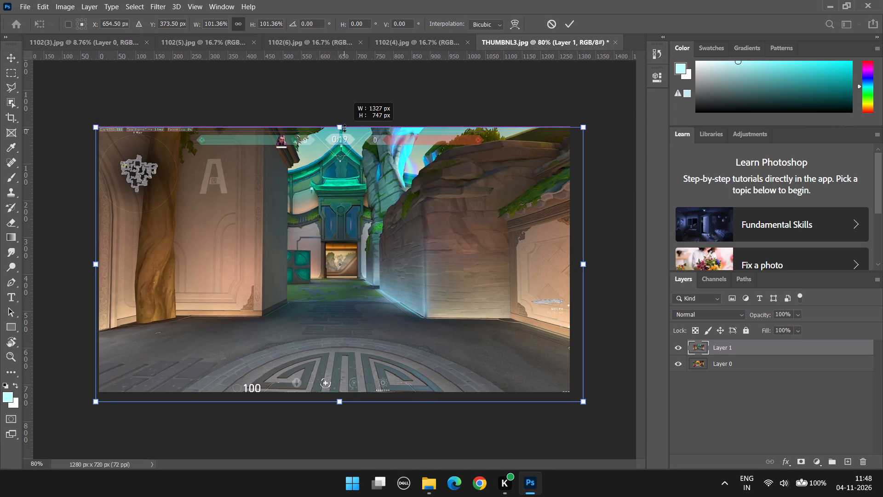
{"action": "left_click_drag", "start_coordinate": [344, 128], "coordinate": [345, 126]}
{"action": "left_click", "coordinate": [345, 126]}
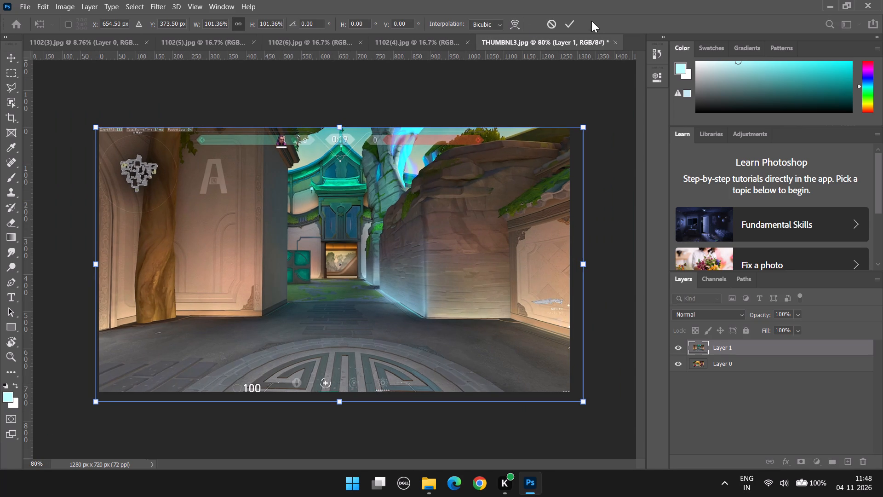
{"action": "left_click", "coordinate": [564, 23]}
Hide Layer 0, the original thumbnail image beneath the map screenshot.
{"action": "scroll", "coordinate": [545, 281], "scroll_direction": "down", "scroll_amount": 4, "text": "alt"}
{"action": "left_click", "coordinate": [682, 359]}
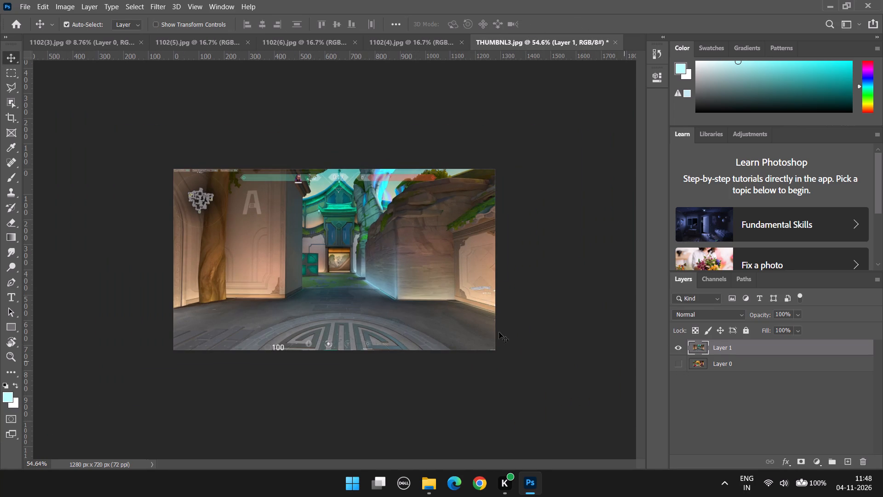
Examine the map screenshot for leftover game interface elements, including the minimap, score bar and bottom icons.
{"action": "scroll", "coordinate": [373, 297], "scroll_direction": "down", "scroll_amount": 6, "text": "alt"}
{"action": "scroll", "coordinate": [373, 299], "scroll_direction": "up", "scroll_amount": 14, "text": "alt"}
{"action": "scroll", "coordinate": [373, 296], "scroll_direction": "down", "scroll_amount": 14}
{"action": "scroll", "coordinate": [361, 307], "scroll_direction": "down", "scroll_amount": 6, "text": "alt"}
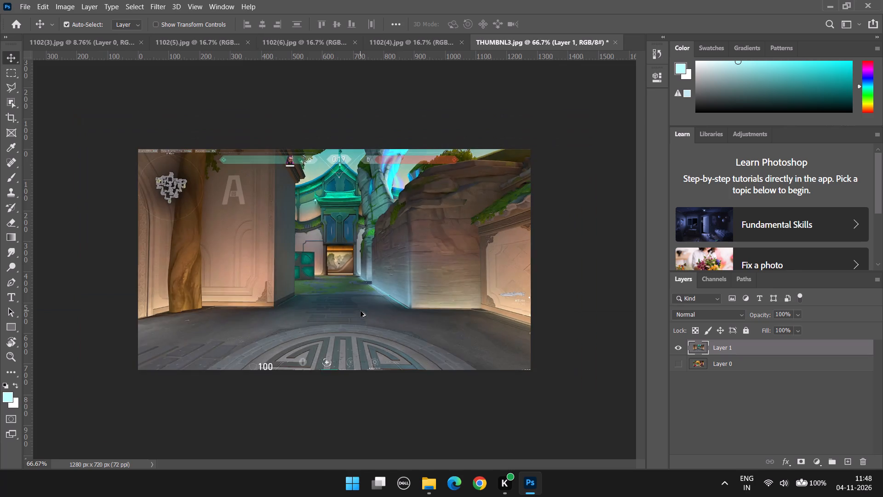
{"action": "scroll", "coordinate": [361, 311], "scroll_direction": "up", "scroll_amount": 6, "text": "alt"}
{"action": "scroll", "coordinate": [420, 283], "scroll_direction": "down", "scroll_amount": 4}
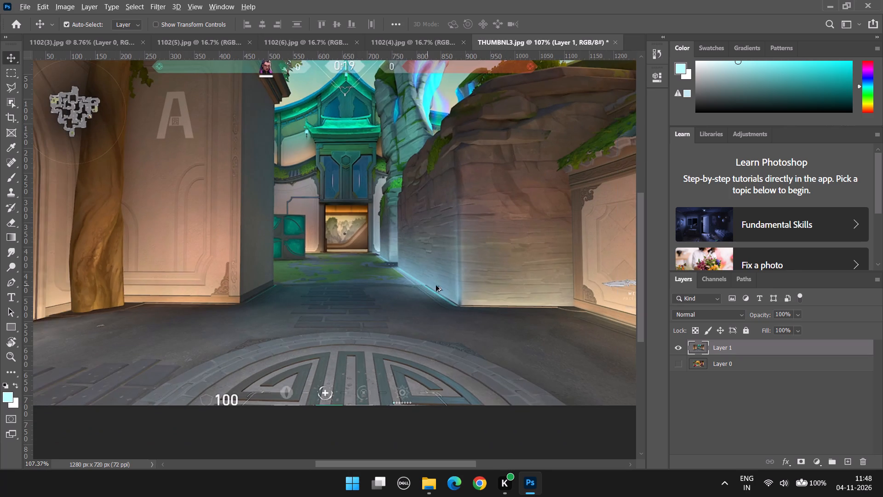
{"action": "scroll", "coordinate": [471, 251], "scroll_direction": "down", "scroll_amount": 3, "text": "alt"}
{"action": "scroll", "coordinate": [111, 153], "scroll_direction": "up", "scroll_amount": 10, "text": "alt"}
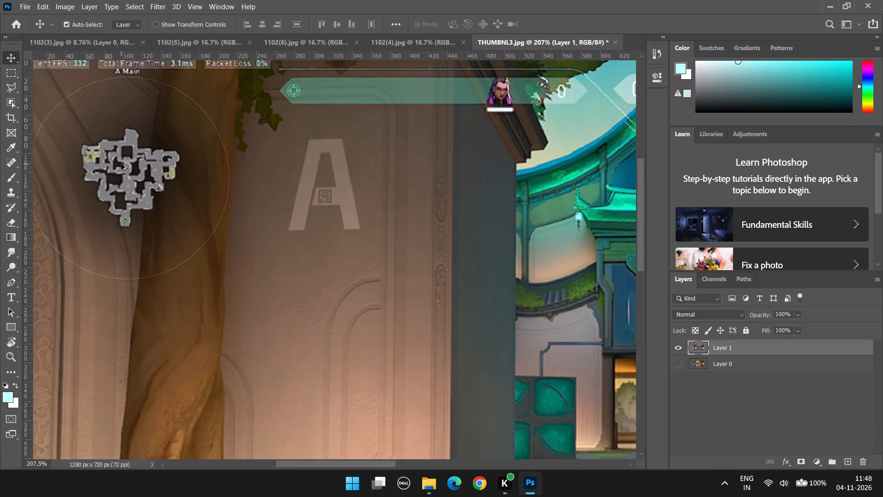
{"action": "scroll", "coordinate": [438, 130], "scroll_direction": "up", "scroll_amount": 3, "text": "alt"}
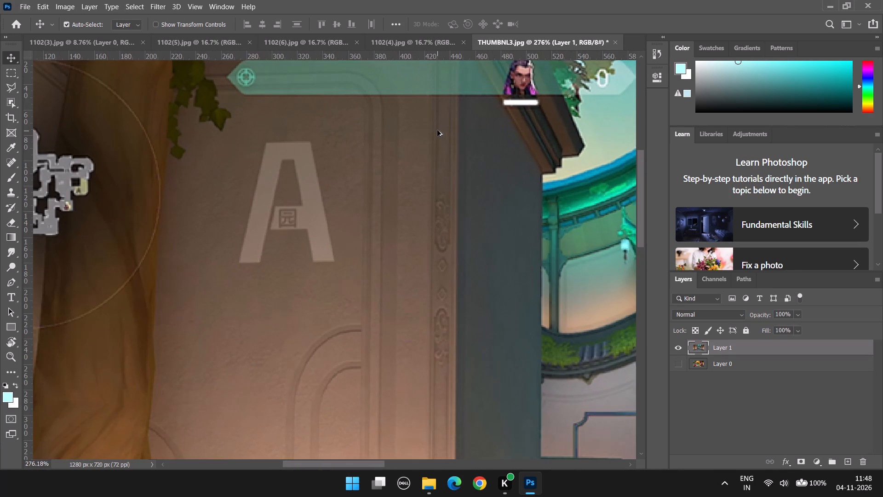
{"action": "scroll", "coordinate": [437, 131], "scroll_direction": "down", "scroll_amount": 11, "text": "alt"}
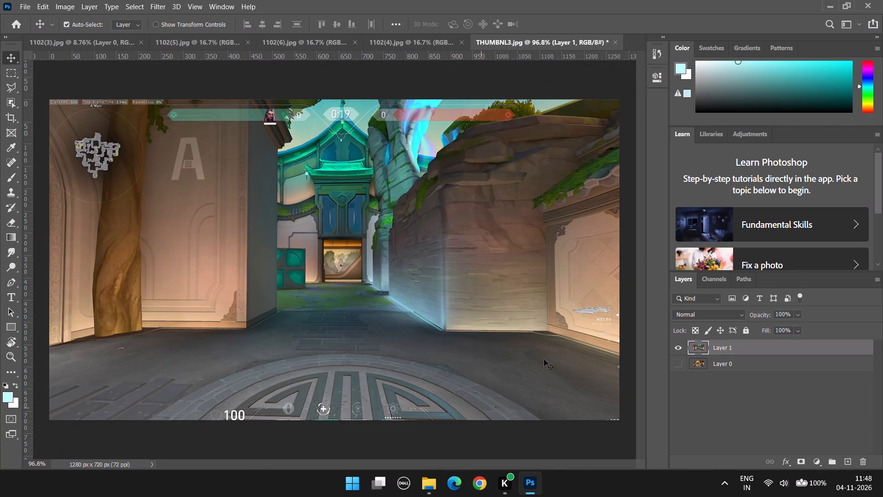
Clone-stamp nearby dark floor texture over the white digits at the lower-right corner of the map screenshot.
{"action": "scroll", "coordinate": [613, 338], "scroll_direction": "up", "scroll_amount": 10, "text": "alt"}
{"action": "scroll", "coordinate": [608, 347], "scroll_direction": "down", "scroll_amount": 2, "text": "alt"}
{"action": "scroll", "coordinate": [607, 347], "scroll_direction": "down", "scroll_amount": 4}
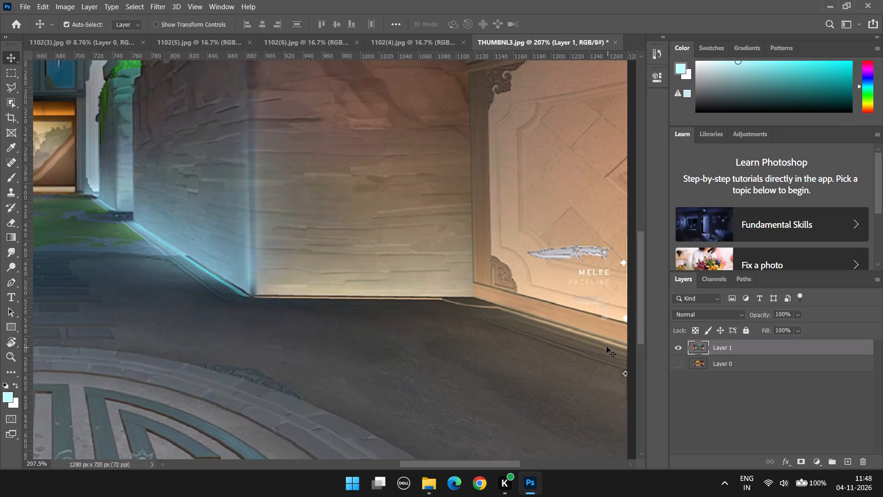
{"action": "scroll", "coordinate": [607, 347], "scroll_direction": "down", "scroll_amount": 2}
{"action": "left_click_drag", "start_coordinate": [419, 466], "coordinate": [443, 467]}
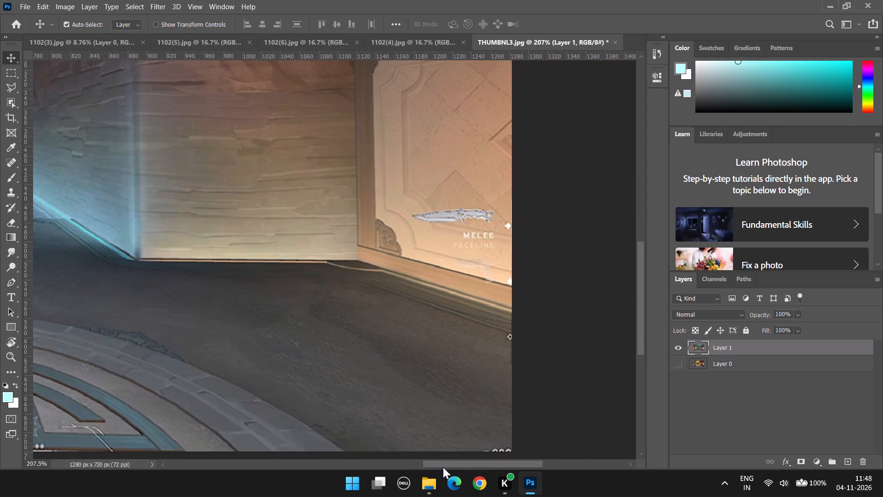
{"action": "left_click_drag", "start_coordinate": [443, 467], "coordinate": [445, 467]}
{"action": "scroll", "coordinate": [419, 376], "scroll_direction": "down", "scroll_amount": 5}
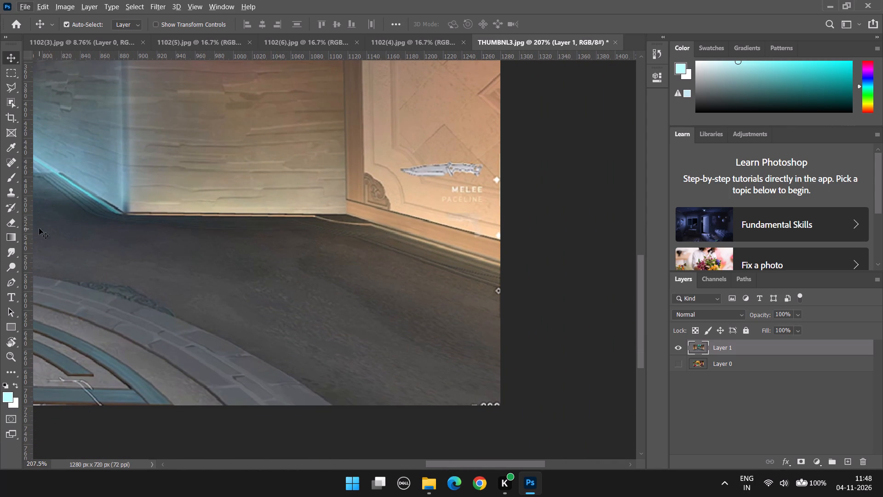
{"action": "left_click", "coordinate": [15, 194]}
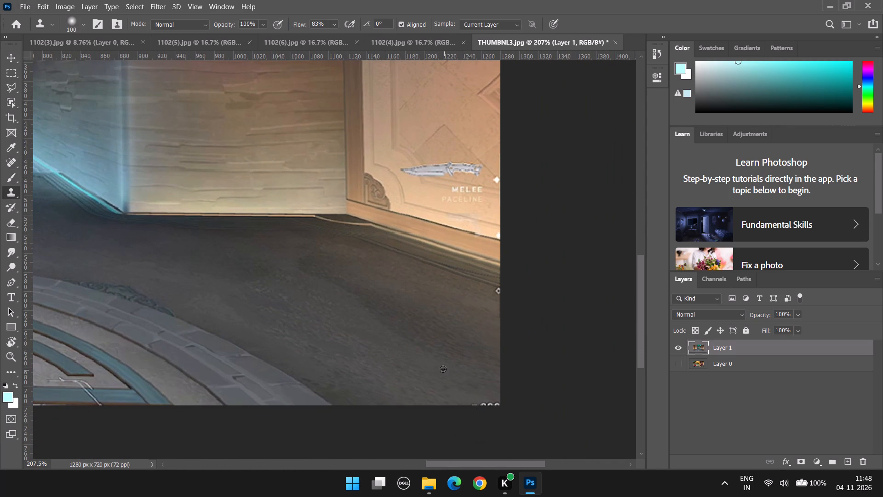
{"action": "left_click", "coordinate": [472, 392], "text": "alt"}
{"action": "left_click_drag", "start_coordinate": [473, 410], "coordinate": [518, 408]}
{"action": "double_click", "coordinate": [518, 408]}
{"action": "left_click", "coordinate": [472, 403]}
{"action": "left_click_drag", "start_coordinate": [472, 403], "coordinate": [512, 409]}
{"action": "left_click_drag", "start_coordinate": [471, 409], "coordinate": [504, 419]}
{"action": "scroll", "coordinate": [238, 361], "scroll_direction": "down", "scroll_amount": 6}
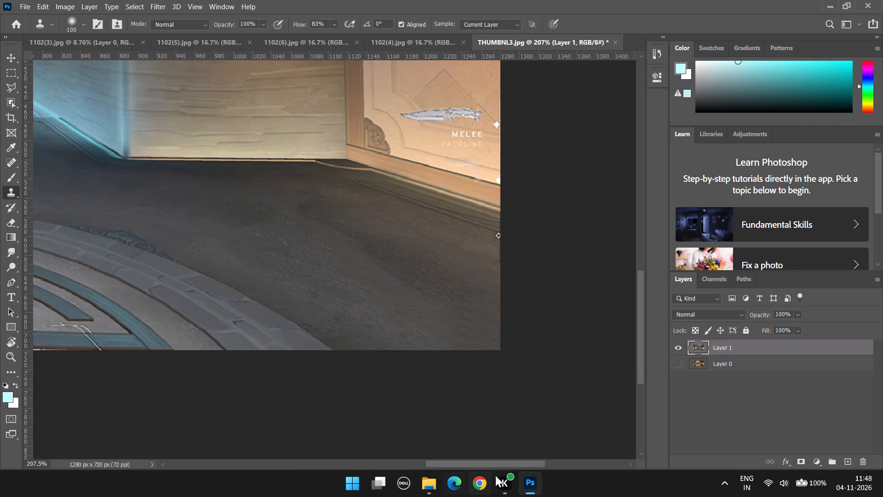
Reduce the Clone Stamp brush size to 7 and clone green stone over the lower part of the floor emblem's leftmost ability icon.
{"action": "left_click_drag", "start_coordinate": [488, 465], "coordinate": [469, 464]}
{"action": "left_click_drag", "start_coordinate": [459, 464], "coordinate": [414, 460]}
{"action": "scroll", "coordinate": [343, 363], "scroll_direction": "up", "scroll_amount": 7, "text": "alt"}
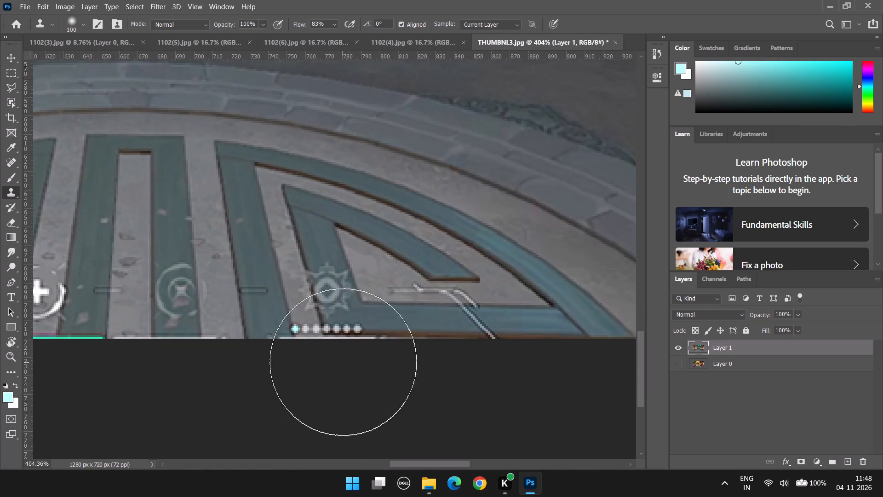
{"action": "scroll", "coordinate": [343, 362], "scroll_direction": "down", "scroll_amount": 6, "text": "alt"}
{"action": "scroll", "coordinate": [336, 368], "scroll_direction": "down", "scroll_amount": 14}
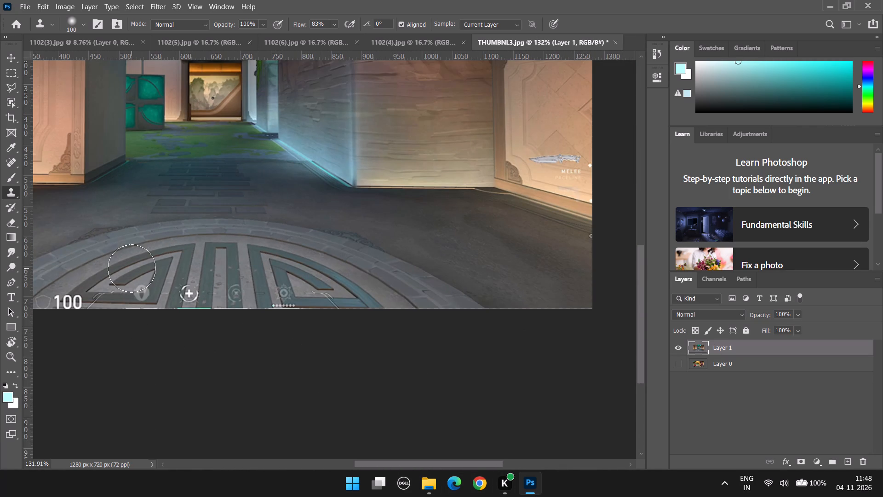
{"action": "scroll", "coordinate": [113, 289], "scroll_direction": "up", "scroll_amount": 12, "text": "alt"}
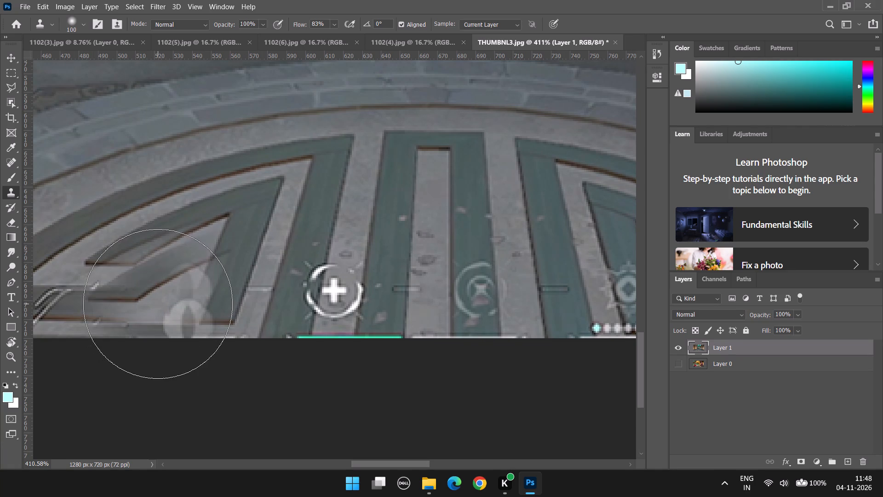
{"action": "type", "text": "[["}
{"action": "key", "text": "bracketleft"}
{"action": "key", "text": "bracketleft"}
{"action": "key", "text": "bracketleft"}
{"action": "key", "text": "bracketleft"}
{"action": "type", "text": "[[[[["}
{"action": "type", "text": "[[[[["}
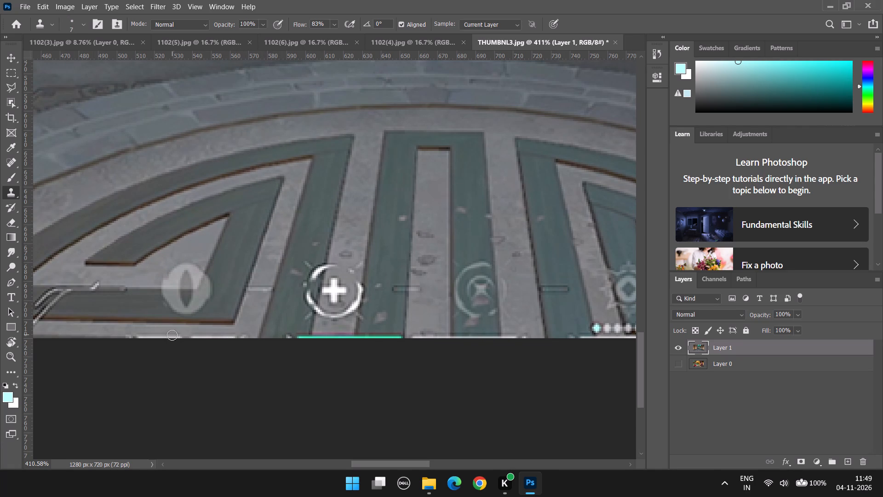
{"action": "scroll", "coordinate": [170, 336], "scroll_direction": "up", "scroll_amount": 2, "text": "alt"}
{"action": "left_click", "coordinate": [133, 298], "text": "alt"}
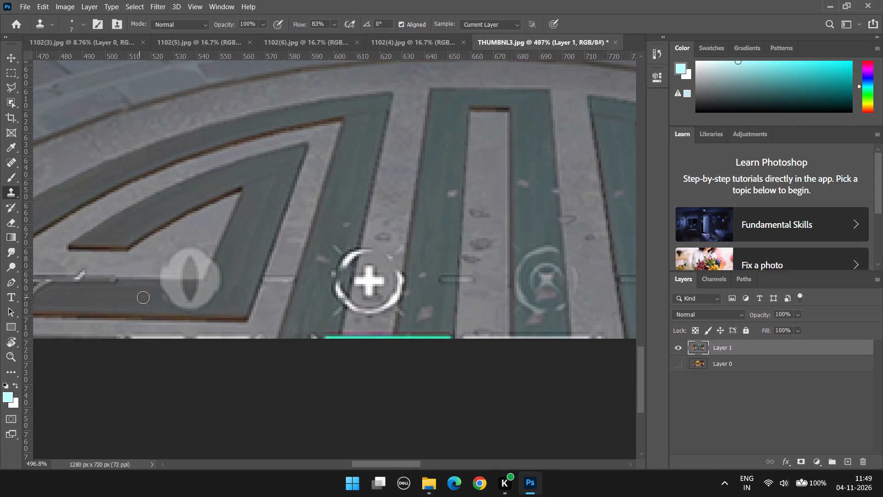
{"action": "left_click_drag", "start_coordinate": [162, 296], "coordinate": [198, 298]}
{"action": "left_click_drag", "start_coordinate": [165, 301], "coordinate": [158, 297]}
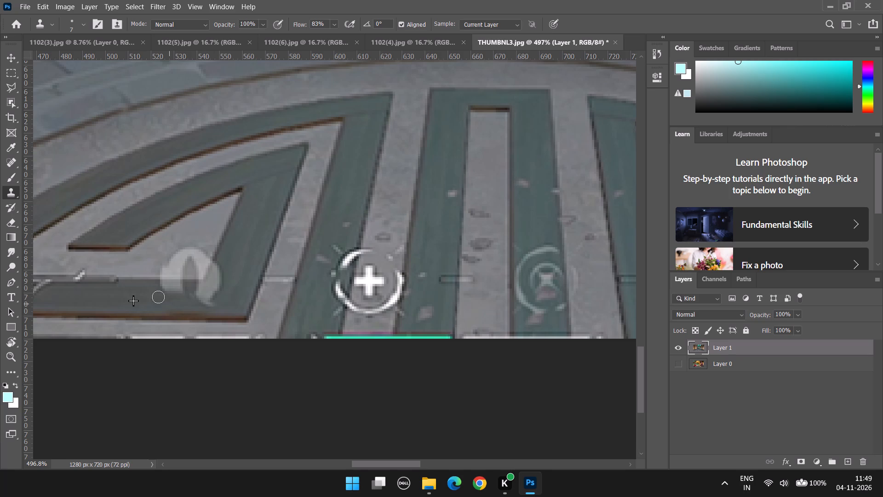
{"action": "left_click_drag", "start_coordinate": [158, 297], "coordinate": [188, 297]}
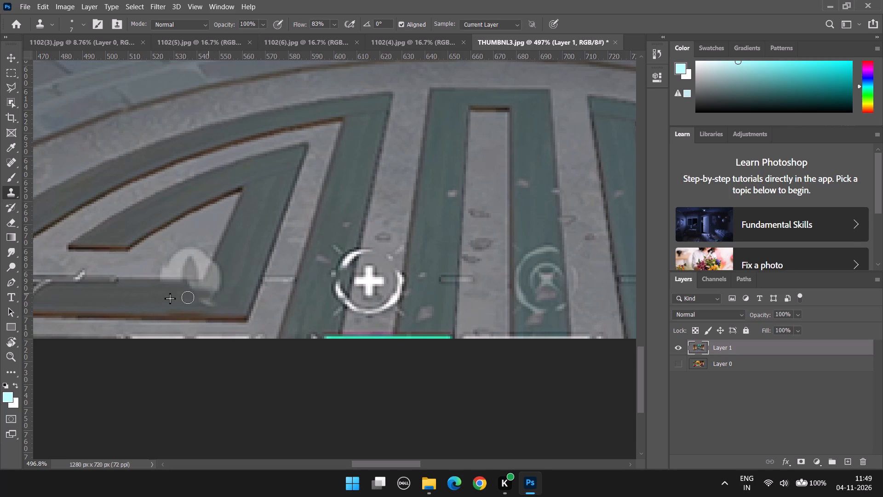
{"action": "left_click_drag", "start_coordinate": [188, 297], "coordinate": [190, 299]}
{"action": "left_click", "coordinate": [170, 304], "text": "alt"}
{"action": "left_click", "coordinate": [198, 304]}
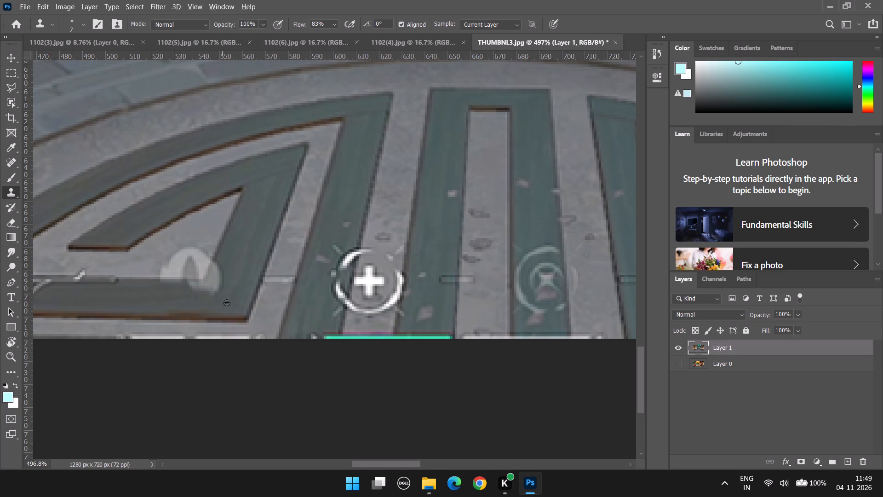
Clone the emblem's green band over the ability icon's right side, and rebuild the band's upper edge beneath the icon.
{"action": "left_click", "coordinate": [229, 301], "text": "alt"}
{"action": "left_click_drag", "start_coordinate": [219, 288], "coordinate": [220, 282]}
{"action": "left_click", "coordinate": [241, 268], "text": "alt"}
{"action": "left_click_drag", "start_coordinate": [223, 267], "coordinate": [218, 302]}
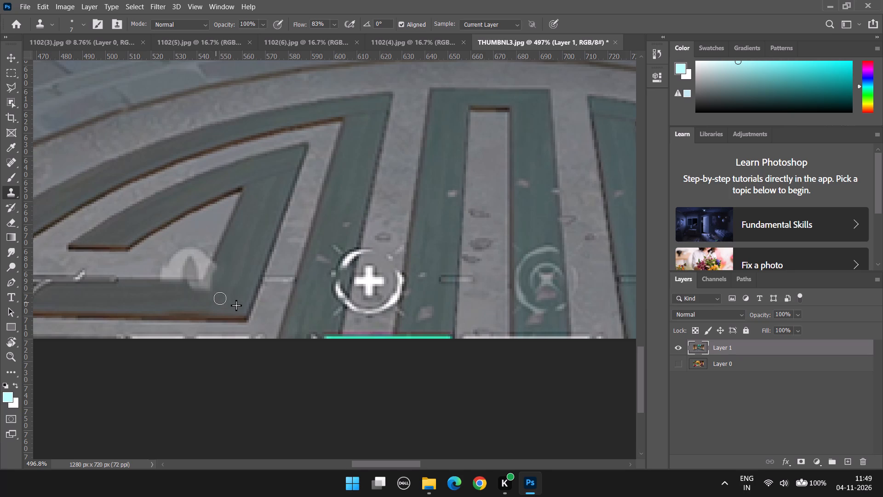
{"action": "left_click", "coordinate": [242, 233], "text": "alt"}
{"action": "left_click_drag", "start_coordinate": [223, 260], "coordinate": [212, 283]}
{"action": "left_click_drag", "start_coordinate": [222, 259], "coordinate": [207, 289]}
{"action": "left_click_drag", "start_coordinate": [226, 262], "coordinate": [208, 292]}
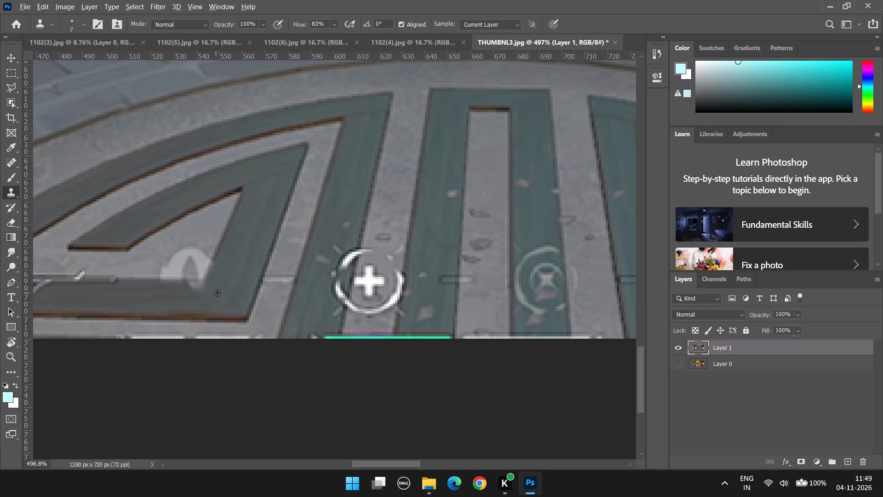
{"action": "left_click", "coordinate": [218, 291], "text": "alt"}
{"action": "left_click_drag", "start_coordinate": [184, 287], "coordinate": [215, 287]}
{"action": "left_click_drag", "start_coordinate": [183, 285], "coordinate": [216, 285]}
{"action": "left_click", "coordinate": [206, 295], "text": "alt"}
{"action": "left_click", "coordinate": [151, 290], "text": "alt"}
{"action": "left_click_drag", "start_coordinate": [159, 282], "coordinate": [222, 287]}
{"action": "left_click", "coordinate": [224, 287]}
Clone grey stone over the left portion of the ability icon still remaining inside the emblem's triangle.
{"action": "left_click", "coordinate": [149, 262], "text": "alt"}
{"action": "left_click_drag", "start_coordinate": [165, 267], "coordinate": [183, 265]}
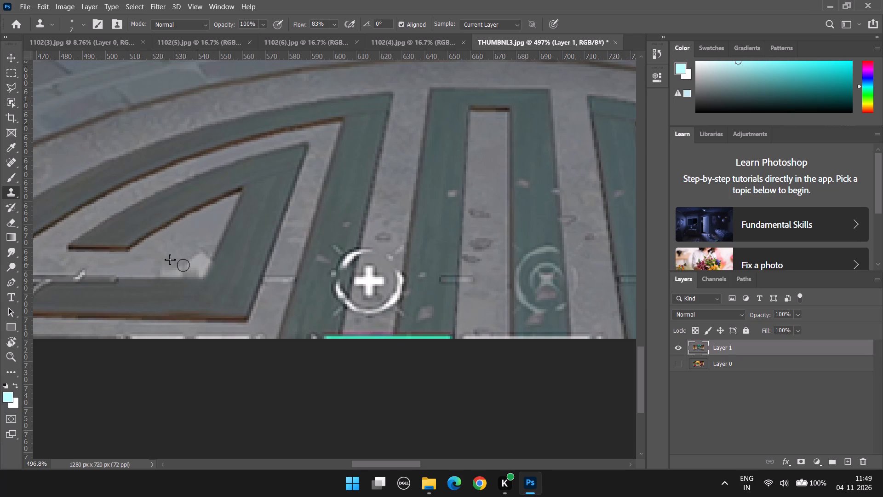
{"action": "left_click_drag", "start_coordinate": [183, 265], "coordinate": [184, 269]}
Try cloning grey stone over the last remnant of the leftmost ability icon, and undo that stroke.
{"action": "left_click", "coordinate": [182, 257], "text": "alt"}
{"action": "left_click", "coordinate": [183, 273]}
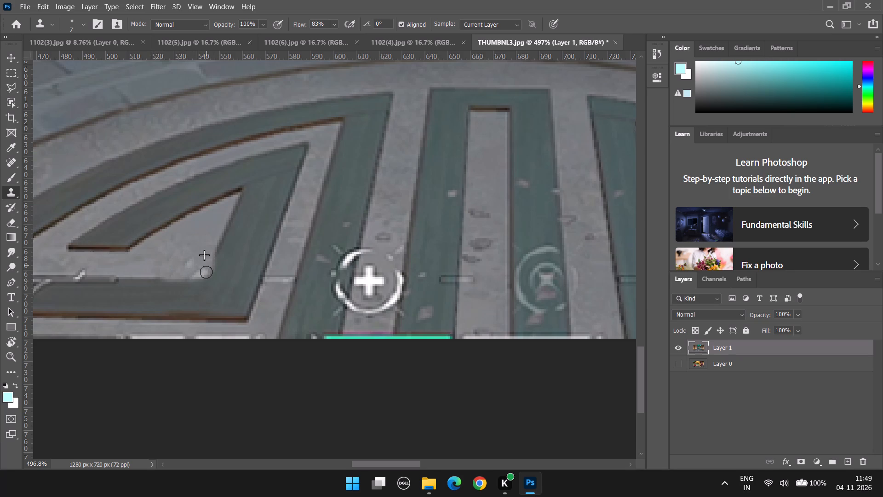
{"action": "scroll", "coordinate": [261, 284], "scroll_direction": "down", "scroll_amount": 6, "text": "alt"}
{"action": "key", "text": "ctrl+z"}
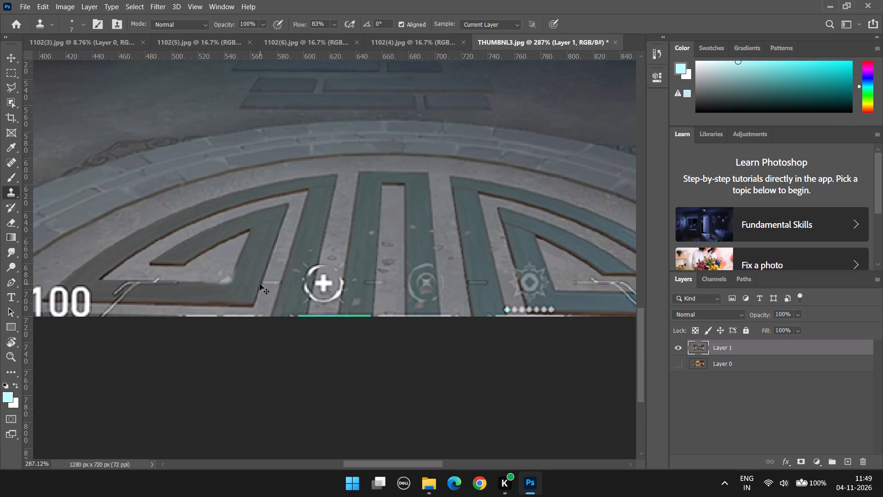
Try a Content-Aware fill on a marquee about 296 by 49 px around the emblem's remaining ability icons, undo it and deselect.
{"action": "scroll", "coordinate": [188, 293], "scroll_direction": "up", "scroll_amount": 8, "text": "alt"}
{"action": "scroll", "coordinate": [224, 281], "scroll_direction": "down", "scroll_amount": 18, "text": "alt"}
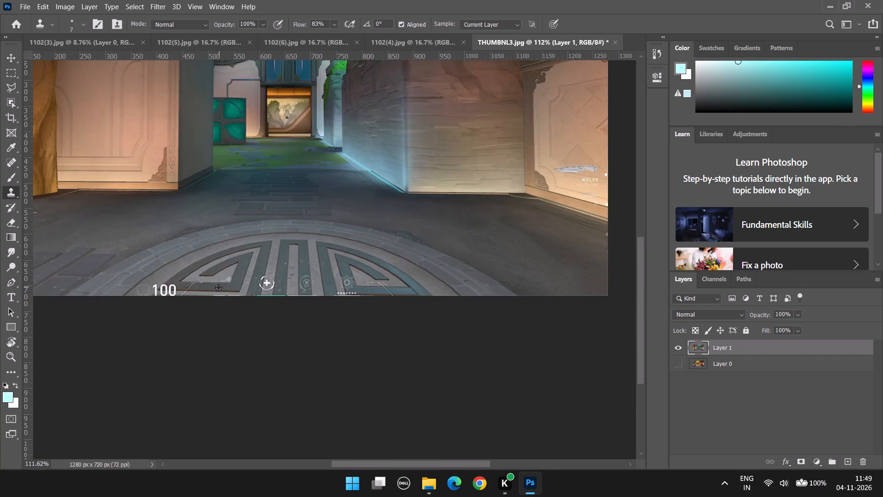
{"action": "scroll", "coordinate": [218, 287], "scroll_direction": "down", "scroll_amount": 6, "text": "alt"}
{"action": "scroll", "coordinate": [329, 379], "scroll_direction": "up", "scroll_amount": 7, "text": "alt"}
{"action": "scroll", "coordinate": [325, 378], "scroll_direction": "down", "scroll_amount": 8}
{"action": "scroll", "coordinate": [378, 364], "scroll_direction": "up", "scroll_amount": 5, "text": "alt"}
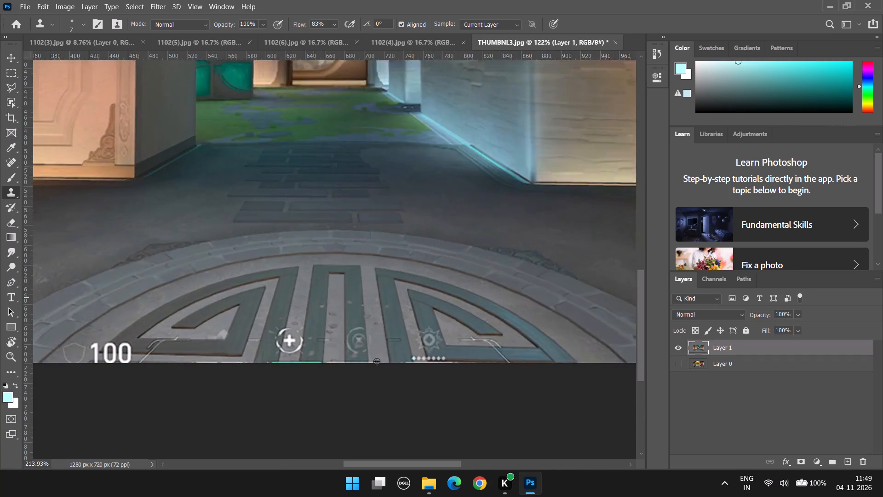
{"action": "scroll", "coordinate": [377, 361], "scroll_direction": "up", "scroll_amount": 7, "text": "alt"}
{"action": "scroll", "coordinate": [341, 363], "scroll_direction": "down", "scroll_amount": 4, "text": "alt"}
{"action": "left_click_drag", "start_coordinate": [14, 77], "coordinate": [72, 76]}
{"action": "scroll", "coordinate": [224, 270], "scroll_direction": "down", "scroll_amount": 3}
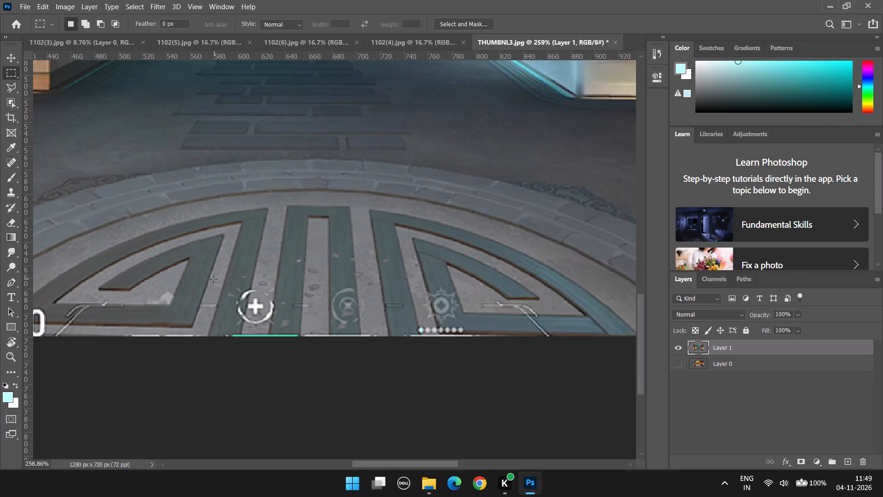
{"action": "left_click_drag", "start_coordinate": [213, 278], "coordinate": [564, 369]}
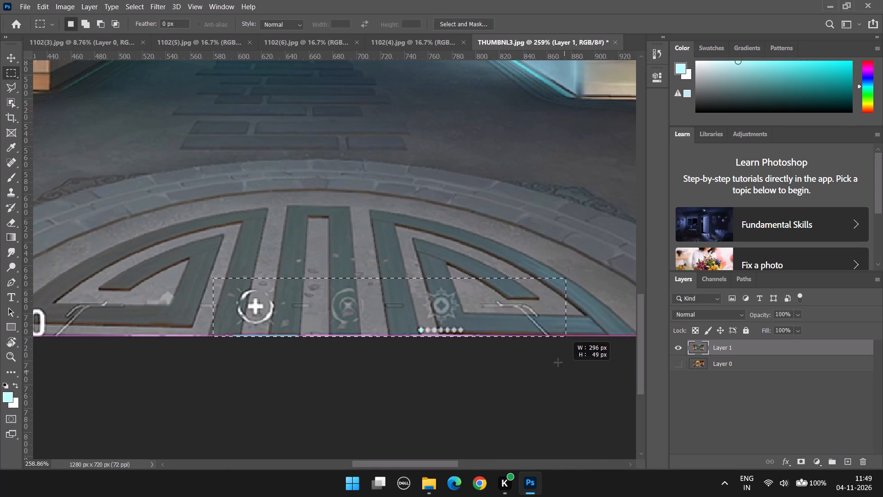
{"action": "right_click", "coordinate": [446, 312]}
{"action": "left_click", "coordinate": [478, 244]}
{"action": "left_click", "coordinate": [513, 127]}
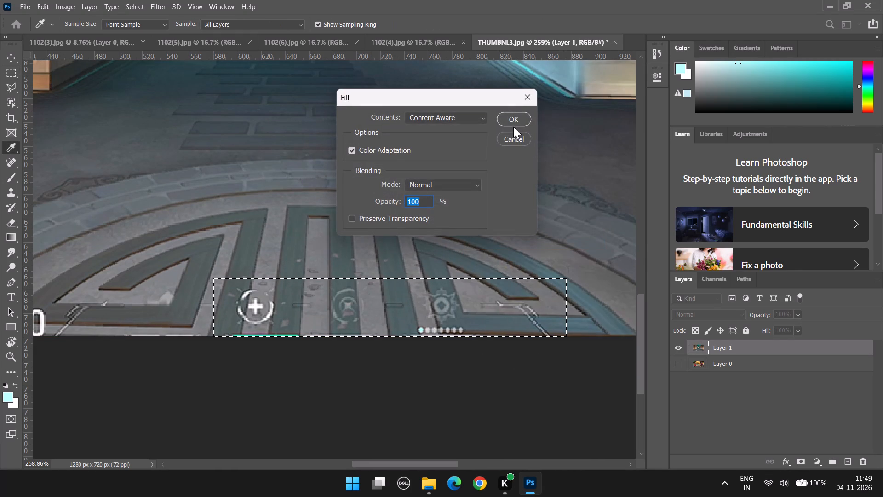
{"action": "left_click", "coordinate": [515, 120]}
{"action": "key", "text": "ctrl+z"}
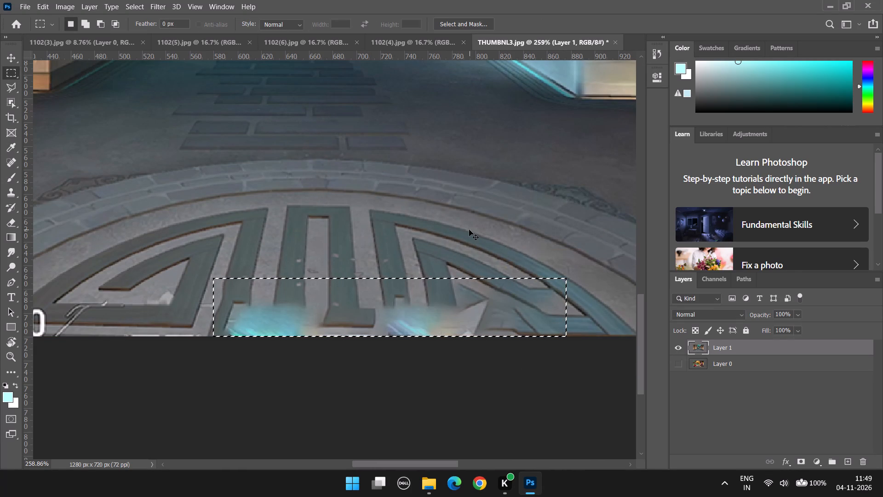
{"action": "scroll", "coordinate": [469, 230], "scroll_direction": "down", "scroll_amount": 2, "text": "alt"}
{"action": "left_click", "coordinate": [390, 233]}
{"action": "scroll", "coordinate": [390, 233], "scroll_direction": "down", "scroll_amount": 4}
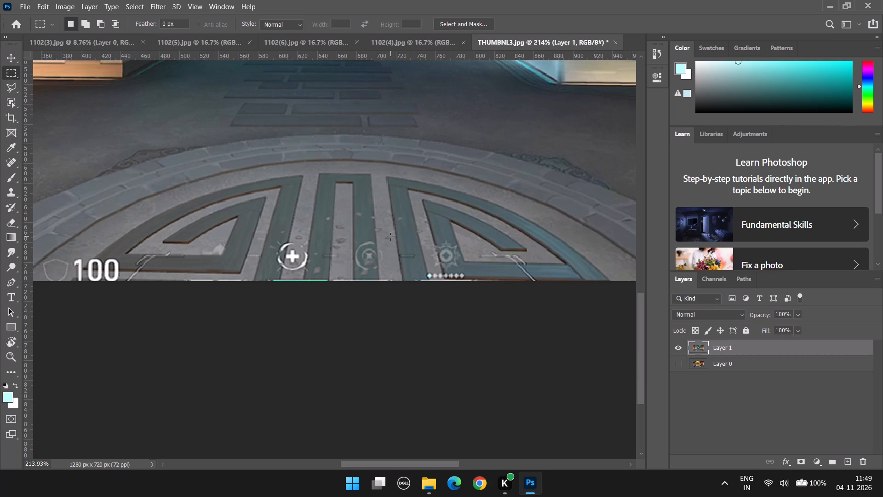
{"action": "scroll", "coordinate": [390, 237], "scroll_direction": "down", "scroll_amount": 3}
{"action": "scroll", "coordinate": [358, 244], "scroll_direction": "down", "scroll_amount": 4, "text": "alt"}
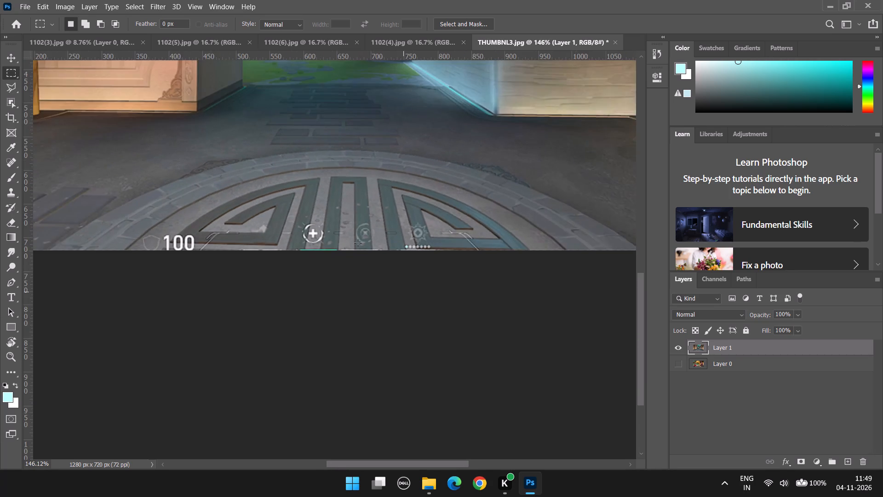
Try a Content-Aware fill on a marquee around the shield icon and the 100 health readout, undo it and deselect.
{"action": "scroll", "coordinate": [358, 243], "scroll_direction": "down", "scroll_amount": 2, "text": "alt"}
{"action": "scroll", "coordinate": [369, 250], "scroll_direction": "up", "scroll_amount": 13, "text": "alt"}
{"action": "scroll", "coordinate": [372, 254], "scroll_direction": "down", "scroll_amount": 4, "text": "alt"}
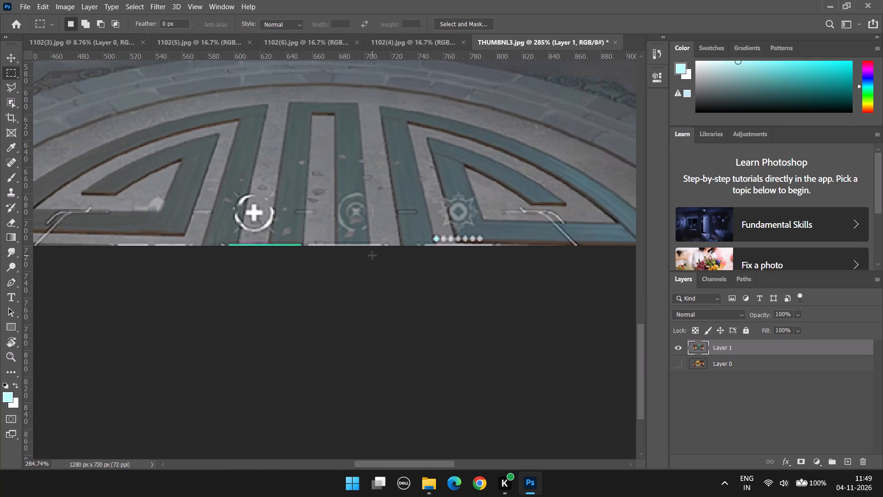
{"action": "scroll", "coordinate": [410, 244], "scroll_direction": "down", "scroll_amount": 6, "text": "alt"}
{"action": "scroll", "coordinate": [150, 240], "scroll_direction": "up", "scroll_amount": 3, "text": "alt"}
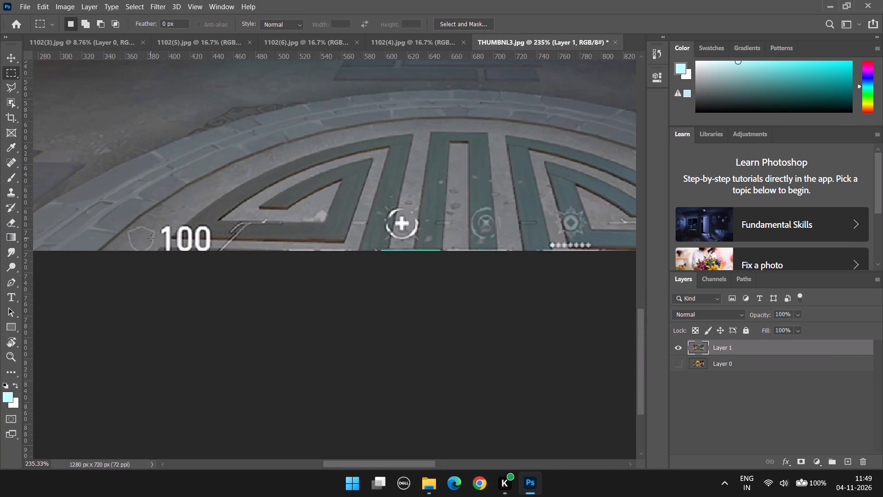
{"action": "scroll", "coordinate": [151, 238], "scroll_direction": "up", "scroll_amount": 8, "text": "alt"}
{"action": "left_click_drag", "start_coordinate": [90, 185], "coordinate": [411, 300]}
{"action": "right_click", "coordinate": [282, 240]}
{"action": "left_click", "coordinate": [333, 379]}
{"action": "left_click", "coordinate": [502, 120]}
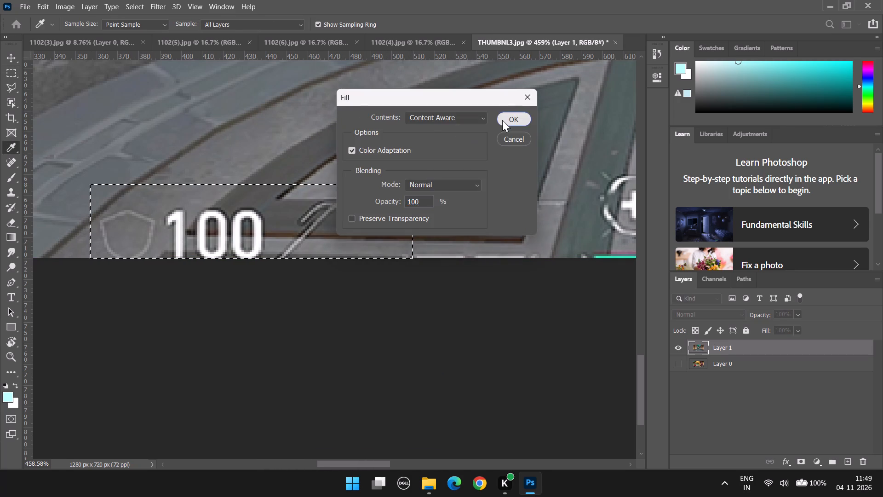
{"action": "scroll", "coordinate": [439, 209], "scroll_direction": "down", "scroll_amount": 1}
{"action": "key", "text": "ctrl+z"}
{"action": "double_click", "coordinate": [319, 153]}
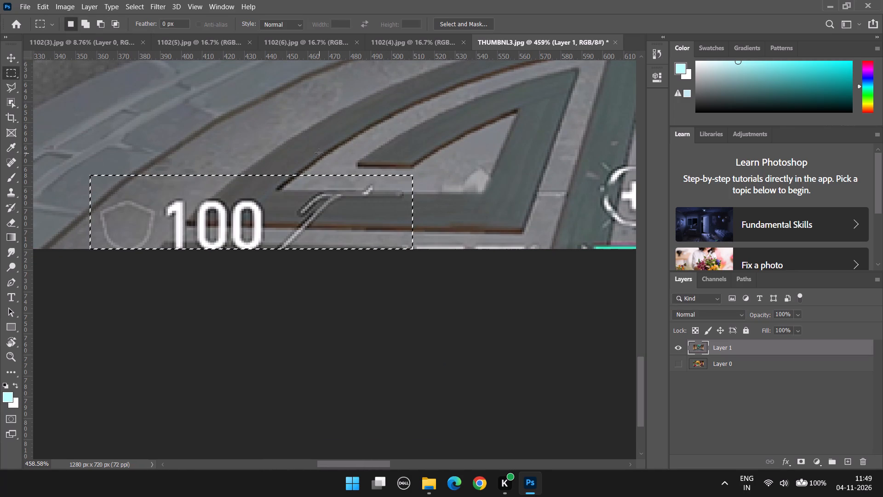
Remove the knife icon and its MELEE PACELINE label from the wall panel with a Content-Aware fill on a marquee about 113 by 52 px.
{"action": "scroll", "coordinate": [318, 152], "scroll_direction": "down", "scroll_amount": 11, "text": "alt"}
{"action": "scroll", "coordinate": [142, 176], "scroll_direction": "down", "scroll_amount": 6, "text": "alt"}
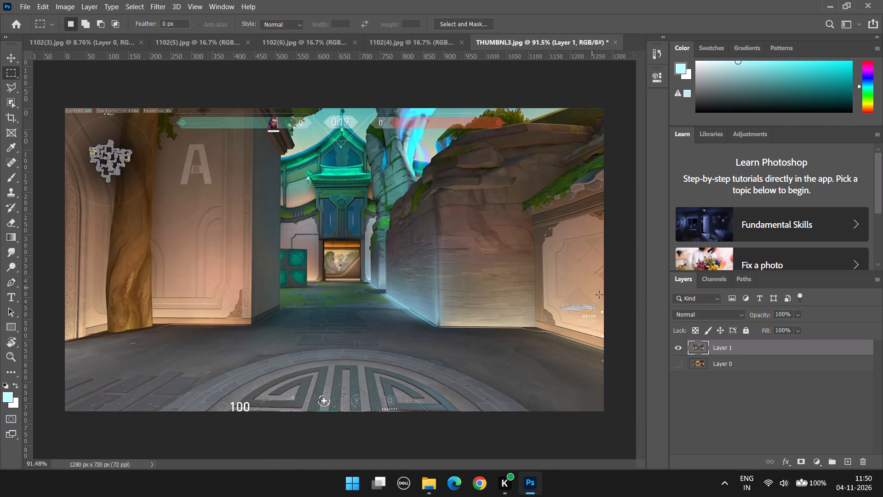
{"action": "scroll", "coordinate": [603, 317], "scroll_direction": "up", "scroll_amount": 5}
{"action": "left_click_drag", "start_coordinate": [452, 462], "coordinate": [503, 468]}
{"action": "scroll", "coordinate": [424, 358], "scroll_direction": "up", "scroll_amount": 4, "text": "alt"}
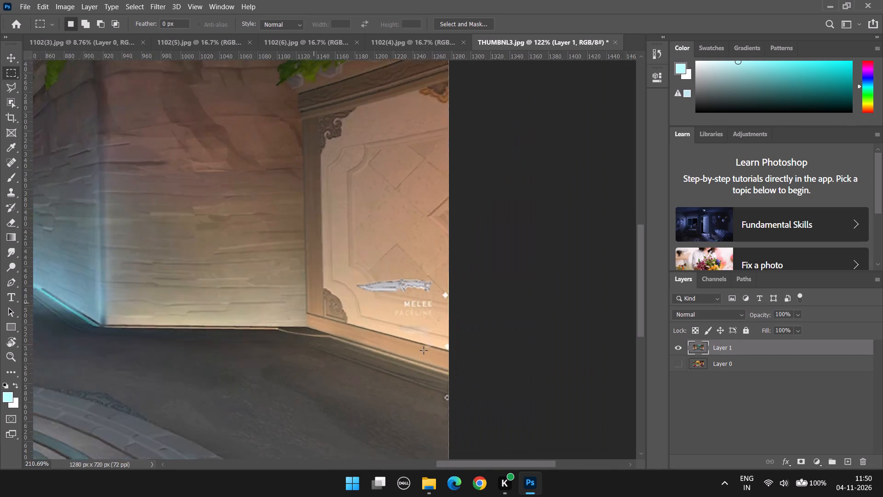
{"action": "scroll", "coordinate": [424, 350], "scroll_direction": "up", "scroll_amount": 8, "text": "alt"}
{"action": "left_click_drag", "start_coordinate": [281, 201], "coordinate": [525, 288]}
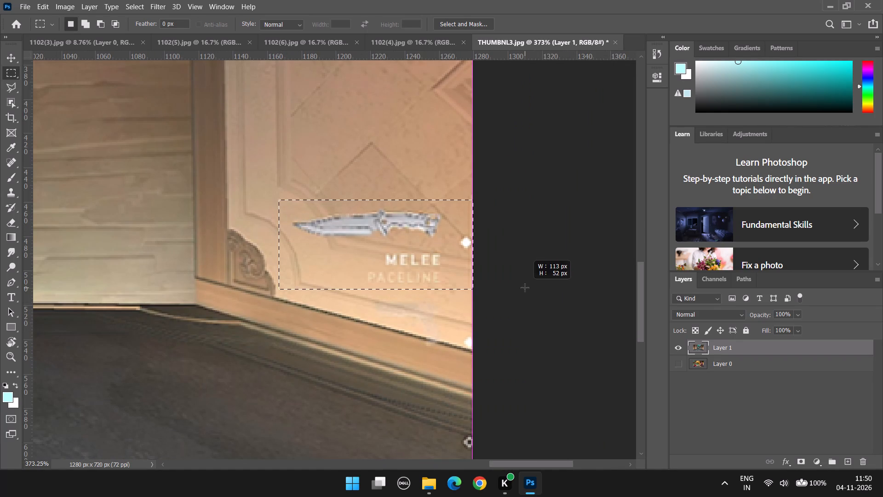
{"action": "left_click_drag", "start_coordinate": [525, 288], "coordinate": [525, 286]}
{"action": "right_click", "coordinate": [396, 255]}
{"action": "double_click", "coordinate": [426, 388]}
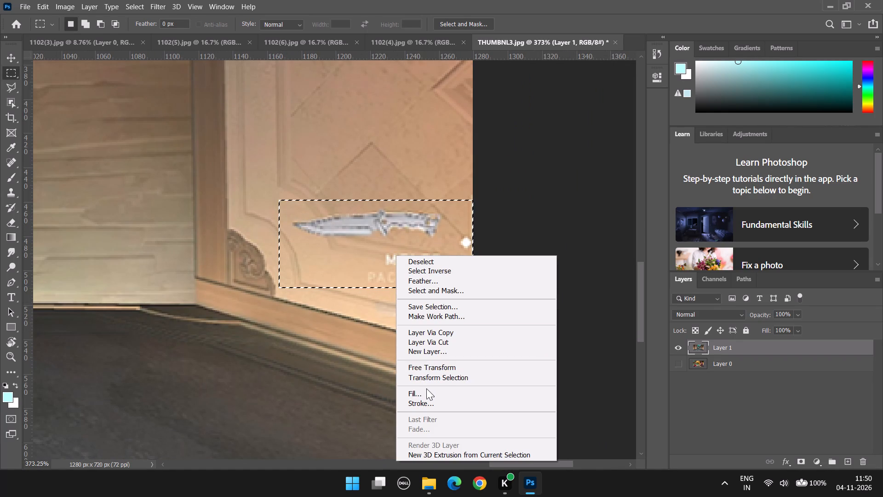
{"action": "left_click", "coordinate": [516, 120]}
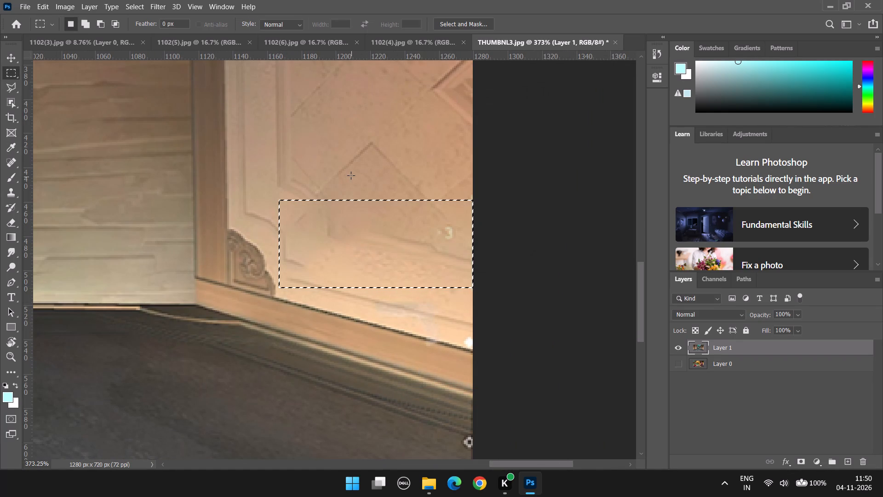
{"action": "double_click", "coordinate": [351, 175]}
Remove the small leftover 3 mark near the wall panel's outer edge with a Content-Aware fill and deselect.
{"action": "left_click_drag", "start_coordinate": [412, 219], "coordinate": [521, 243]}
{"action": "right_click", "coordinate": [469, 226]}
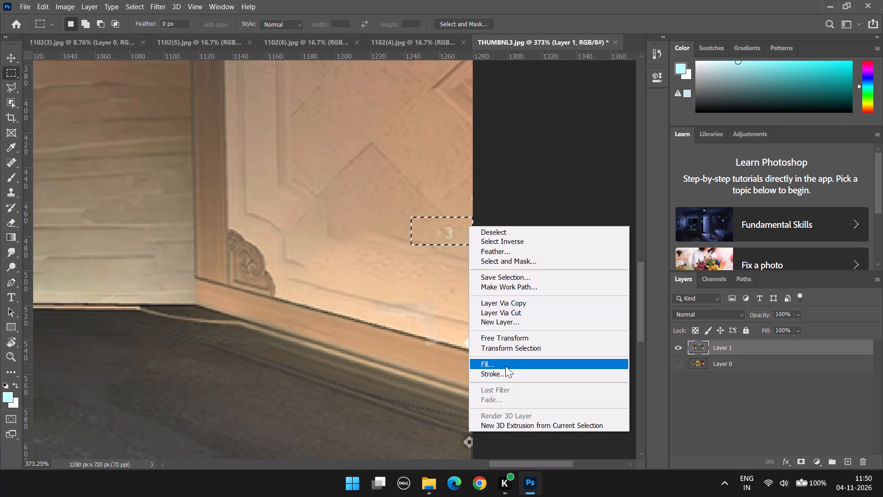
{"action": "left_click", "coordinate": [505, 366]}
{"action": "left_click", "coordinate": [510, 117]}
{"action": "left_click", "coordinate": [391, 165]}
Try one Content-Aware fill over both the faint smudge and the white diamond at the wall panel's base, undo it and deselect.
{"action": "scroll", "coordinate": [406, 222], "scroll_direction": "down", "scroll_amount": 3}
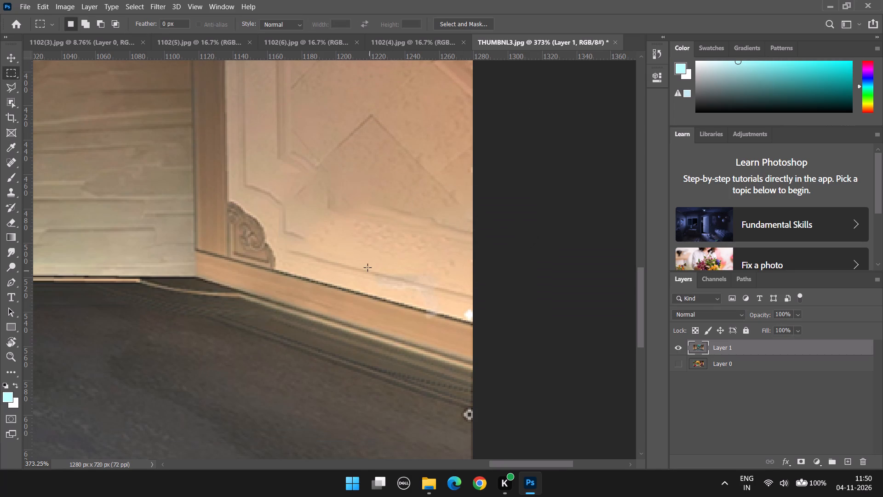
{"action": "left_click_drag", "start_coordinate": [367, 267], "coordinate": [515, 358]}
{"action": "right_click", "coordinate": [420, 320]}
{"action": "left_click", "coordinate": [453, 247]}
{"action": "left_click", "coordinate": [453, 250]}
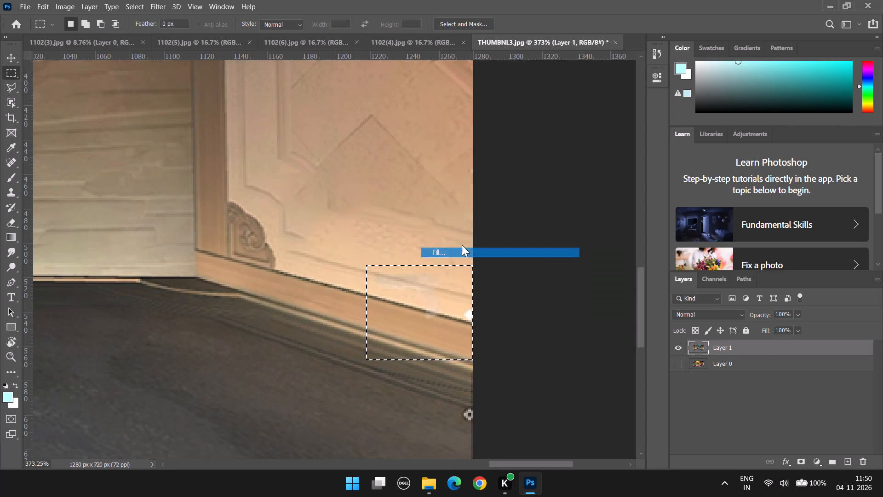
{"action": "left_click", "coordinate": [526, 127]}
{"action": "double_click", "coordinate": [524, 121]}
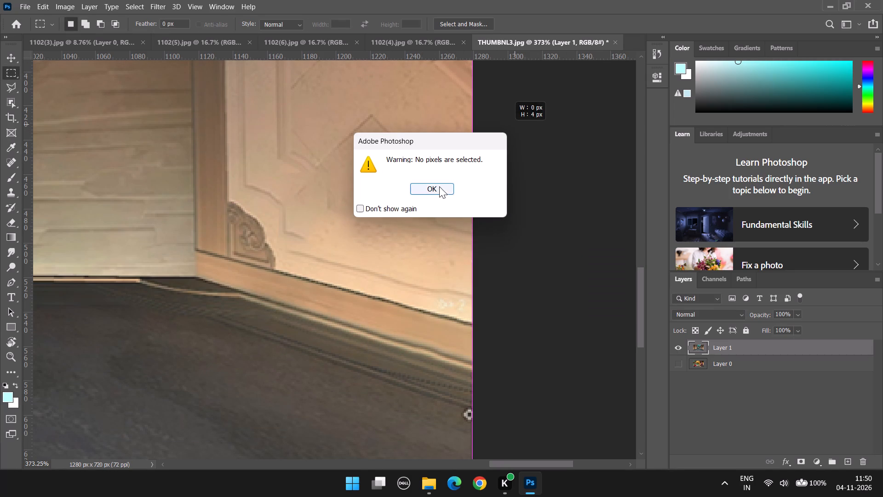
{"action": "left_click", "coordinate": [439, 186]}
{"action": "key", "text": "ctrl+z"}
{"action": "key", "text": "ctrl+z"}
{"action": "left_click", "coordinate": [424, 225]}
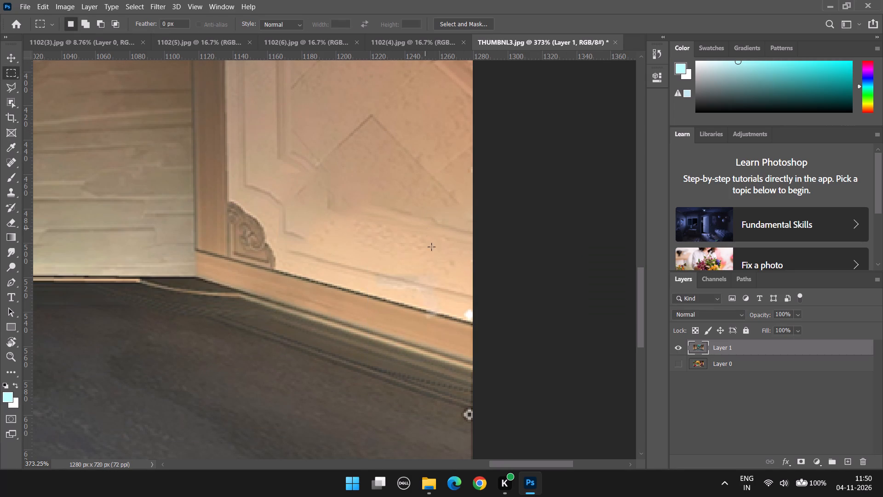
Remove the faint smudge above the wall's baseboard with a Content-Aware fill on a marquee about 44 by 37 px.
{"action": "left_click_drag", "start_coordinate": [372, 267], "coordinate": [443, 325]}
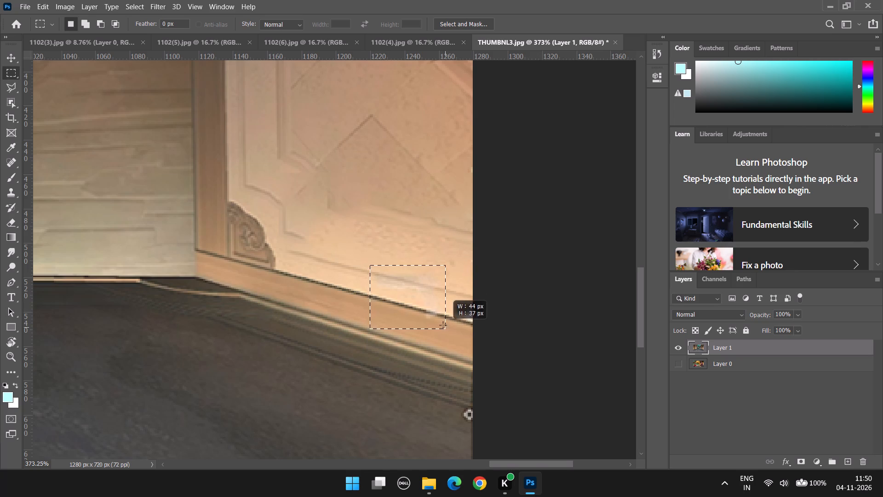
{"action": "left_click_drag", "start_coordinate": [443, 325], "coordinate": [444, 326]}
{"action": "right_click", "coordinate": [413, 300]}
{"action": "left_click", "coordinate": [445, 233]}
{"action": "left_click", "coordinate": [511, 121]}
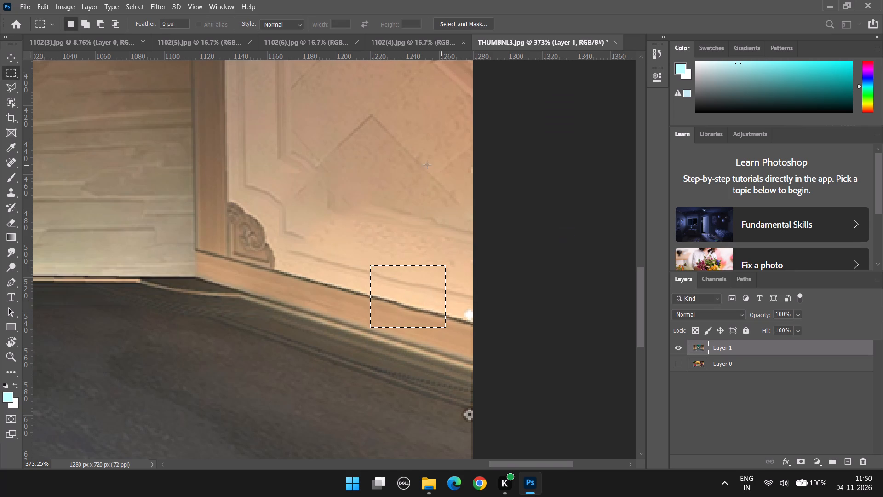
{"action": "left_click", "coordinate": [425, 165]}
Remove the white diamond marker where the baseboard meets the image's right edge with a Content-Aware fill and deselect.
{"action": "left_click_drag", "start_coordinate": [456, 293], "coordinate": [505, 335]}
{"action": "right_click", "coordinate": [469, 308]}
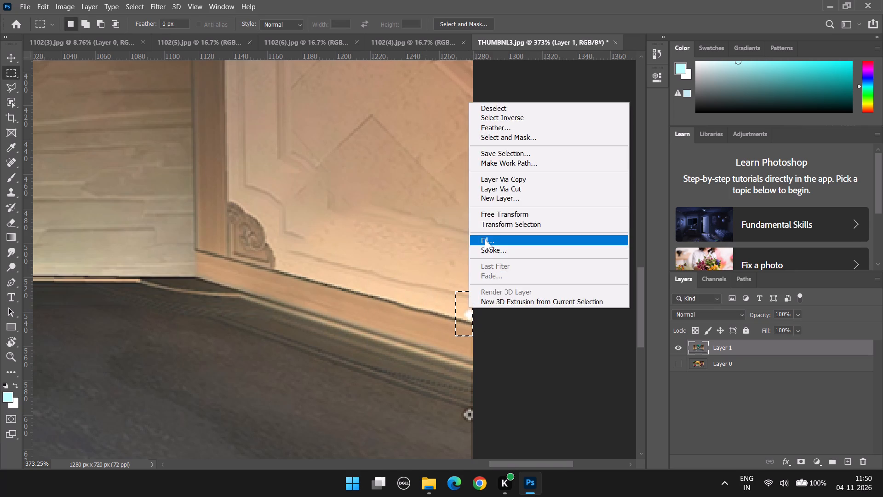
{"action": "left_click", "coordinate": [485, 239]}
{"action": "left_click", "coordinate": [509, 117]}
{"action": "left_click", "coordinate": [402, 201]}
Remove the small round icon on the floor at the image's right edge with a Content-Aware fill and deselect.
{"action": "scroll", "coordinate": [417, 246], "scroll_direction": "down", "scroll_amount": 9}
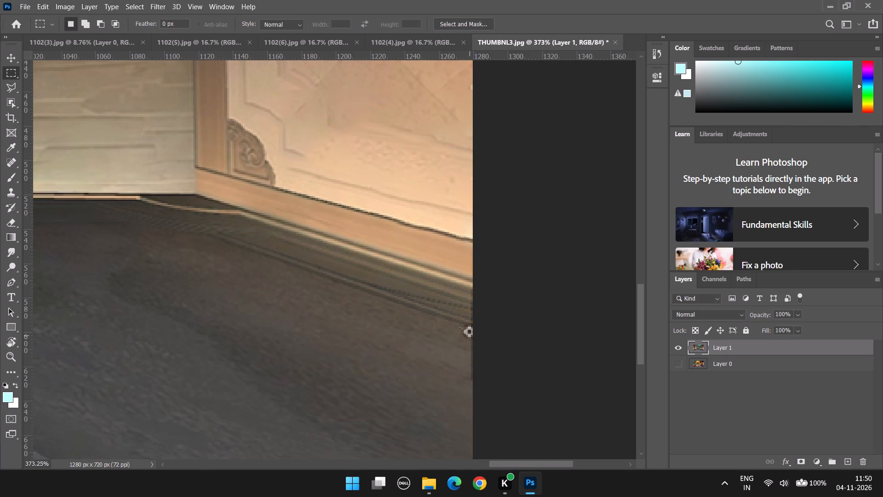
{"action": "left_click_drag", "start_coordinate": [449, 318], "coordinate": [492, 352]}
{"action": "right_click", "coordinate": [462, 336]}
{"action": "left_click", "coordinate": [479, 267]}
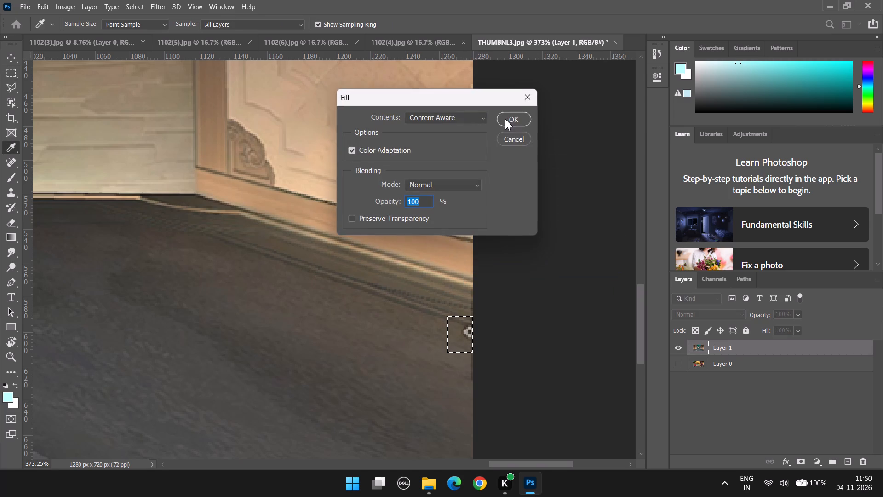
{"action": "left_click", "coordinate": [506, 118]}
{"action": "left_click", "coordinate": [384, 285]}
Clone nearby floor texture over the leftover marks along the image's right edge, just below the wall's baseboard.
{"action": "scroll", "coordinate": [381, 283], "scroll_direction": "down", "scroll_amount": 7}
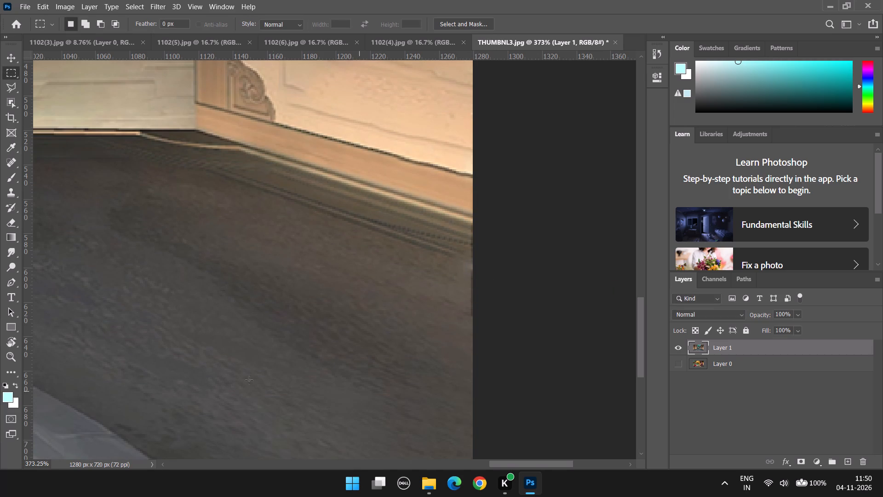
{"action": "left_click", "coordinate": [15, 198]}
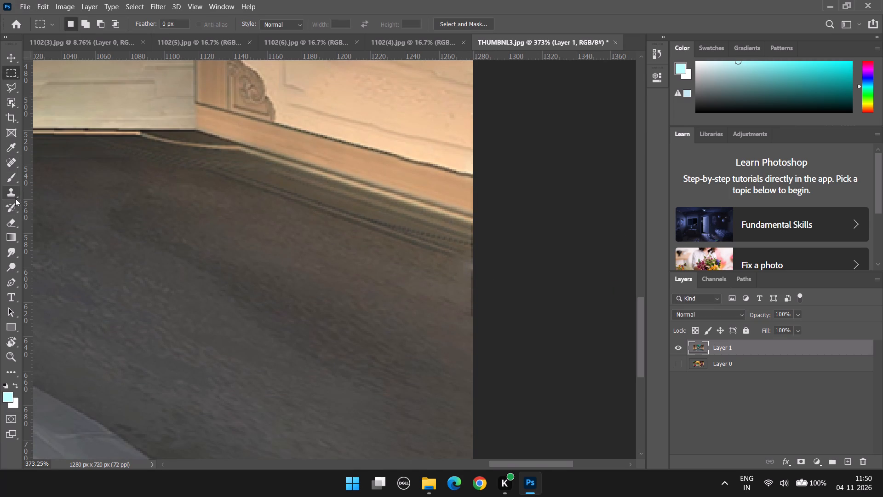
{"action": "left_click", "coordinate": [19, 191]}
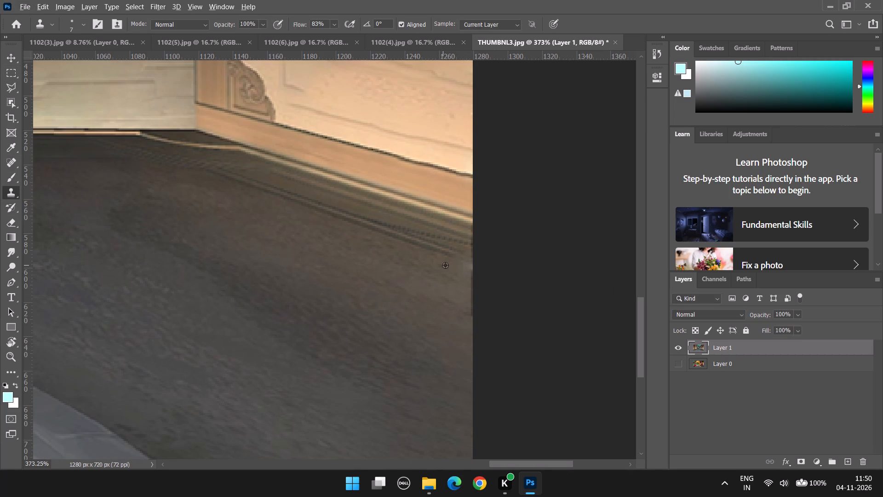
{"action": "left_click", "coordinate": [445, 265], "text": "alt"}
{"action": "left_click_drag", "start_coordinate": [471, 253], "coordinate": [470, 279]}
{"action": "left_click", "coordinate": [466, 249]}
{"action": "left_click_drag", "start_coordinate": [466, 258], "coordinate": [468, 281]}
{"action": "left_click", "coordinate": [467, 254]}
{"action": "left_click_drag", "start_coordinate": [467, 259], "coordinate": [471, 283]}
{"action": "left_click", "coordinate": [473, 253]}
{"action": "left_click_drag", "start_coordinate": [473, 271], "coordinate": [476, 288]}
{"action": "left_click", "coordinate": [472, 249]}
{"action": "left_click_drag", "start_coordinate": [471, 255], "coordinate": [470, 303]}
With a 20 px Clone Stamp brush, clone the emblem's green band over the upper and central parts of the sun-shaped ability icon.
{"action": "scroll", "coordinate": [468, 306], "scroll_direction": "down", "scroll_amount": 18, "text": "alt"}
{"action": "scroll", "coordinate": [298, 355], "scroll_direction": "up", "scroll_amount": 10, "text": "alt"}
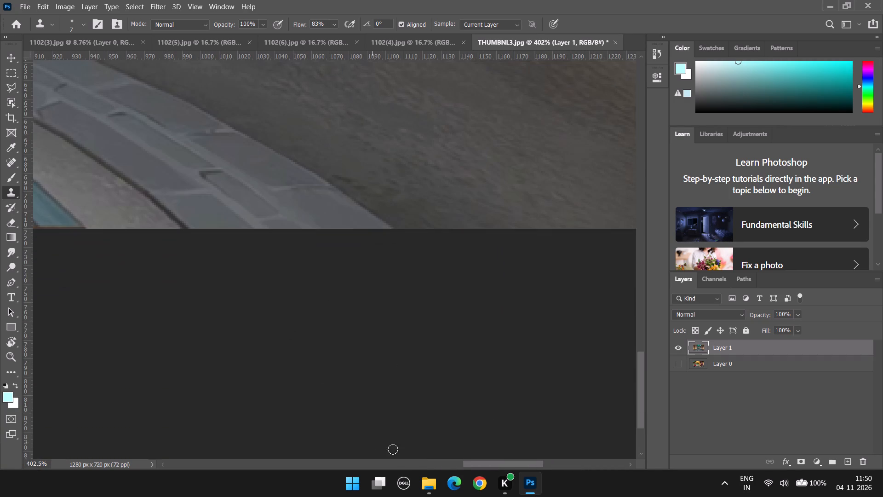
{"action": "left_click_drag", "start_coordinate": [495, 465], "coordinate": [417, 453]}
{"action": "scroll", "coordinate": [359, 243], "scroll_direction": "up", "scroll_amount": 3}
{"action": "scroll", "coordinate": [348, 238], "scroll_direction": "up", "scroll_amount": 3, "text": "alt"}
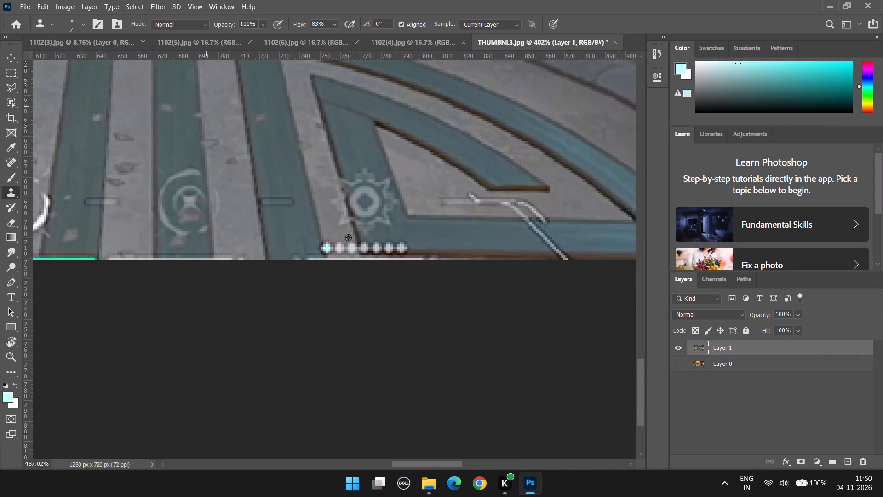
{"action": "scroll", "coordinate": [348, 237], "scroll_direction": "up", "scroll_amount": 2, "text": "alt"}
{"action": "left_click", "coordinate": [361, 121], "text": "alt"}
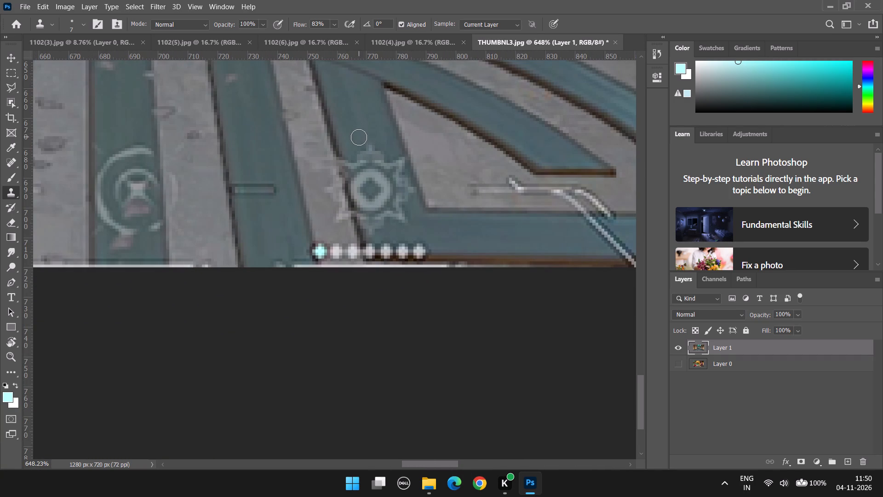
{"action": "type", "text": "]]"}
{"action": "type", "text": "]]"}
{"action": "key", "text": "bracketright"}
{"action": "left_click", "coordinate": [353, 104], "text": "alt"}
{"action": "left_click_drag", "start_coordinate": [357, 133], "coordinate": [369, 175]}
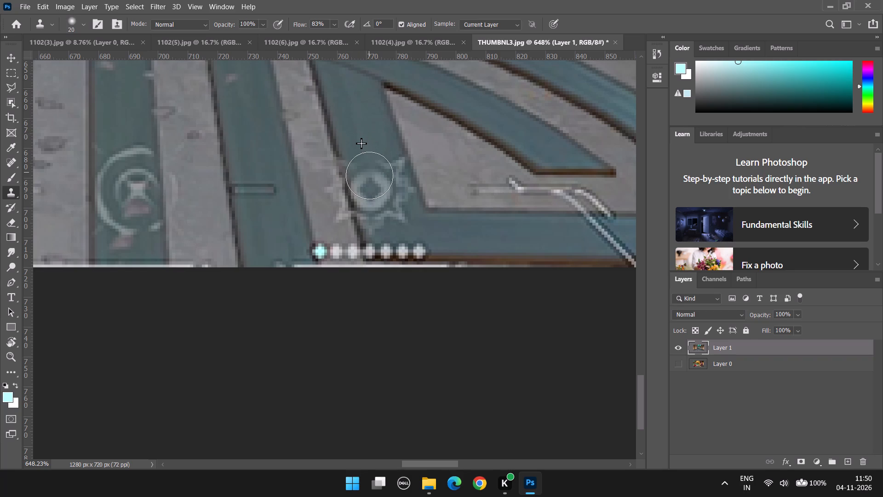
{"action": "left_click_drag", "start_coordinate": [369, 175], "coordinate": [373, 186]}
{"action": "left_click", "coordinate": [357, 134], "text": "alt"}
{"action": "left_click", "coordinate": [358, 123], "text": "alt"}
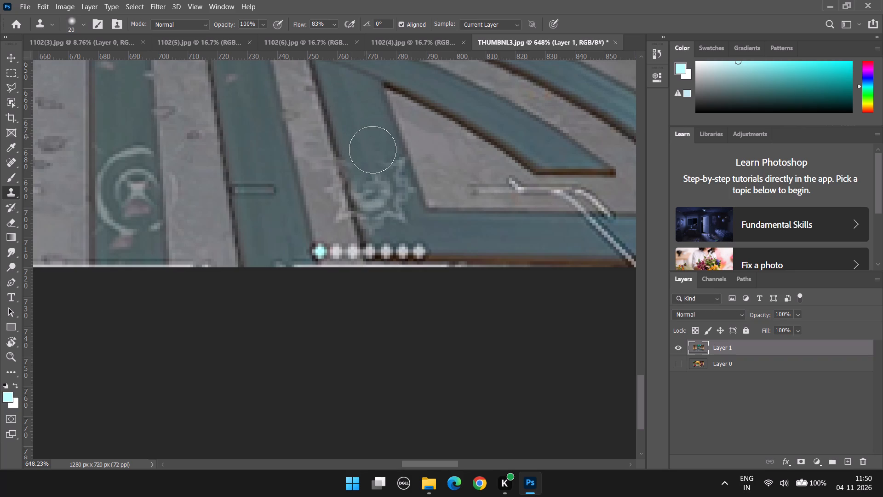
{"action": "left_click", "coordinate": [377, 157]}
{"action": "left_click_drag", "start_coordinate": [379, 167], "coordinate": [381, 173]}
{"action": "left_click", "coordinate": [381, 173]}
{"action": "left_click_drag", "start_coordinate": [378, 152], "coordinate": [384, 185]}
{"action": "left_click_drag", "start_coordinate": [380, 162], "coordinate": [383, 182]}
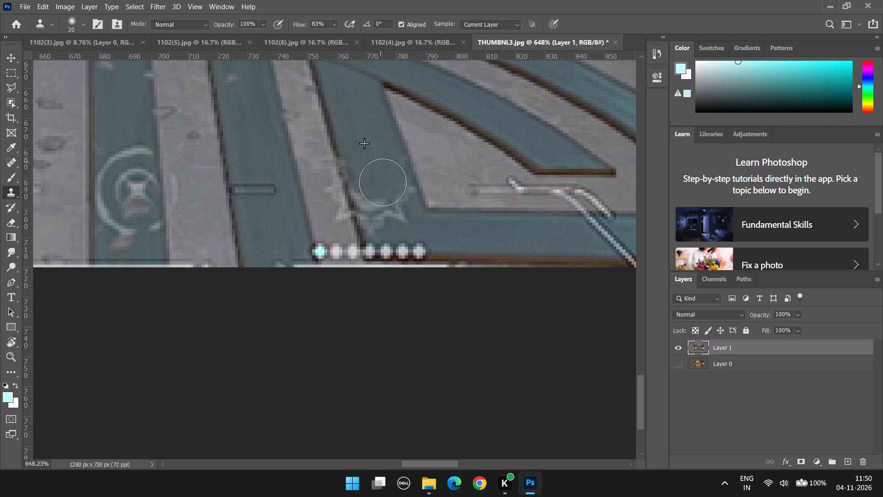
{"action": "left_click_drag", "start_coordinate": [383, 182], "coordinate": [384, 192]}
Clone the green band over the lower and right-hand spikes of the sun-shaped ability icon.
{"action": "left_click", "coordinate": [368, 144], "text": "alt"}
{"action": "left_click_drag", "start_coordinate": [377, 179], "coordinate": [387, 214]}
{"action": "left_click_drag", "start_coordinate": [379, 191], "coordinate": [379, 197]}
{"action": "left_click_drag", "start_coordinate": [380, 202], "coordinate": [384, 213]}
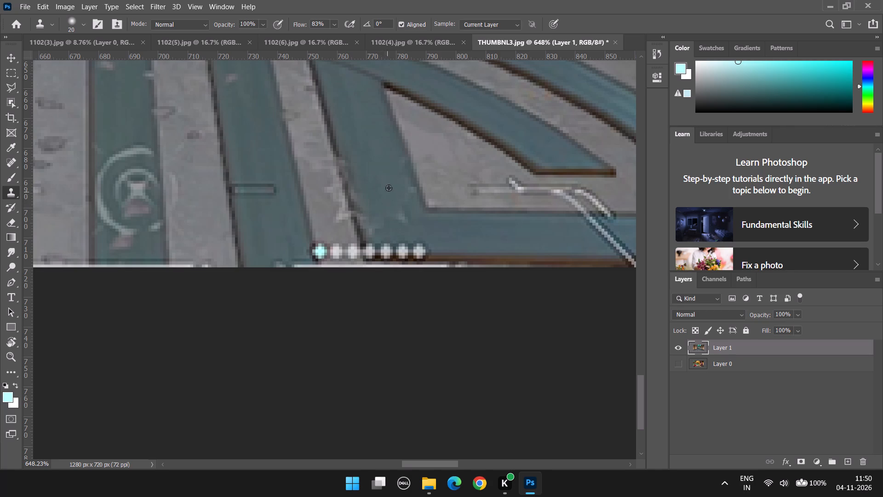
{"action": "left_click", "coordinate": [361, 130], "text": "alt"}
{"action": "left_click_drag", "start_coordinate": [387, 164], "coordinate": [390, 196]}
{"action": "left_click_drag", "start_coordinate": [390, 178], "coordinate": [395, 195]}
{"action": "left_click_drag", "start_coordinate": [401, 214], "coordinate": [403, 220]}
Clone the green band down over the remaining traces of the sun-shaped ability icon, just above the row of white dots.
{"action": "left_click", "coordinate": [367, 139], "text": "alt"}
{"action": "left_click_drag", "start_coordinate": [368, 160], "coordinate": [373, 191]}
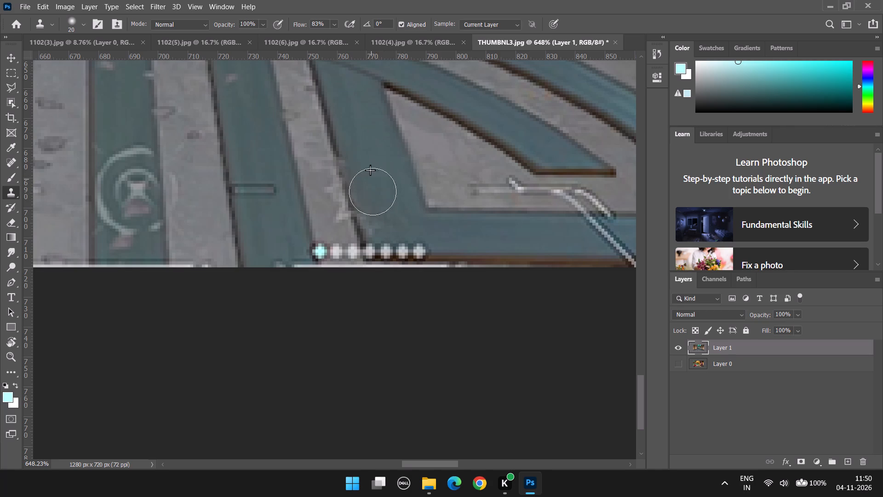
{"action": "left_click_drag", "start_coordinate": [373, 191], "coordinate": [381, 219]}
{"action": "left_click", "coordinate": [377, 134], "text": "alt"}
{"action": "left_click_drag", "start_coordinate": [370, 189], "coordinate": [381, 228]}
Clone the green band over the right-hand dots of the white dot row and the pale smear beside them at the emblem's corner.
{"action": "scroll", "coordinate": [436, 255], "scroll_direction": "down", "scroll_amount": 3}
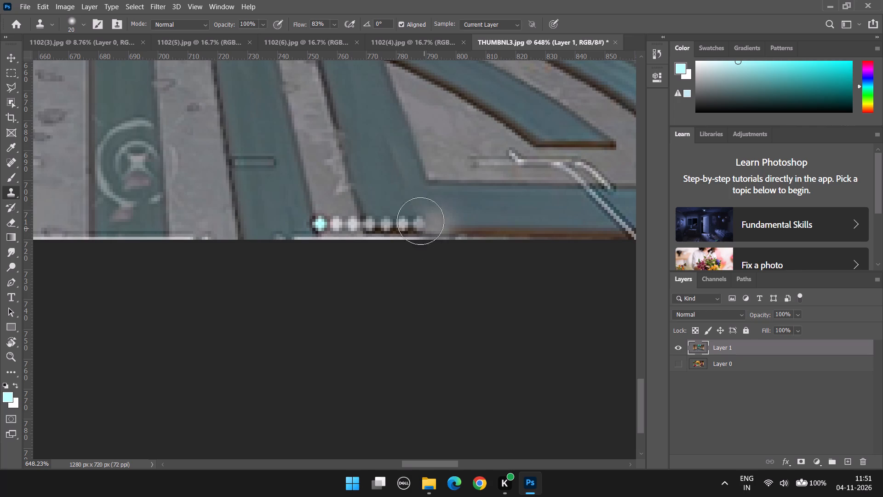
{"action": "left_click", "coordinate": [387, 194], "text": "alt"}
{"action": "left_click", "coordinate": [380, 219]}
{"action": "left_click_drag", "start_coordinate": [381, 219], "coordinate": [417, 219]}
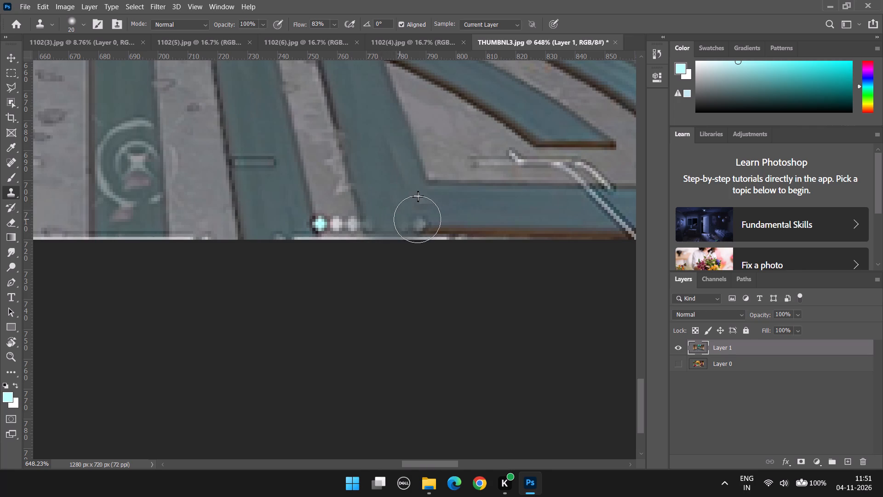
{"action": "left_click_drag", "start_coordinate": [417, 219], "coordinate": [482, 221]}
{"action": "left_click", "coordinate": [400, 192], "text": "alt"}
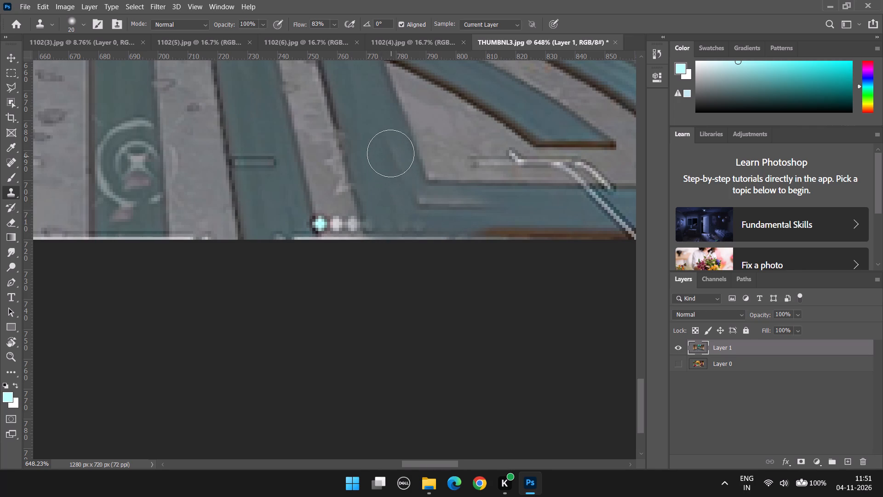
{"action": "left_click_drag", "start_coordinate": [390, 153], "coordinate": [396, 184]}
{"action": "left_click", "coordinate": [387, 182], "text": "alt"}
{"action": "left_click_drag", "start_coordinate": [411, 199], "coordinate": [464, 200]}
Remove the remaining dots and cloning smudges along the emblem's lower edge with a Content-Aware fill and deselect.
{"action": "scroll", "coordinate": [543, 222], "scroll_direction": "down", "scroll_amount": 9, "text": "alt"}
{"action": "scroll", "coordinate": [497, 219], "scroll_direction": "up", "scroll_amount": 4, "text": "alt"}
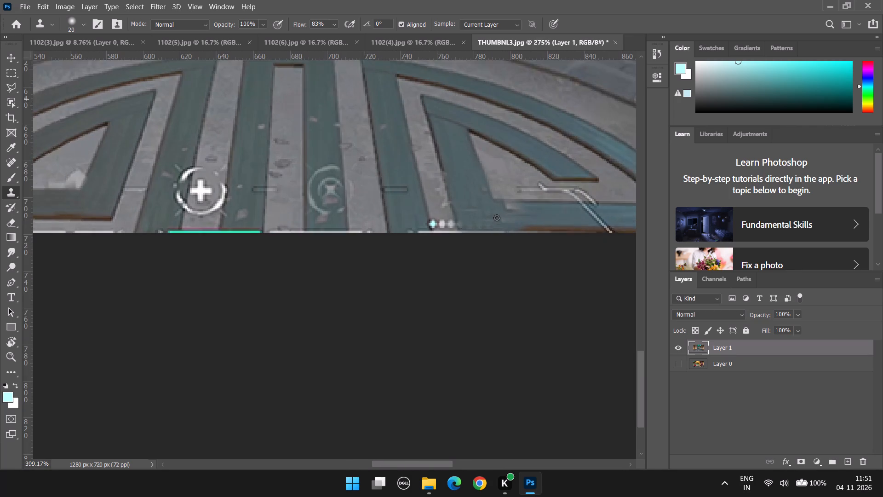
{"action": "scroll", "coordinate": [441, 144], "scroll_direction": "up", "scroll_amount": 8, "text": "alt"}
{"action": "scroll", "coordinate": [445, 150], "scroll_direction": "down", "scroll_amount": 5, "text": "alt"}
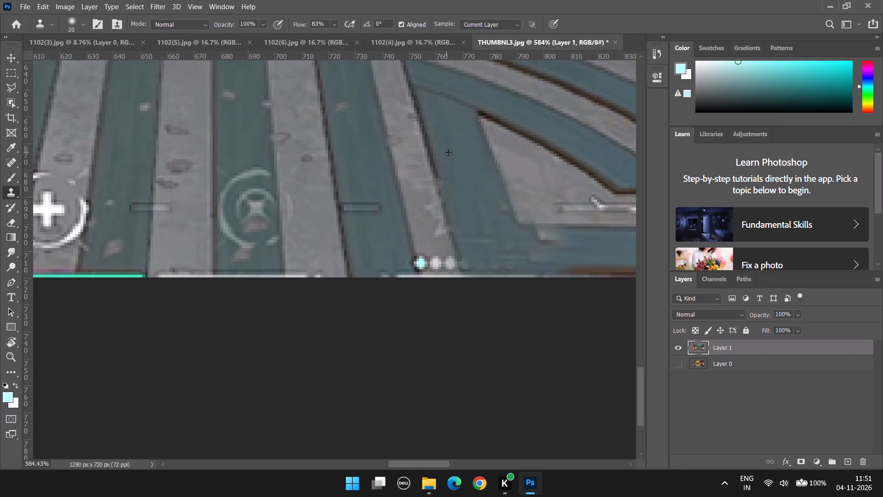
{"action": "scroll", "coordinate": [448, 152], "scroll_direction": "down", "scroll_amount": 4, "text": "alt"}
{"action": "scroll", "coordinate": [489, 207], "scroll_direction": "down", "scroll_amount": 3, "text": "alt"}
{"action": "scroll", "coordinate": [513, 222], "scroll_direction": "up", "scroll_amount": 6, "text": "alt"}
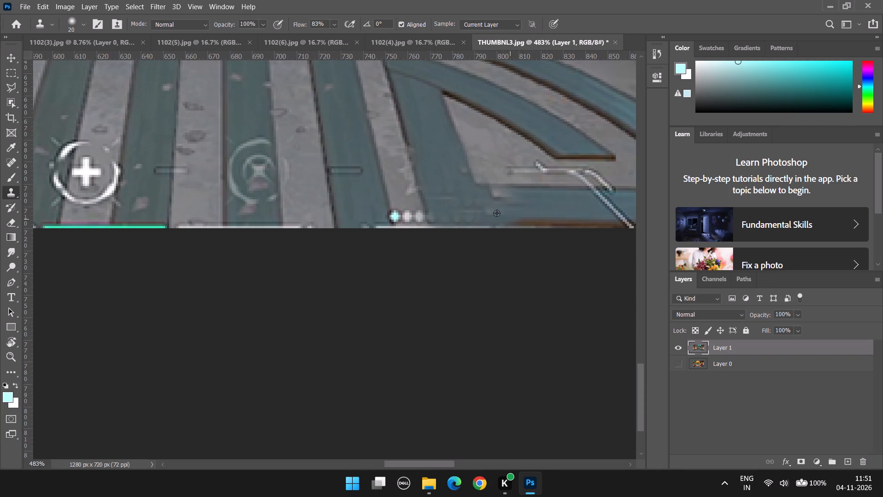
{"action": "scroll", "coordinate": [428, 226], "scroll_direction": "up", "scroll_amount": 1, "text": "alt"}
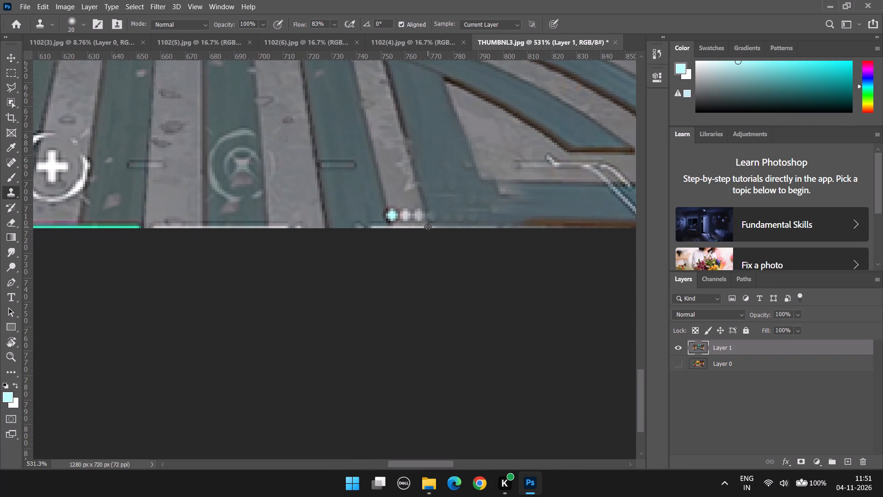
{"action": "scroll", "coordinate": [428, 226], "scroll_direction": "up", "scroll_amount": 3, "text": "alt"}
{"action": "left_click", "coordinate": [18, 75]}
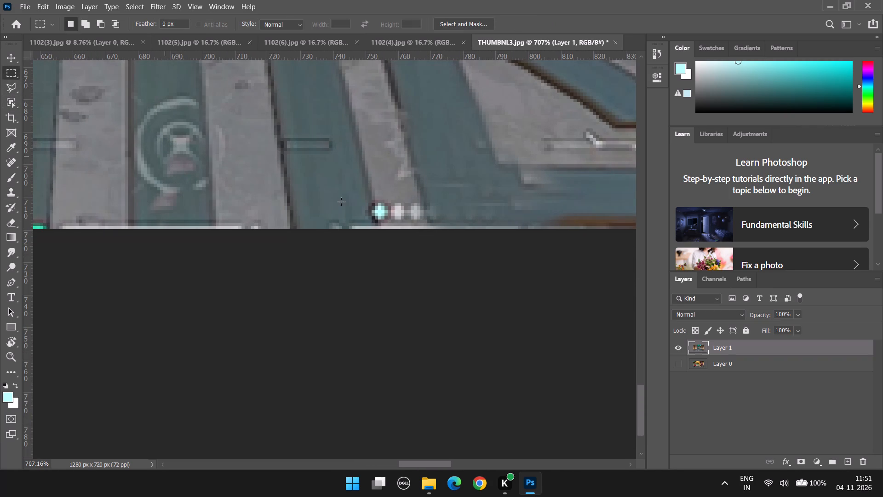
{"action": "left_click_drag", "start_coordinate": [355, 196], "coordinate": [563, 223]}
{"action": "right_click", "coordinate": [475, 208]}
{"action": "left_click", "coordinate": [519, 345]}
{"action": "double_click", "coordinate": [517, 123]}
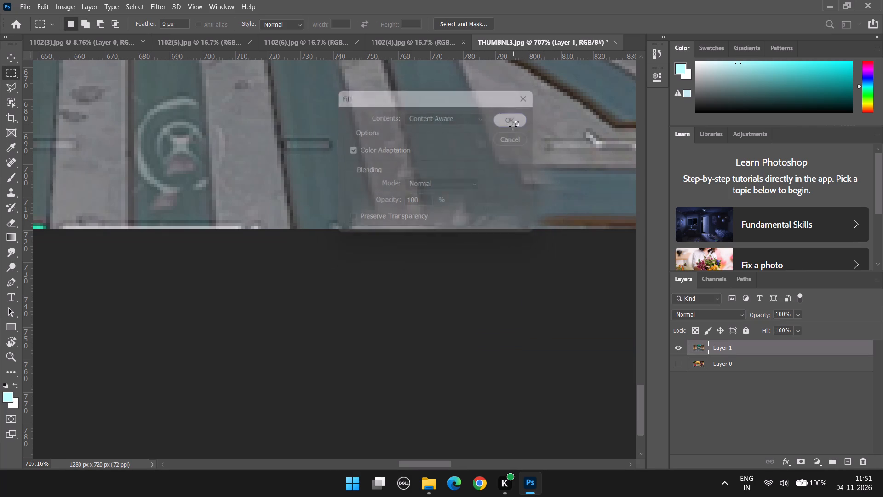
{"action": "key", "text": "ctrl+z"}
{"action": "left_click", "coordinate": [449, 157]}
{"action": "scroll", "coordinate": [448, 162], "scroll_direction": "down", "scroll_amount": 5, "text": "alt"}
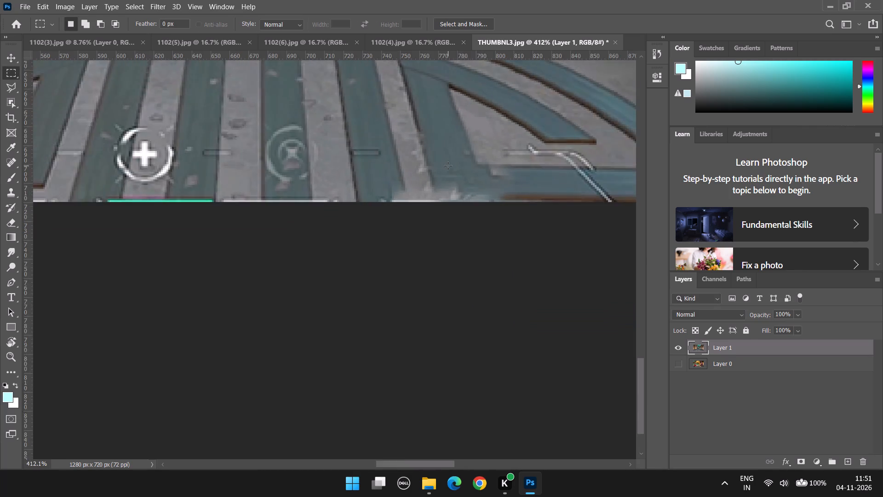
{"action": "scroll", "coordinate": [448, 166], "scroll_direction": "down", "scroll_amount": 17, "text": "alt"}
Scale the Layer 1 map background down proportionally to about 98%, still covering the whole canvas.
{"action": "key", "text": "ctrl+t"}
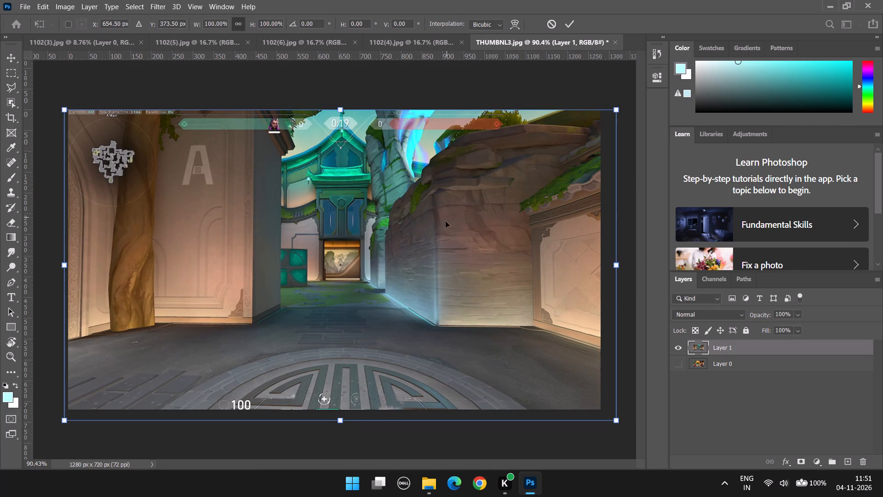
{"action": "left_click", "coordinate": [341, 422]}
{"action": "left_click_drag", "start_coordinate": [341, 422], "coordinate": [342, 414]}
{"action": "left_click_drag", "start_coordinate": [72, 110], "coordinate": [68, 109]}
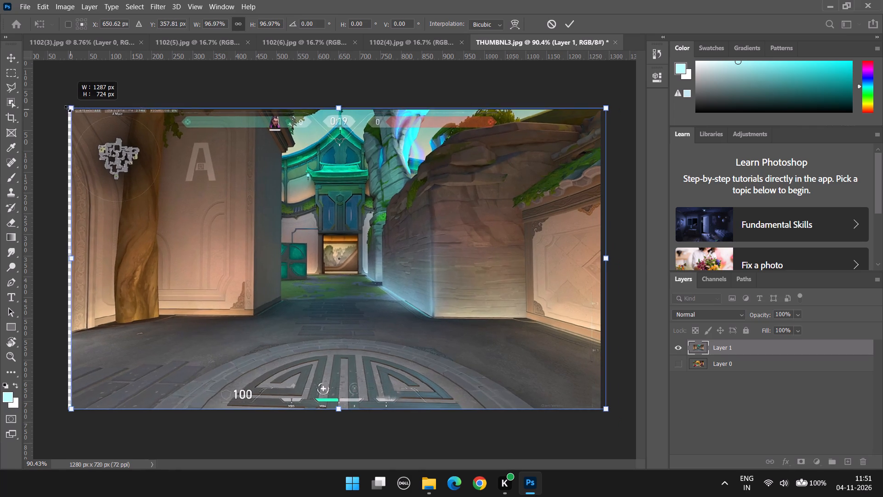
{"action": "left_click_drag", "start_coordinate": [68, 109], "coordinate": [62, 106]}
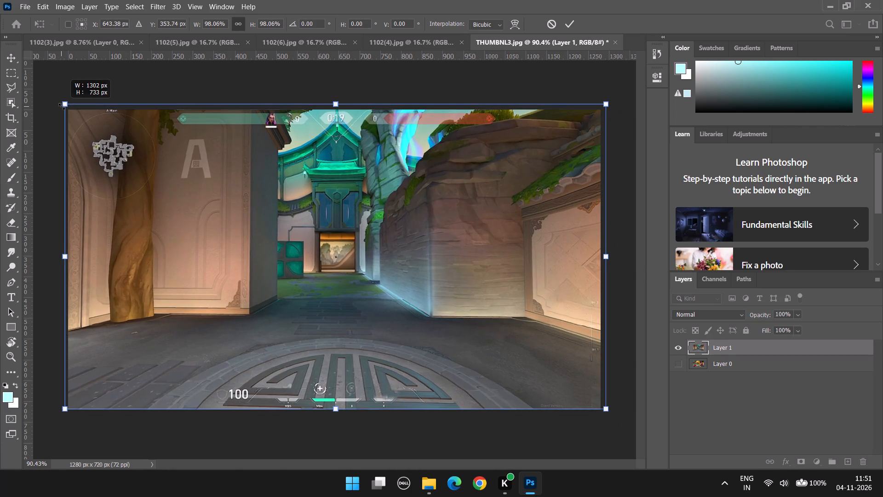
{"action": "left_click_drag", "start_coordinate": [62, 106], "coordinate": [62, 103]}
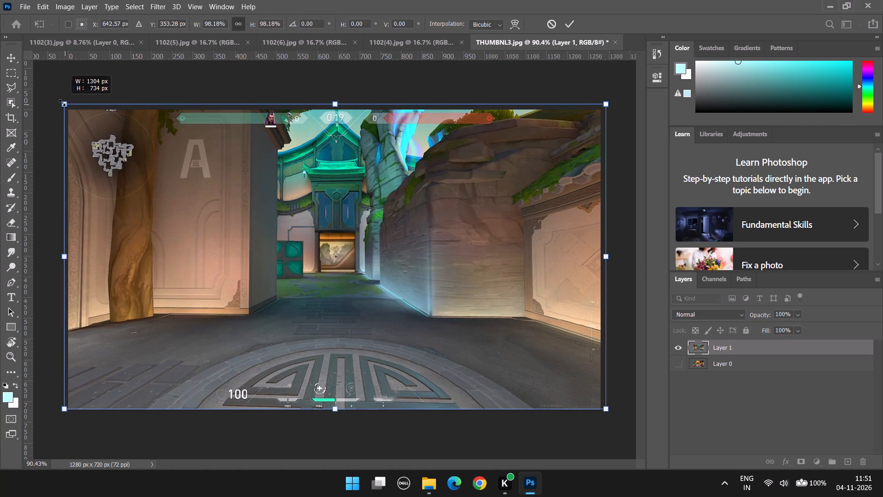
{"action": "left_click_drag", "start_coordinate": [62, 103], "coordinate": [62, 102]}
{"action": "left_click", "coordinate": [563, 20]}
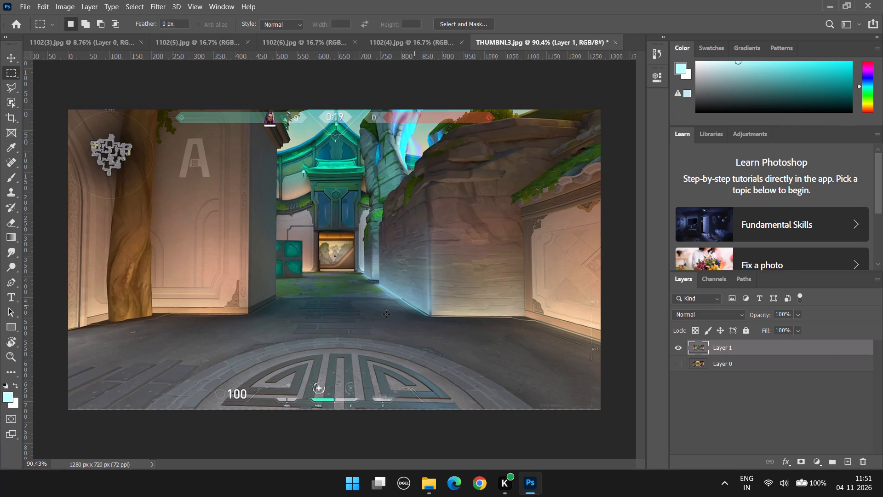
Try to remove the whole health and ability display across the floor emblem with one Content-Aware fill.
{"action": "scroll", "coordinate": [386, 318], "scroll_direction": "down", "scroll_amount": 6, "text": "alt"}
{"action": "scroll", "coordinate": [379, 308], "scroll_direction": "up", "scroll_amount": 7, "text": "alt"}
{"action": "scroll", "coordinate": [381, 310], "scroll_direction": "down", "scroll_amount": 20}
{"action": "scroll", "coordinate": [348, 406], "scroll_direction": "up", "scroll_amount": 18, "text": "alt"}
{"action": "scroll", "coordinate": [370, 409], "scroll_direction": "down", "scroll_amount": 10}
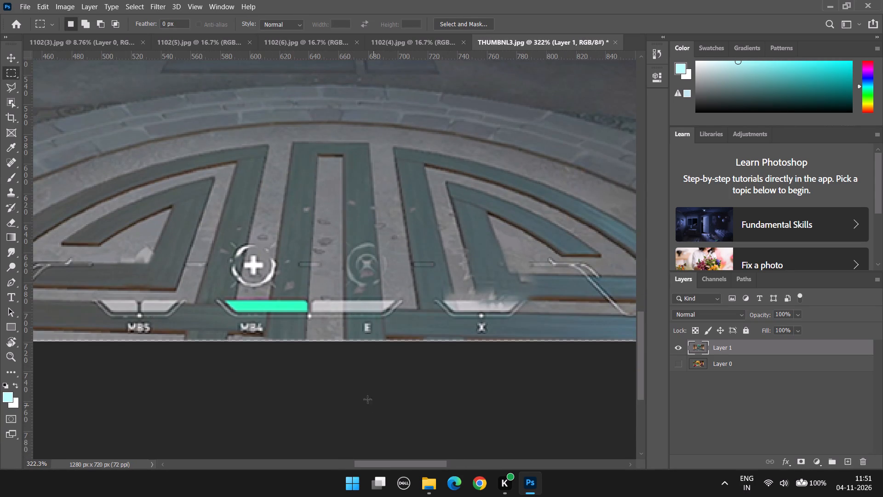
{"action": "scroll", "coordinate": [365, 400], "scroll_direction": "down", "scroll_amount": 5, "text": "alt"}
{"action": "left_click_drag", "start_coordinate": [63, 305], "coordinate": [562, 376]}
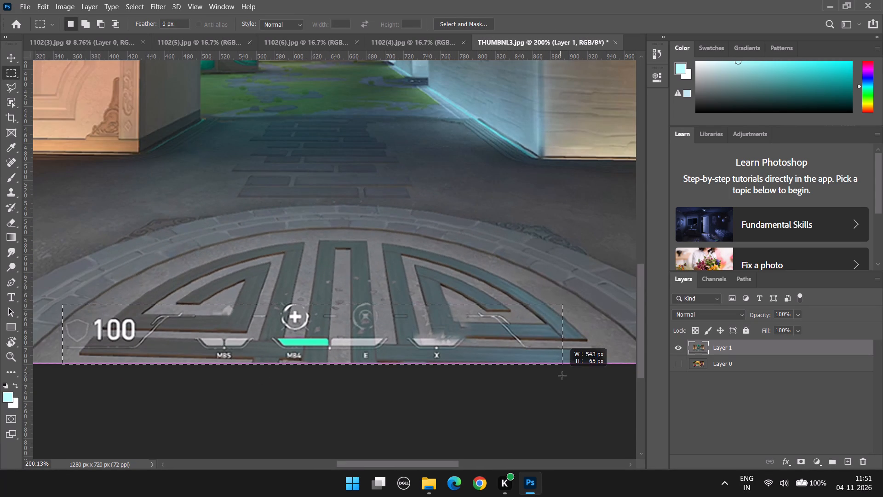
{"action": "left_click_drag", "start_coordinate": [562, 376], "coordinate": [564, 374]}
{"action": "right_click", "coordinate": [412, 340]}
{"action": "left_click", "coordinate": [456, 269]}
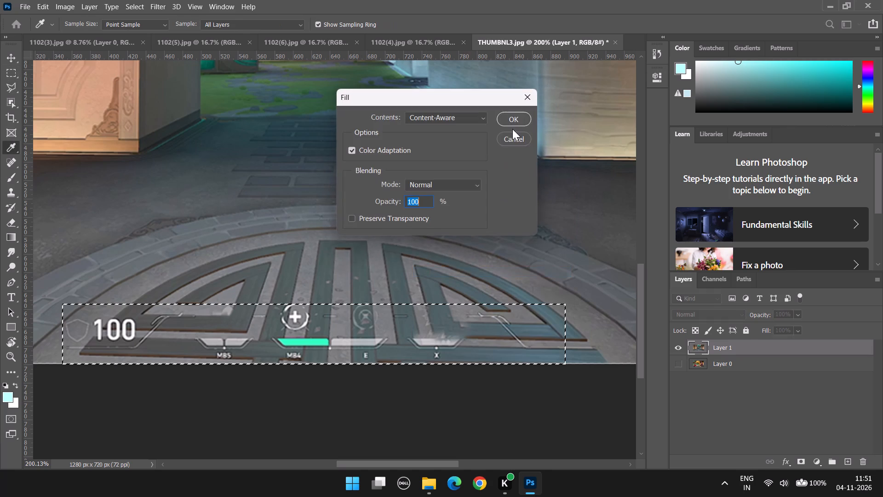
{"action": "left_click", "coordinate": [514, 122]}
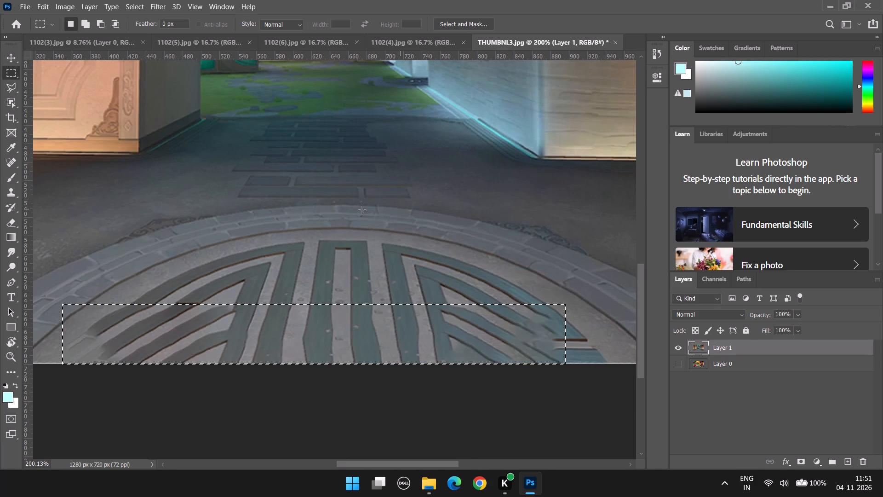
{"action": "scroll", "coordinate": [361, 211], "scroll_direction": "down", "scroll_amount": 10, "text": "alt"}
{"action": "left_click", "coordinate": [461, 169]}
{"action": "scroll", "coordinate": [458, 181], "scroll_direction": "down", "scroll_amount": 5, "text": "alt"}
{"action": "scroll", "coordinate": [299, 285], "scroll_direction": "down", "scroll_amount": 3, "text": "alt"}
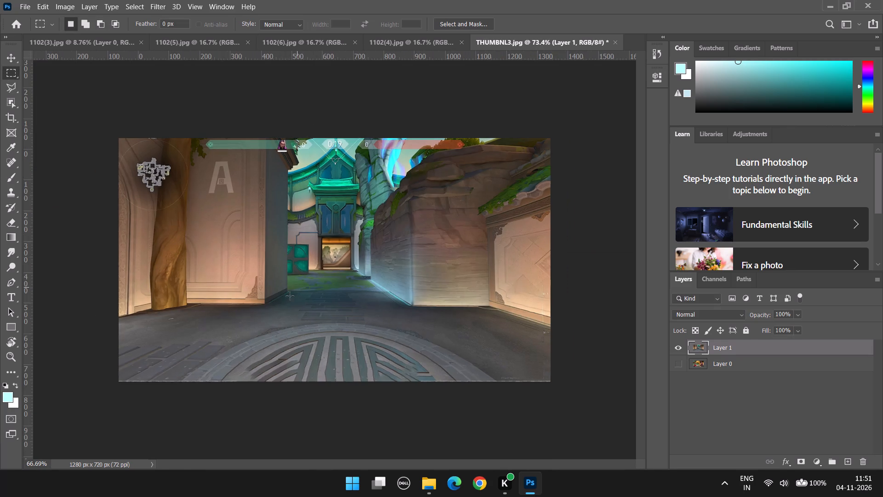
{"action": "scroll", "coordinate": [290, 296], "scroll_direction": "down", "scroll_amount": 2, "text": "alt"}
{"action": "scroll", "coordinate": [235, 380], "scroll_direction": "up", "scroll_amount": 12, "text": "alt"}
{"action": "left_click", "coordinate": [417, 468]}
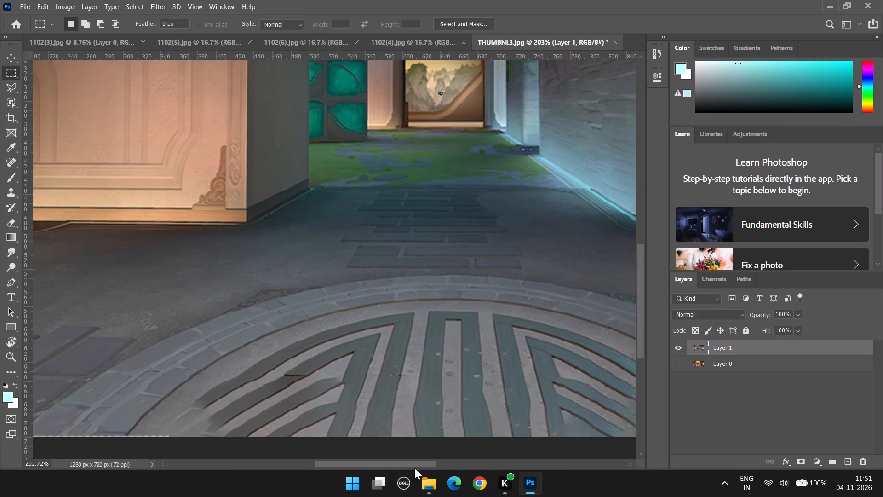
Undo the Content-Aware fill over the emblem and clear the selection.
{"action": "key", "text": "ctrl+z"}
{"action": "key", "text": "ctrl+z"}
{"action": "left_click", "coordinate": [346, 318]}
Remove the shield icon and the 100 health number from the floor emblem with a Content-Aware fill and deselect.
{"action": "scroll", "coordinate": [345, 318], "scroll_direction": "down", "scroll_amount": 7}
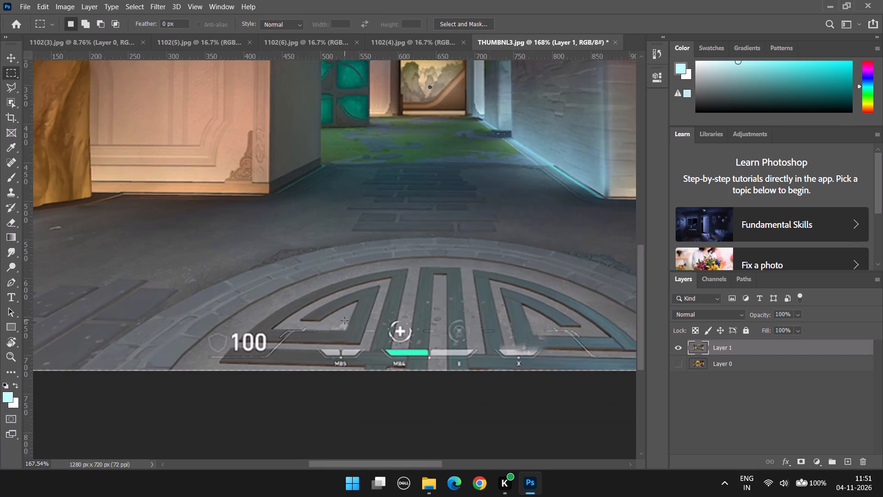
{"action": "scroll", "coordinate": [344, 320], "scroll_direction": "down", "scroll_amount": 4}
{"action": "scroll", "coordinate": [245, 326], "scroll_direction": "up", "scroll_amount": 15, "text": "alt"}
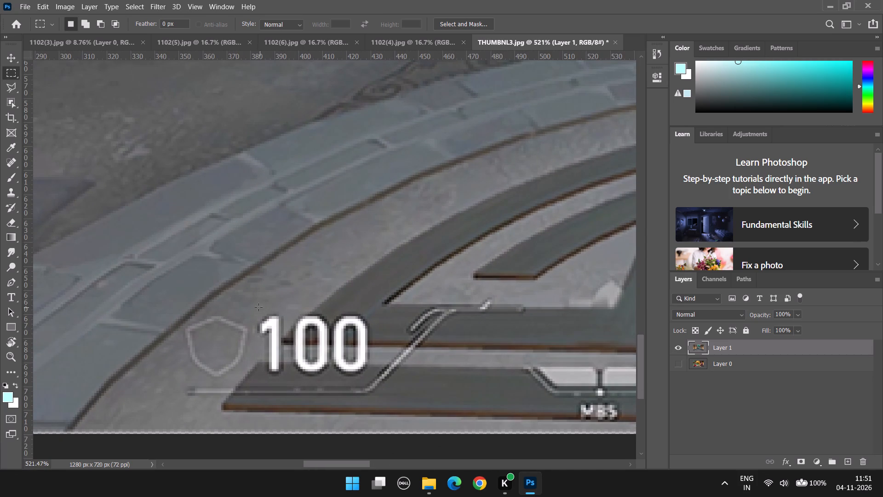
{"action": "left_click", "coordinate": [258, 306]}
{"action": "left_click_drag", "start_coordinate": [269, 315], "coordinate": [291, 319]}
{"action": "left_click_drag", "start_coordinate": [296, 320], "coordinate": [353, 357]}
{"action": "left_click", "coordinate": [263, 305]}
{"action": "left_click_drag", "start_coordinate": [180, 311], "coordinate": [186, 313]}
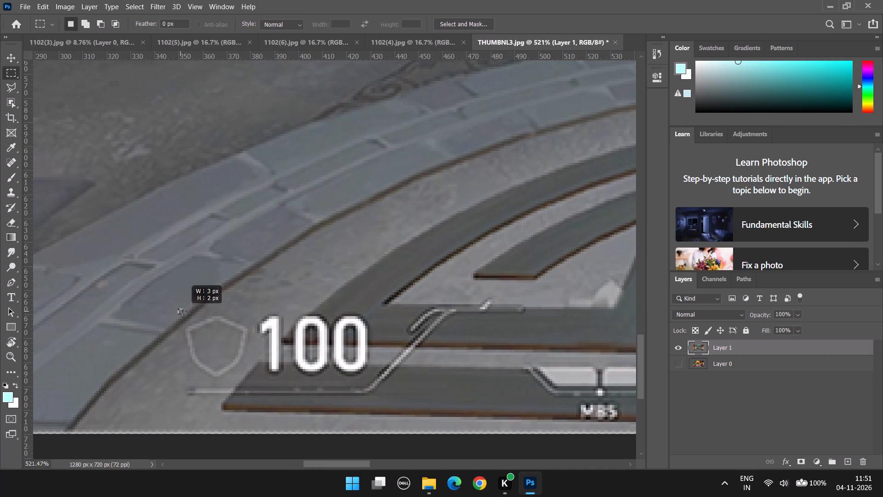
{"action": "left_click_drag", "start_coordinate": [186, 313], "coordinate": [370, 376]}
{"action": "right_click", "coordinate": [340, 365]}
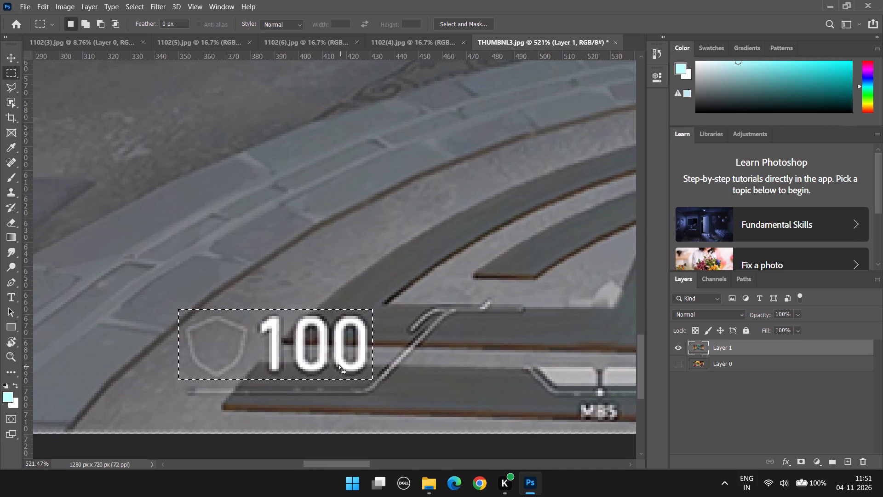
{"action": "left_click", "coordinate": [373, 297]}
{"action": "left_click", "coordinate": [503, 118]}
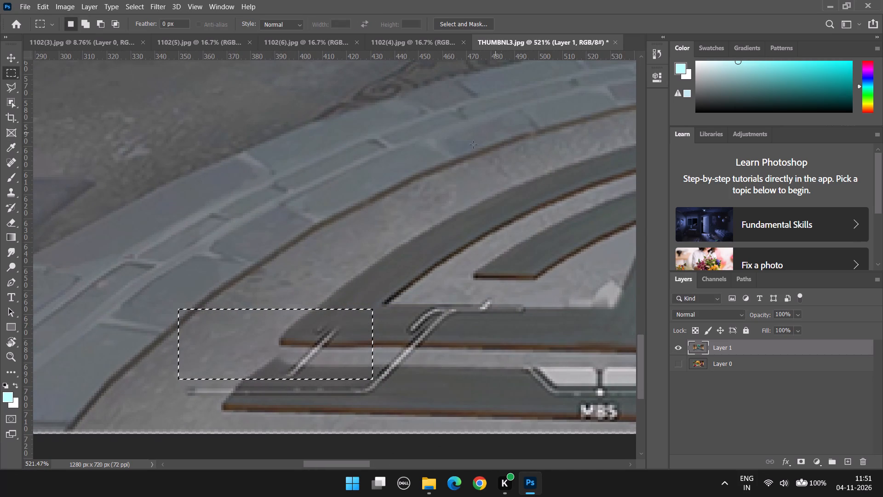
{"action": "double_click", "coordinate": [314, 208]}
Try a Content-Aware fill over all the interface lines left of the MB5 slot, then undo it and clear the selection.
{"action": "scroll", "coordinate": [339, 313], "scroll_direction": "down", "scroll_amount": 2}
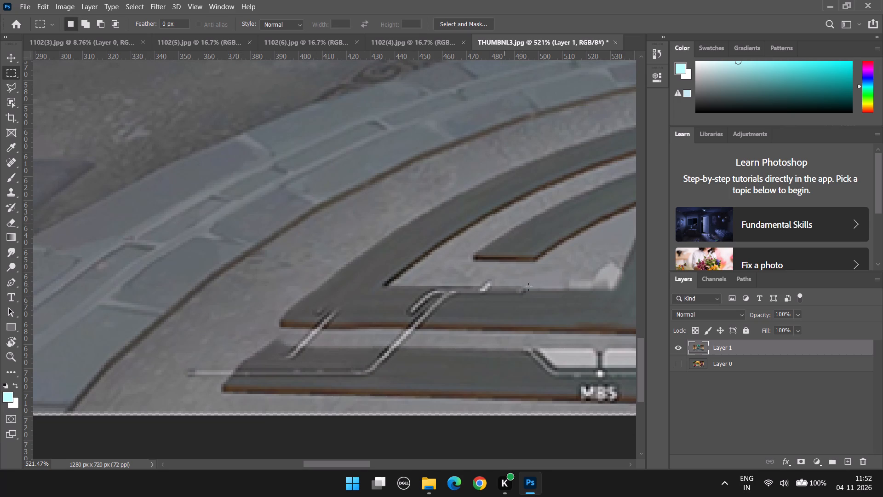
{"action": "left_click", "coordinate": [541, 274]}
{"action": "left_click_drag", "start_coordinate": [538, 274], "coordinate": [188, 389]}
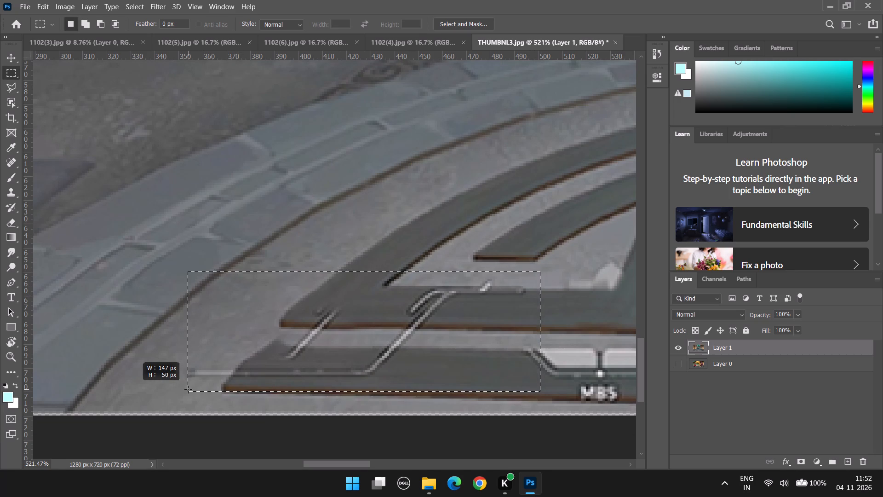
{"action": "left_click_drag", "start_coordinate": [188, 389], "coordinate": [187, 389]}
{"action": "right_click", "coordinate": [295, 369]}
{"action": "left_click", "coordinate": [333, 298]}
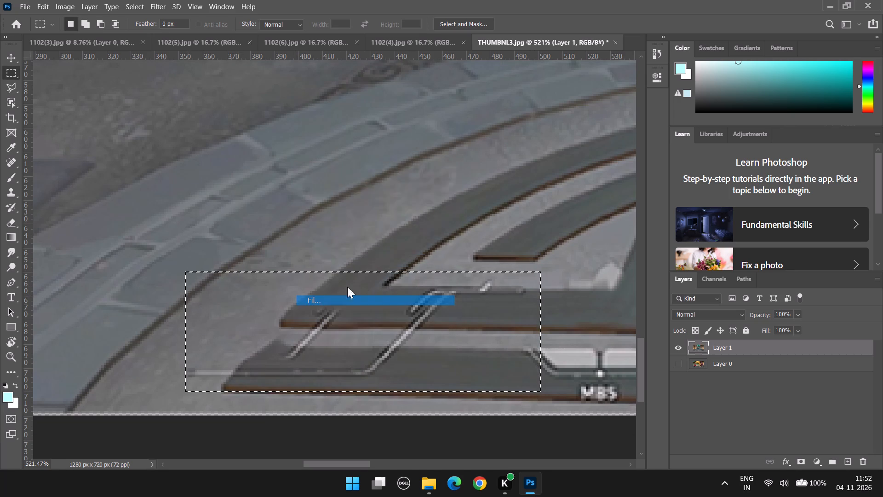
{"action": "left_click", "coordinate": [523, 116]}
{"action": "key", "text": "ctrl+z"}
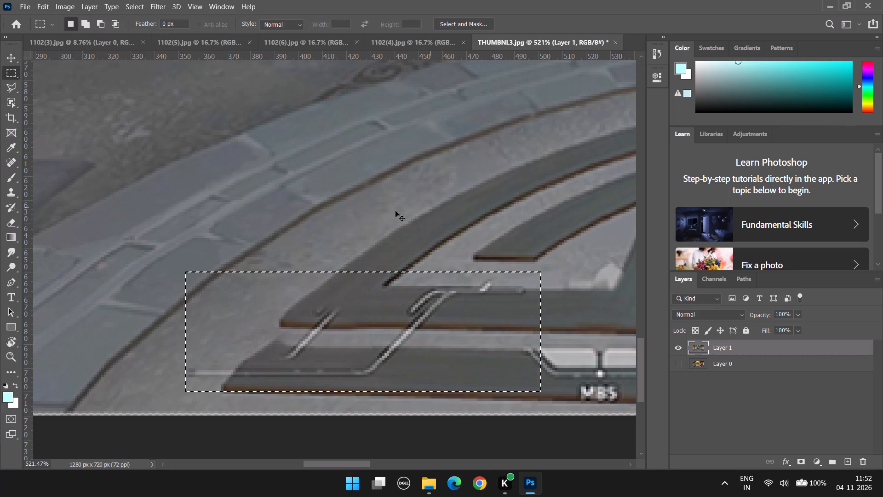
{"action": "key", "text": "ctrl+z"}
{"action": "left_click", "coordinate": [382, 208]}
Remove the short diagonal interface line at the floor emblem's left end with a Content-Aware fill and deselect.
{"action": "scroll", "coordinate": [357, 301], "scroll_direction": "down", "scroll_amount": 4}
{"action": "scroll", "coordinate": [340, 319], "scroll_direction": "up", "scroll_amount": 5, "text": "alt"}
{"action": "left_click_drag", "start_coordinate": [245, 288], "coordinate": [246, 288]}
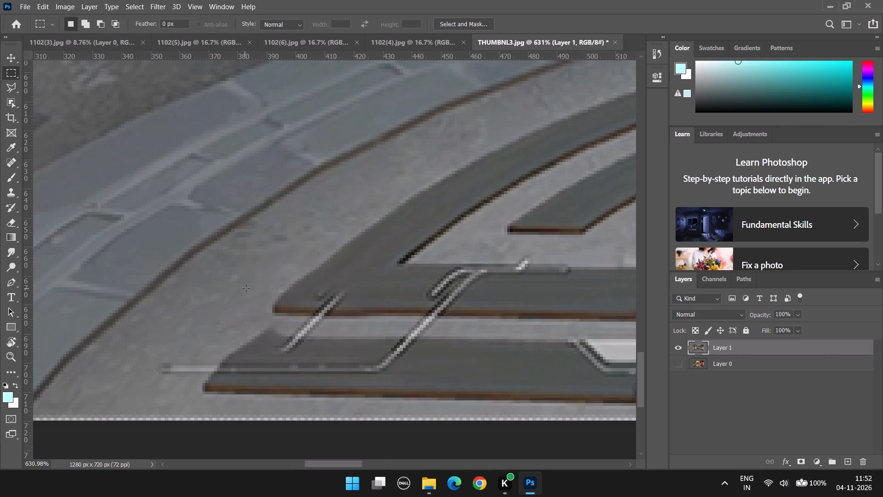
{"action": "left_click_drag", "start_coordinate": [246, 288], "coordinate": [363, 360]}
{"action": "right_click", "coordinate": [308, 341]}
{"action": "left_click", "coordinate": [350, 271]}
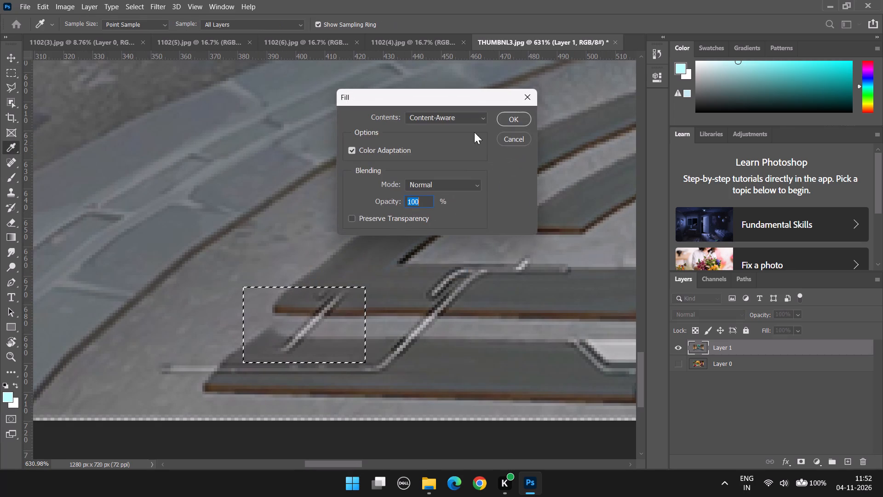
{"action": "left_click", "coordinate": [518, 121]}
{"action": "double_click", "coordinate": [372, 205]}
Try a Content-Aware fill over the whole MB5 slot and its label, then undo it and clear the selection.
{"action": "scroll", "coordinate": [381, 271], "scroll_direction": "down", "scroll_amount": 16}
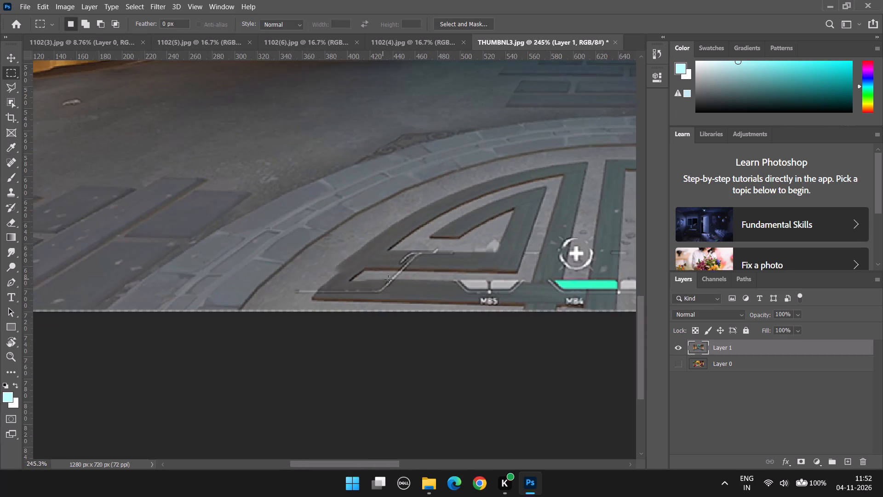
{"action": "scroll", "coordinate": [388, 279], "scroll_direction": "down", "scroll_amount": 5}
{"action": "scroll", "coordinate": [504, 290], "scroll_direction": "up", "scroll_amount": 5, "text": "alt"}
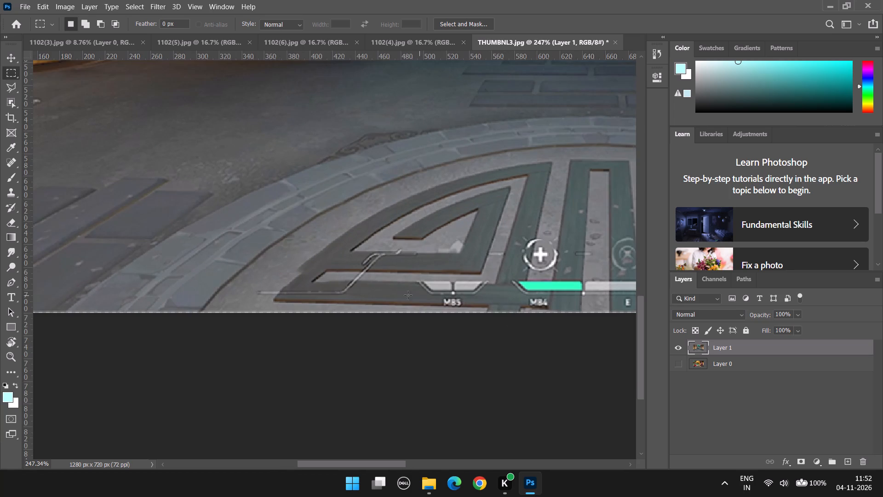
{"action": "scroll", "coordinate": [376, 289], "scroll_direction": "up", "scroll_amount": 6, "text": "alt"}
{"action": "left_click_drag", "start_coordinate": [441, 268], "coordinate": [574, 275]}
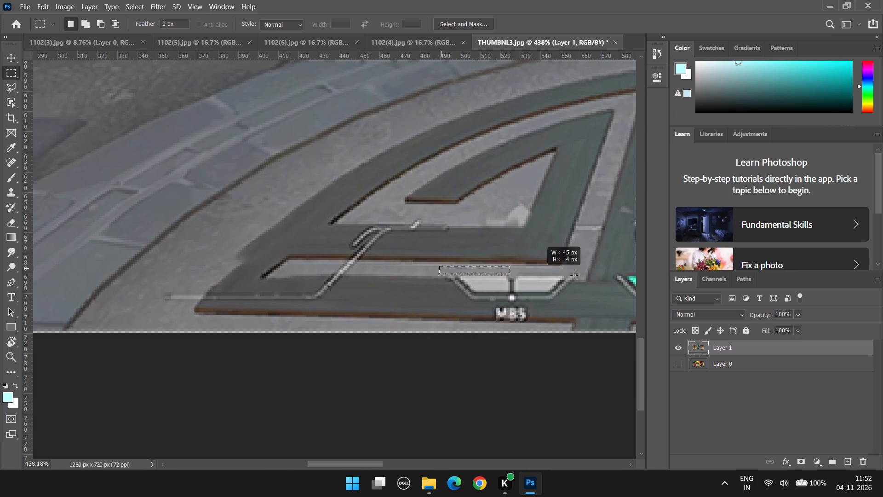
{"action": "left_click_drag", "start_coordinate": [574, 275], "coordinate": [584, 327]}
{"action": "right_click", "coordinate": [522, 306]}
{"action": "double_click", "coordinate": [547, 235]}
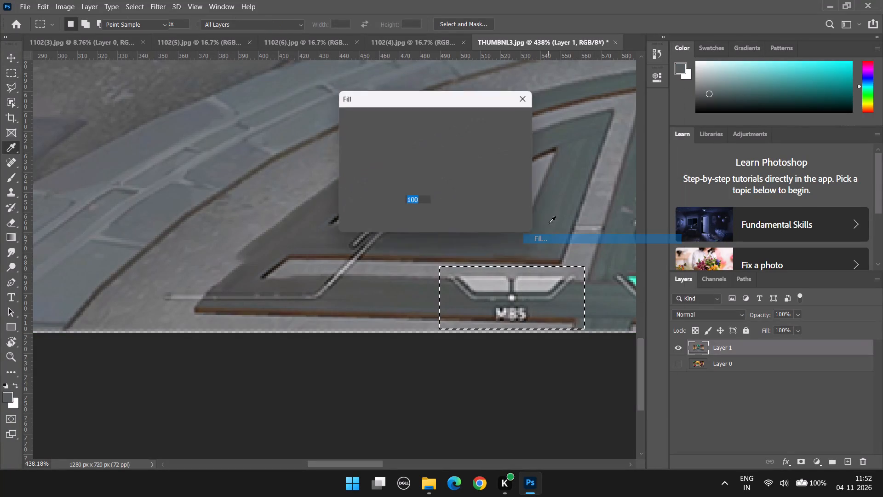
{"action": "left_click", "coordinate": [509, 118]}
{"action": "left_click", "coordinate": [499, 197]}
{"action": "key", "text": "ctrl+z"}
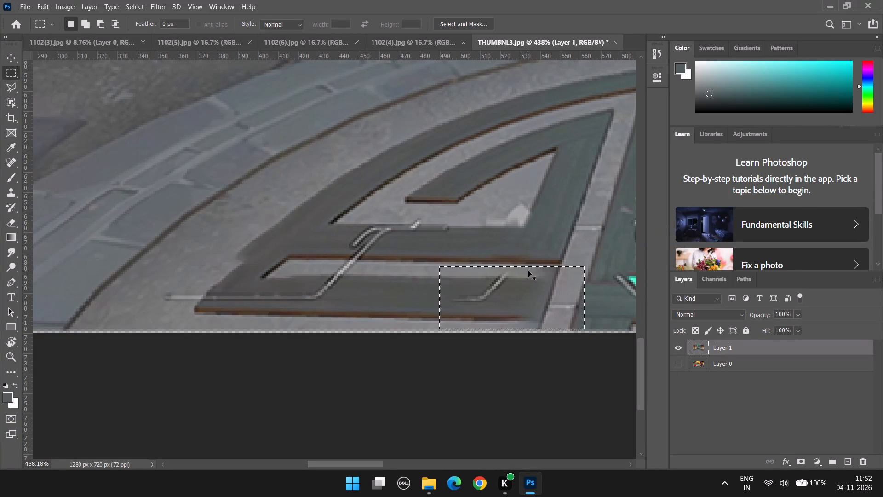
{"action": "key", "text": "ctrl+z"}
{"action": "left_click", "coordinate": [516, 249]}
Scale the map screenshot on Layer 1 up slightly to 100.47% with Free Transform and apply it.
{"action": "scroll", "coordinate": [528, 268], "scroll_direction": "up", "scroll_amount": 4, "text": "alt"}
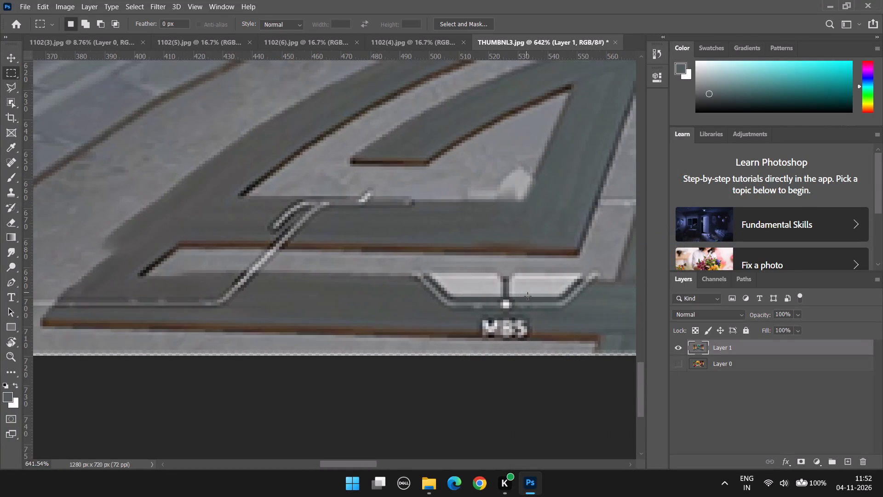
{"action": "scroll", "coordinate": [528, 300], "scroll_direction": "down", "scroll_amount": 20, "text": "alt"}
{"action": "scroll", "coordinate": [528, 300], "scroll_direction": "down", "scroll_amount": 1, "text": "alt"}
{"action": "key", "text": "ctrl+t"}
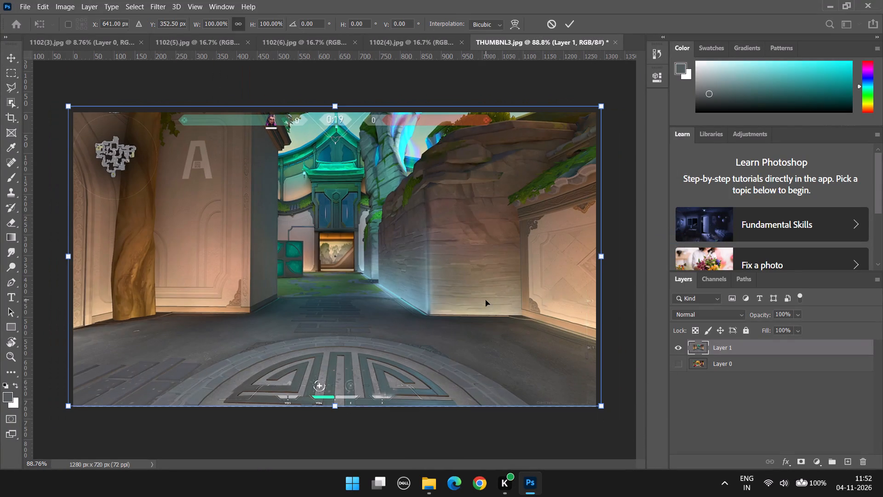
{"action": "left_click", "coordinate": [605, 408]}
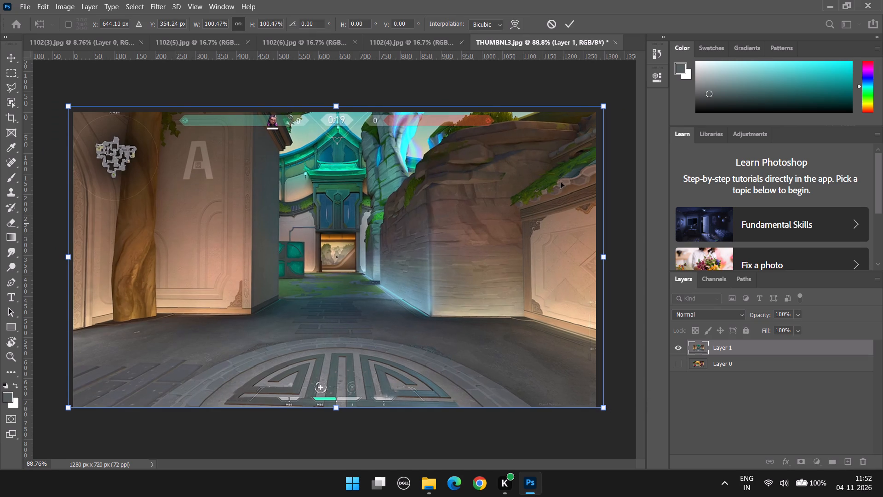
{"action": "left_click", "coordinate": [571, 26]}
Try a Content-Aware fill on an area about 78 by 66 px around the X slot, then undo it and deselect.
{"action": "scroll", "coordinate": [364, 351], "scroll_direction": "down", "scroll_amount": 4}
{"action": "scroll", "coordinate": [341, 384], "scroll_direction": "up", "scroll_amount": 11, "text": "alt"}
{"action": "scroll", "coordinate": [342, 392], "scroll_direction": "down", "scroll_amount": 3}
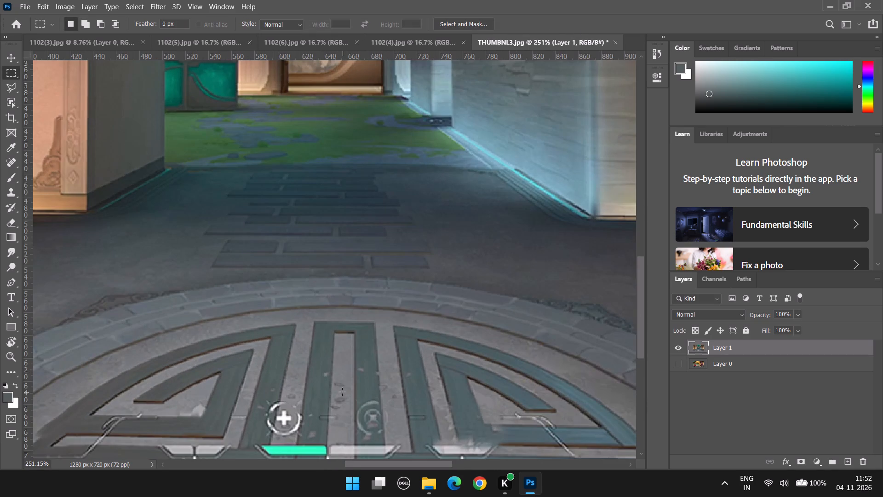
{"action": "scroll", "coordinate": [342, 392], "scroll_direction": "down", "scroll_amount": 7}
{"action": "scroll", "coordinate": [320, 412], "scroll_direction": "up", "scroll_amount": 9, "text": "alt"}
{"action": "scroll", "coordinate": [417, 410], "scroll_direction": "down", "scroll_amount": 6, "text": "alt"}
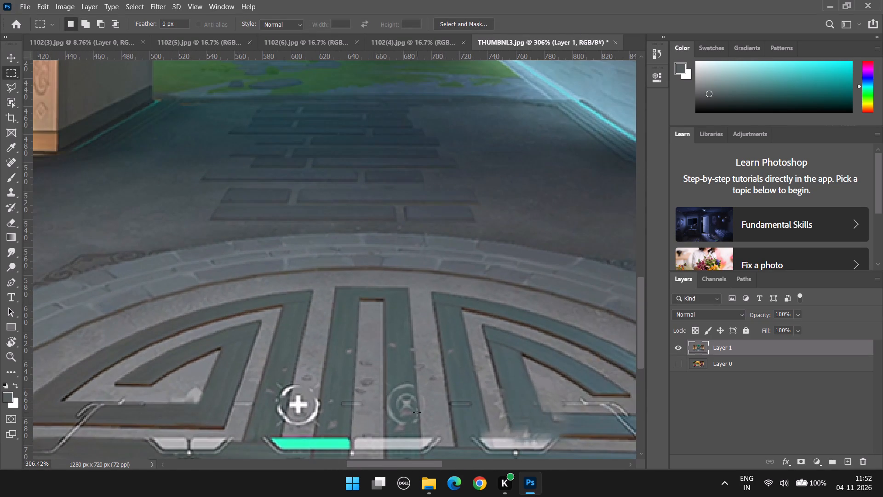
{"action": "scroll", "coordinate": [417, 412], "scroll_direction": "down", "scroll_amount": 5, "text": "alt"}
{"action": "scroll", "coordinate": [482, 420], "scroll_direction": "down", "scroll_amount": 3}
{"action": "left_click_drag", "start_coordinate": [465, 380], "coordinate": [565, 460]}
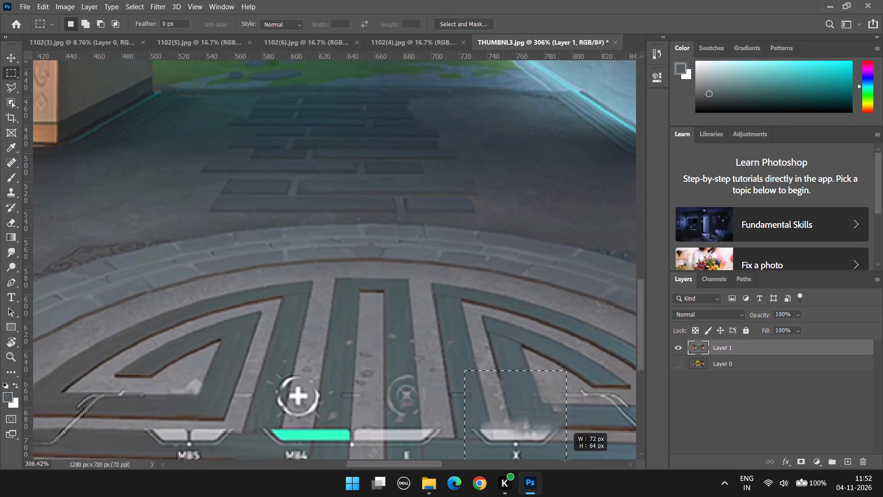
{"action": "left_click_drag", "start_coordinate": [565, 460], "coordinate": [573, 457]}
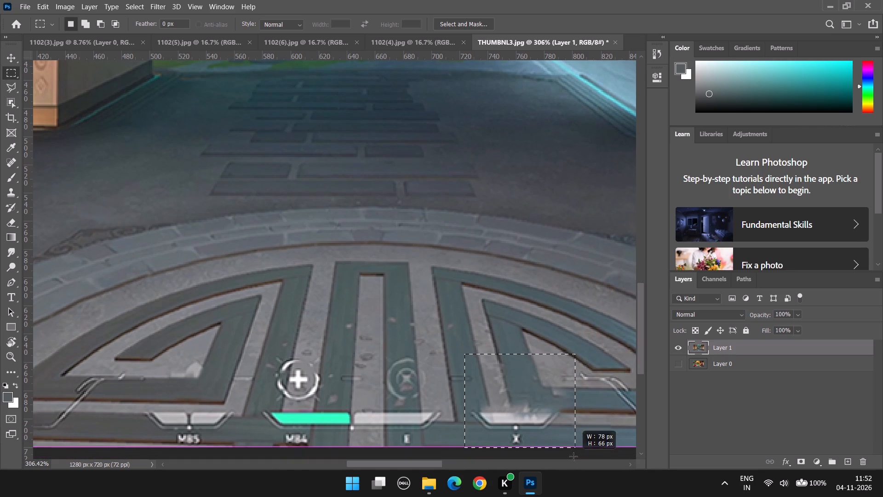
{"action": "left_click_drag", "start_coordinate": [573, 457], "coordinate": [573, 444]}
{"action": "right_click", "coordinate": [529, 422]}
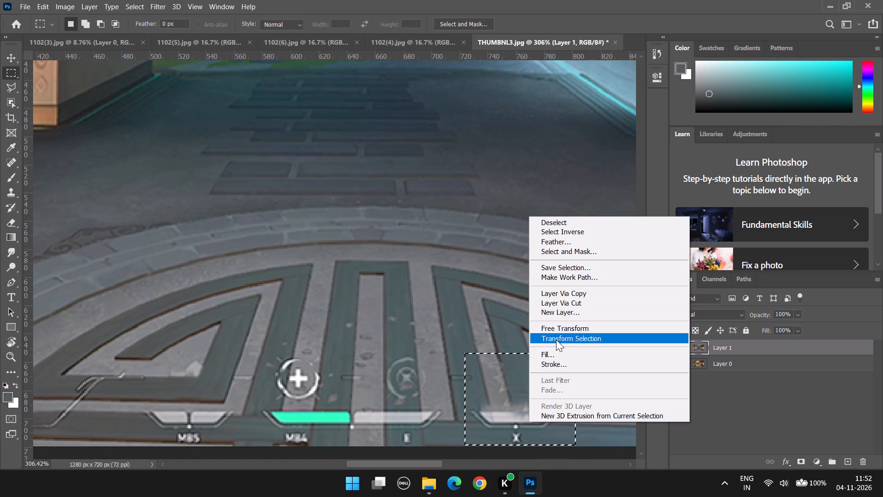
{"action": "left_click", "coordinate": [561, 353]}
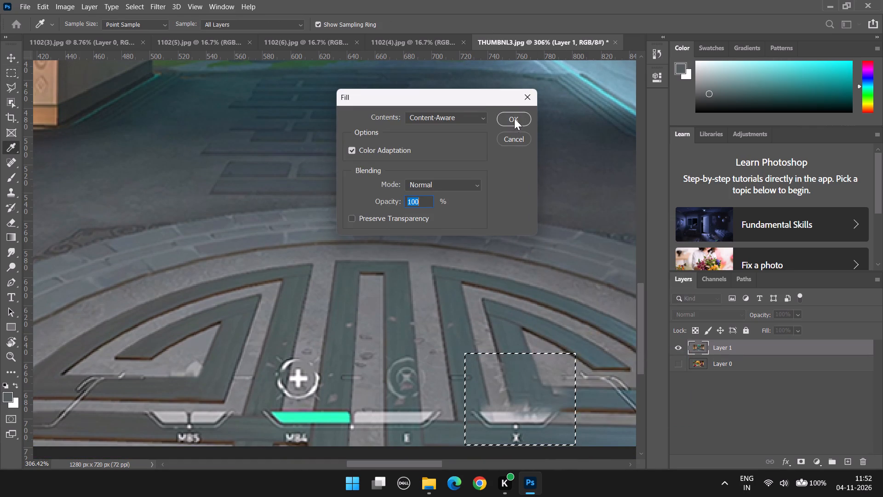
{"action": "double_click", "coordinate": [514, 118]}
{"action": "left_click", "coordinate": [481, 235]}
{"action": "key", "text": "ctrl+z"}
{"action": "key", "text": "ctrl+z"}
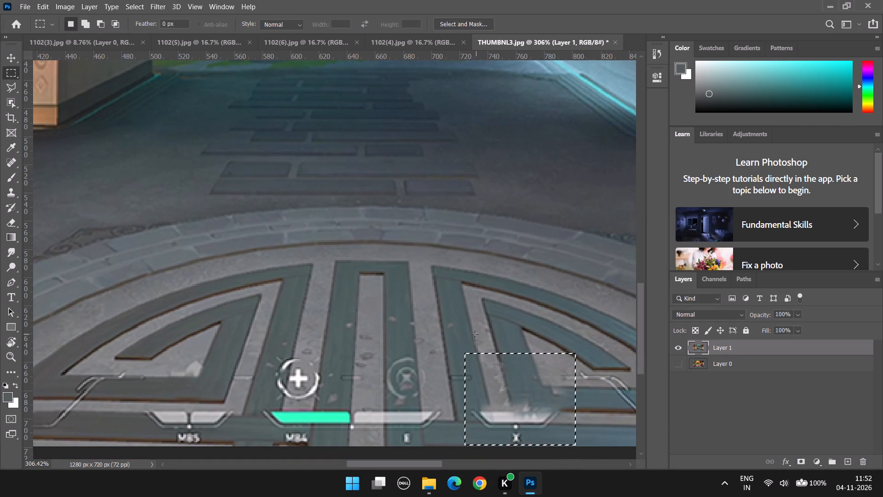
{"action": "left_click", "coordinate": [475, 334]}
Remove the X slot's bar and label with a Content-Aware fill on a tighter selection, and deselect.
{"action": "scroll", "coordinate": [494, 370], "scroll_direction": "down", "scroll_amount": 1, "text": "alt"}
{"action": "scroll", "coordinate": [546, 428], "scroll_direction": "up", "scroll_amount": 7, "text": "alt"}
{"action": "left_click_drag", "start_coordinate": [397, 380], "coordinate": [500, 391]}
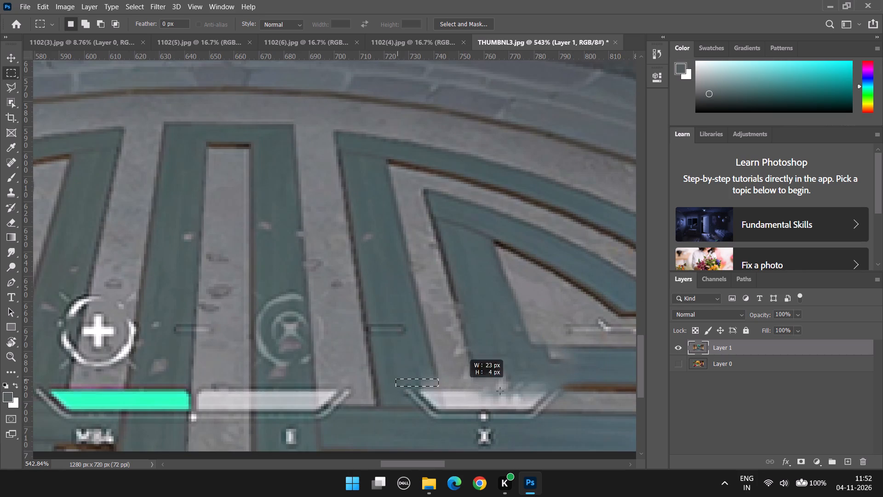
{"action": "left_click_drag", "start_coordinate": [500, 391], "coordinate": [570, 445]}
{"action": "right_click", "coordinate": [505, 425]}
{"action": "left_click", "coordinate": [531, 354]}
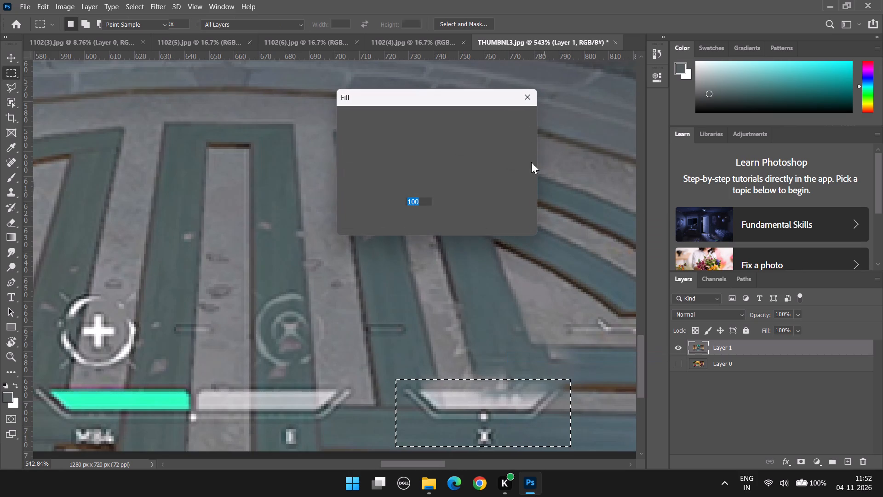
{"action": "double_click", "coordinate": [505, 118]}
{"action": "left_click", "coordinate": [502, 281]}
Remove the E key label below the pale bar with a Content-Aware fill on a small selection about 13 by 12 px.
{"action": "scroll", "coordinate": [501, 283], "scroll_direction": "down", "scroll_amount": 9}
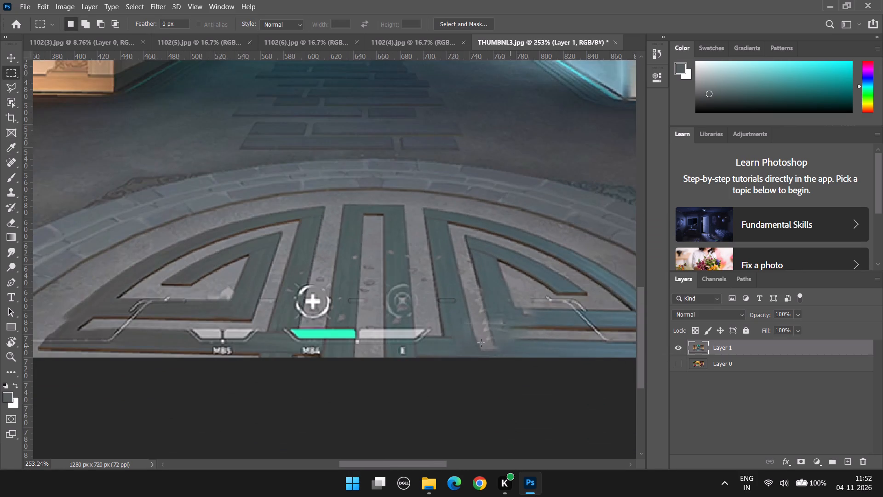
{"action": "scroll", "coordinate": [453, 347], "scroll_direction": "down", "scroll_amount": 3, "text": "alt"}
{"action": "scroll", "coordinate": [425, 361], "scroll_direction": "up", "scroll_amount": 3, "text": "alt"}
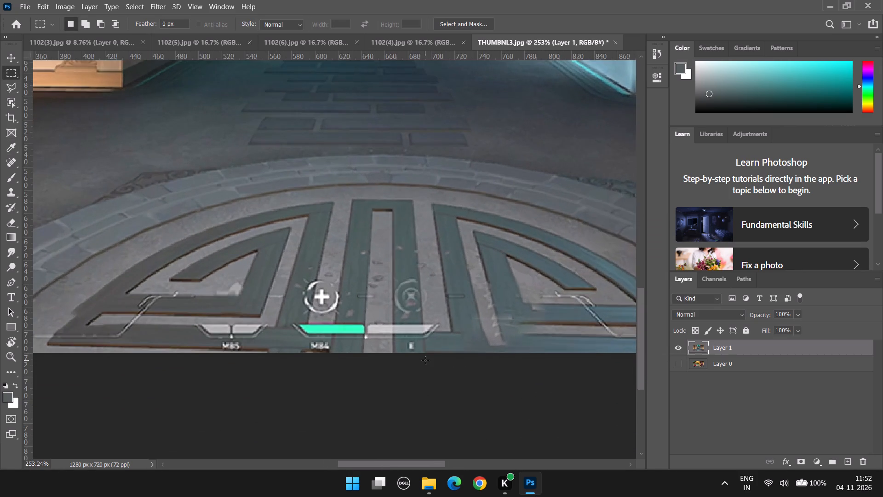
{"action": "scroll", "coordinate": [425, 360], "scroll_direction": "up", "scroll_amount": 10, "text": "alt"}
{"action": "left_click_drag", "start_coordinate": [407, 325], "coordinate": [443, 361]}
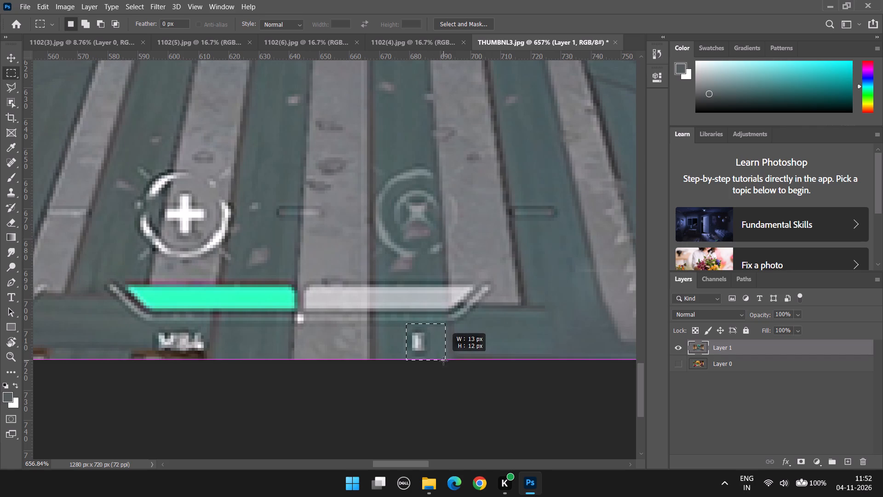
{"action": "left_click_drag", "start_coordinate": [443, 361], "coordinate": [443, 359]}
{"action": "right_click", "coordinate": [425, 343]}
{"action": "left_click", "coordinate": [451, 275]}
{"action": "left_click", "coordinate": [505, 120]}
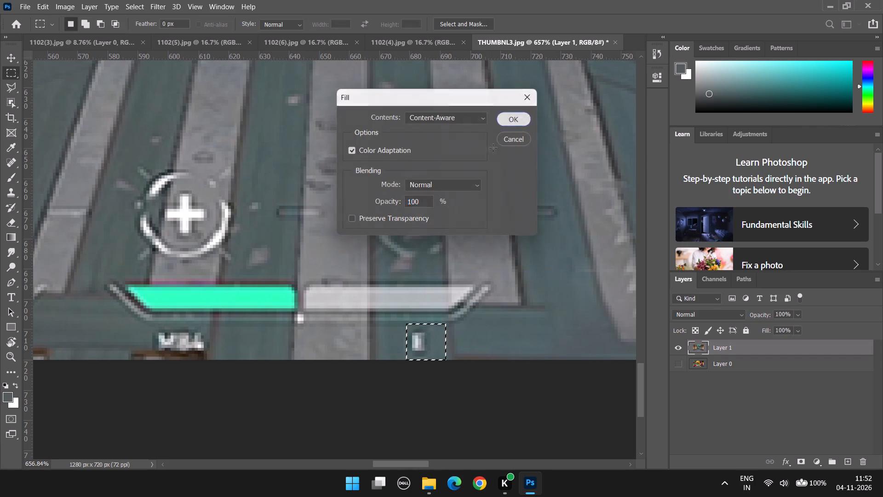
{"action": "left_click", "coordinate": [389, 336]}
Remove the MB4 label and the brown patch below the green bar with a Content-Aware fill, then deselect.
{"action": "left_click_drag", "start_coordinate": [112, 332], "coordinate": [228, 358]}
{"action": "right_click", "coordinate": [188, 341]}
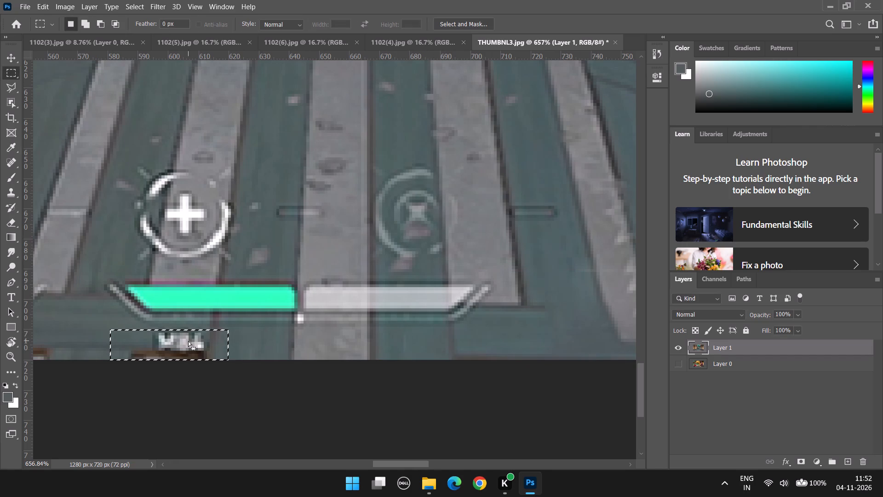
{"action": "left_click", "coordinate": [224, 272]}
{"action": "left_click", "coordinate": [519, 116]}
{"action": "scroll", "coordinate": [304, 245], "scroll_direction": "down", "scroll_amount": 2}
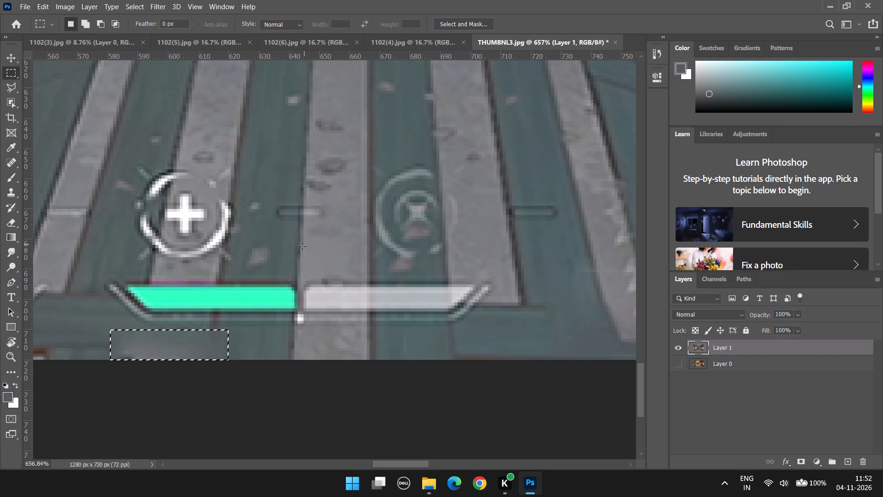
{"action": "scroll", "coordinate": [302, 246], "scroll_direction": "down", "scroll_amount": 15}
{"action": "left_click", "coordinate": [346, 275]}
Remove the MB5 slot and label with a Content-Aware fill on a selection about 73 by 27 px, and deselect.
{"action": "scroll", "coordinate": [333, 283], "scroll_direction": "down", "scroll_amount": 5}
{"action": "scroll", "coordinate": [168, 291], "scroll_direction": "up", "scroll_amount": 4}
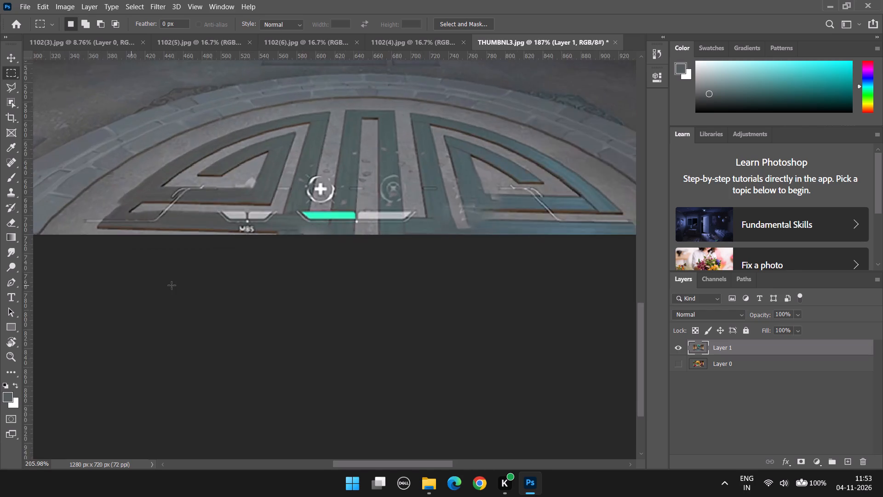
{"action": "scroll", "coordinate": [172, 285], "scroll_direction": "up", "scroll_amount": 11}
{"action": "left_click_drag", "start_coordinate": [229, 139], "coordinate": [390, 201]}
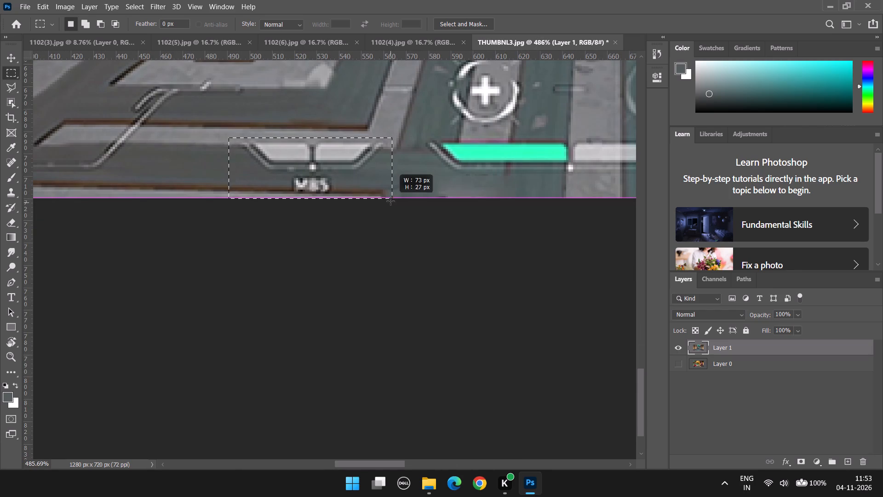
{"action": "left_click_drag", "start_coordinate": [390, 201], "coordinate": [390, 199]}
{"action": "right_click", "coordinate": [349, 179]}
{"action": "left_click", "coordinate": [382, 317]}
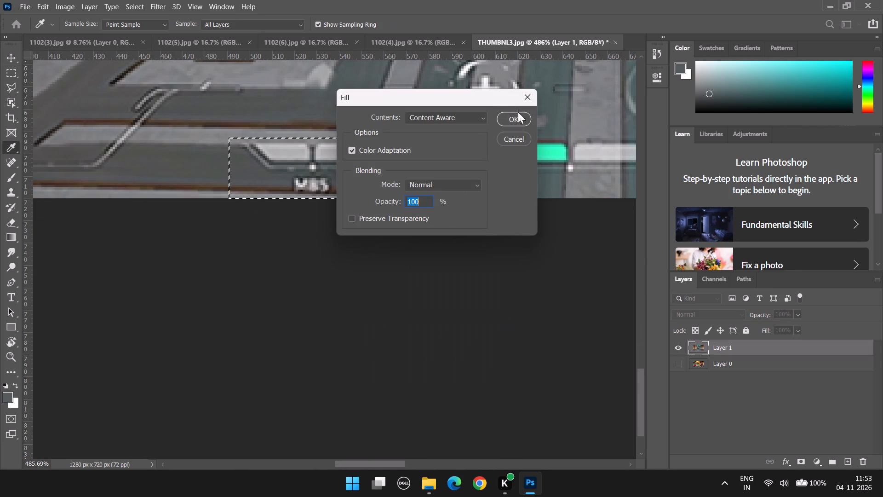
{"action": "double_click", "coordinate": [513, 120]}
{"action": "left_click", "coordinate": [500, 243]}
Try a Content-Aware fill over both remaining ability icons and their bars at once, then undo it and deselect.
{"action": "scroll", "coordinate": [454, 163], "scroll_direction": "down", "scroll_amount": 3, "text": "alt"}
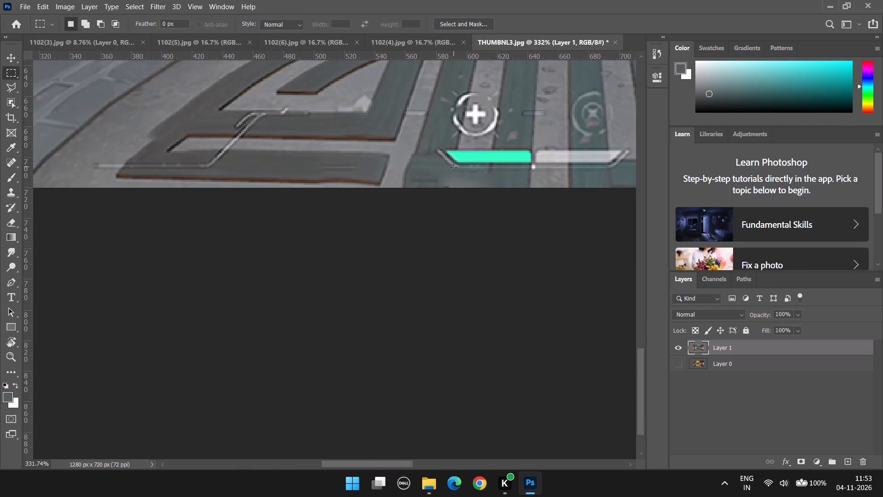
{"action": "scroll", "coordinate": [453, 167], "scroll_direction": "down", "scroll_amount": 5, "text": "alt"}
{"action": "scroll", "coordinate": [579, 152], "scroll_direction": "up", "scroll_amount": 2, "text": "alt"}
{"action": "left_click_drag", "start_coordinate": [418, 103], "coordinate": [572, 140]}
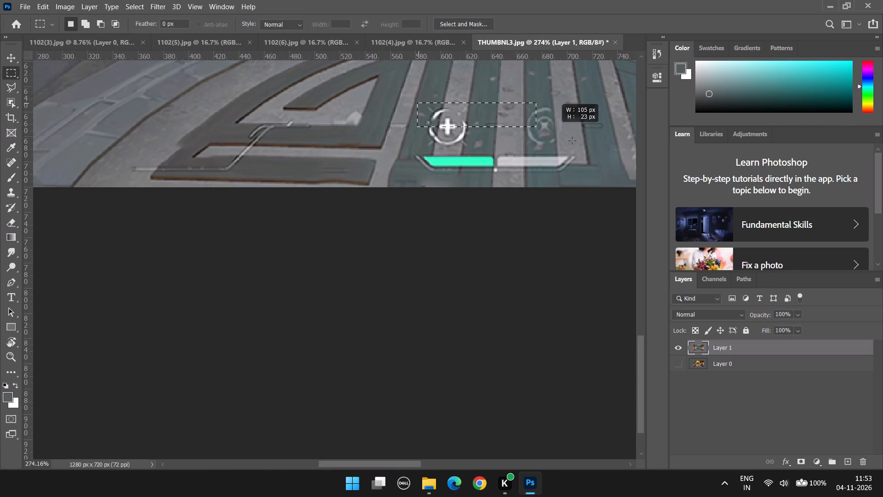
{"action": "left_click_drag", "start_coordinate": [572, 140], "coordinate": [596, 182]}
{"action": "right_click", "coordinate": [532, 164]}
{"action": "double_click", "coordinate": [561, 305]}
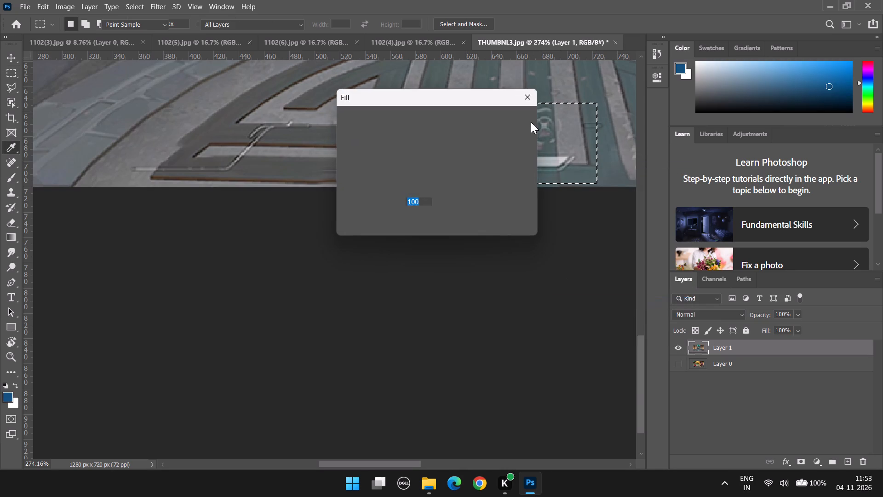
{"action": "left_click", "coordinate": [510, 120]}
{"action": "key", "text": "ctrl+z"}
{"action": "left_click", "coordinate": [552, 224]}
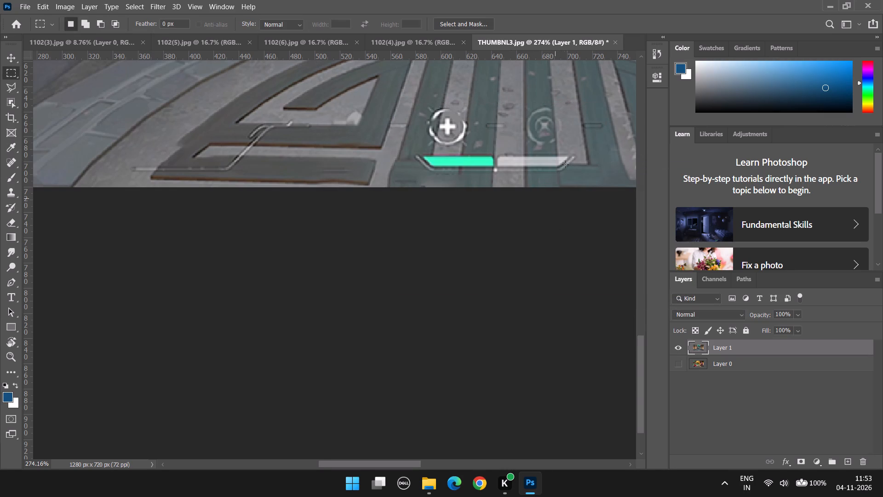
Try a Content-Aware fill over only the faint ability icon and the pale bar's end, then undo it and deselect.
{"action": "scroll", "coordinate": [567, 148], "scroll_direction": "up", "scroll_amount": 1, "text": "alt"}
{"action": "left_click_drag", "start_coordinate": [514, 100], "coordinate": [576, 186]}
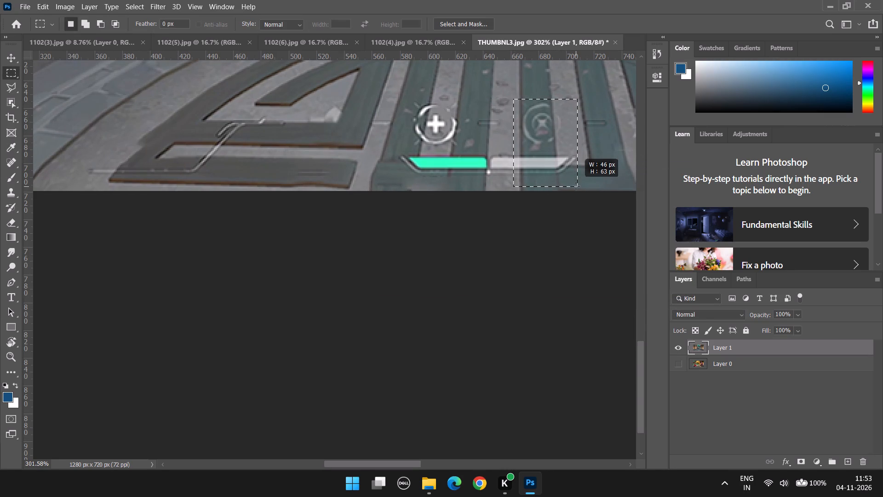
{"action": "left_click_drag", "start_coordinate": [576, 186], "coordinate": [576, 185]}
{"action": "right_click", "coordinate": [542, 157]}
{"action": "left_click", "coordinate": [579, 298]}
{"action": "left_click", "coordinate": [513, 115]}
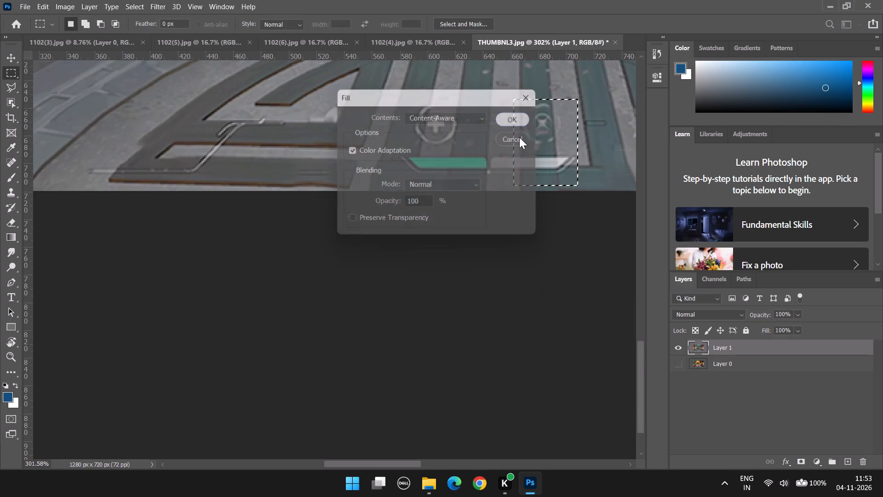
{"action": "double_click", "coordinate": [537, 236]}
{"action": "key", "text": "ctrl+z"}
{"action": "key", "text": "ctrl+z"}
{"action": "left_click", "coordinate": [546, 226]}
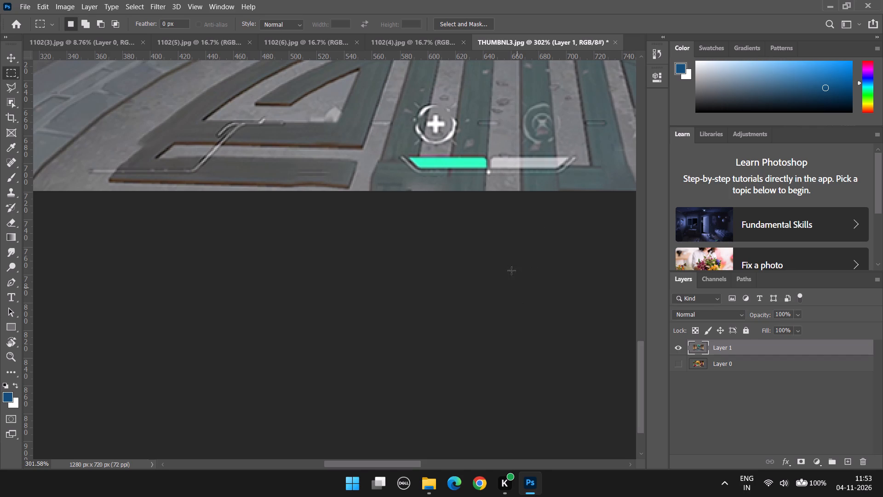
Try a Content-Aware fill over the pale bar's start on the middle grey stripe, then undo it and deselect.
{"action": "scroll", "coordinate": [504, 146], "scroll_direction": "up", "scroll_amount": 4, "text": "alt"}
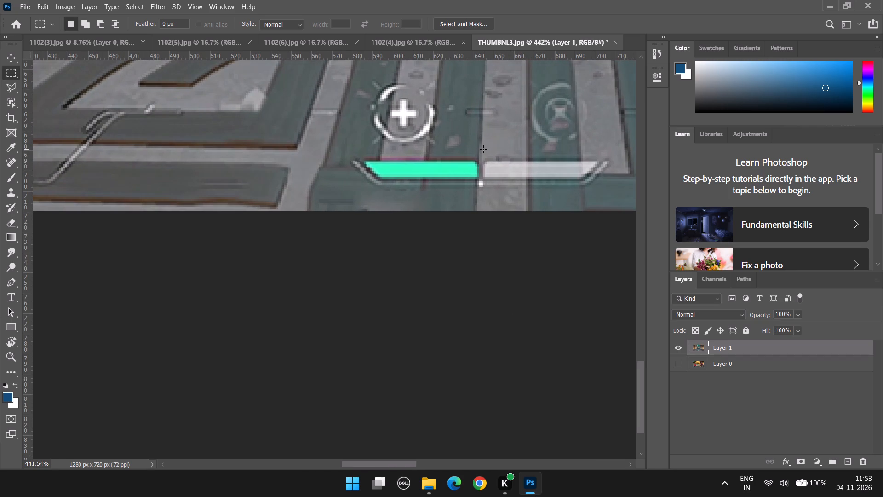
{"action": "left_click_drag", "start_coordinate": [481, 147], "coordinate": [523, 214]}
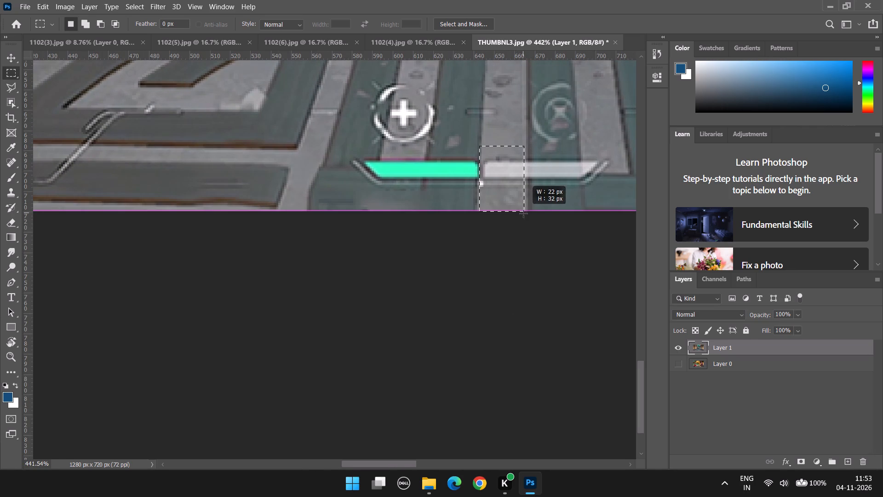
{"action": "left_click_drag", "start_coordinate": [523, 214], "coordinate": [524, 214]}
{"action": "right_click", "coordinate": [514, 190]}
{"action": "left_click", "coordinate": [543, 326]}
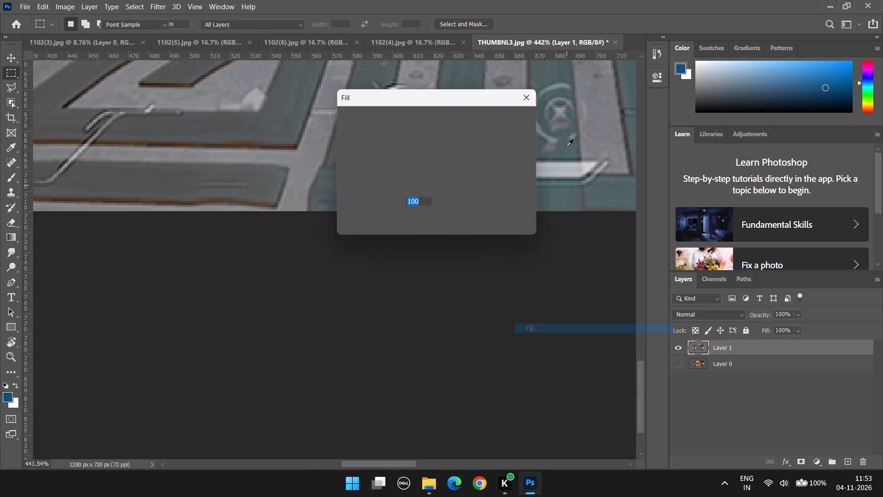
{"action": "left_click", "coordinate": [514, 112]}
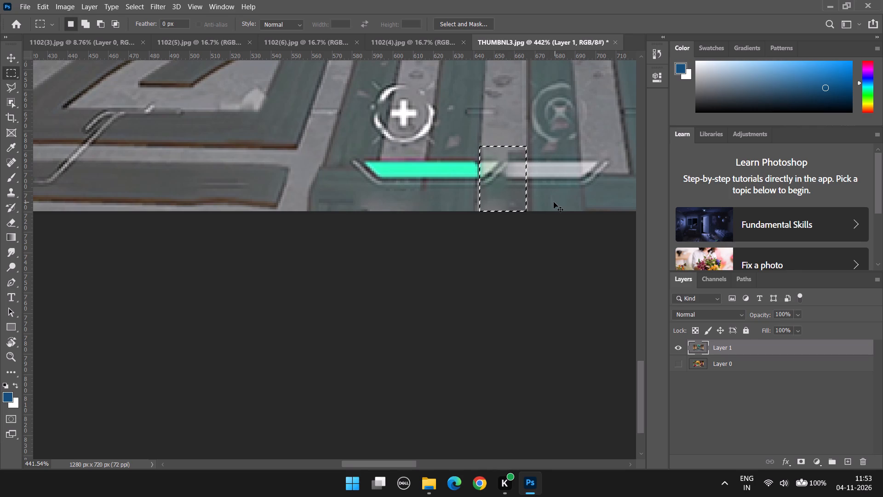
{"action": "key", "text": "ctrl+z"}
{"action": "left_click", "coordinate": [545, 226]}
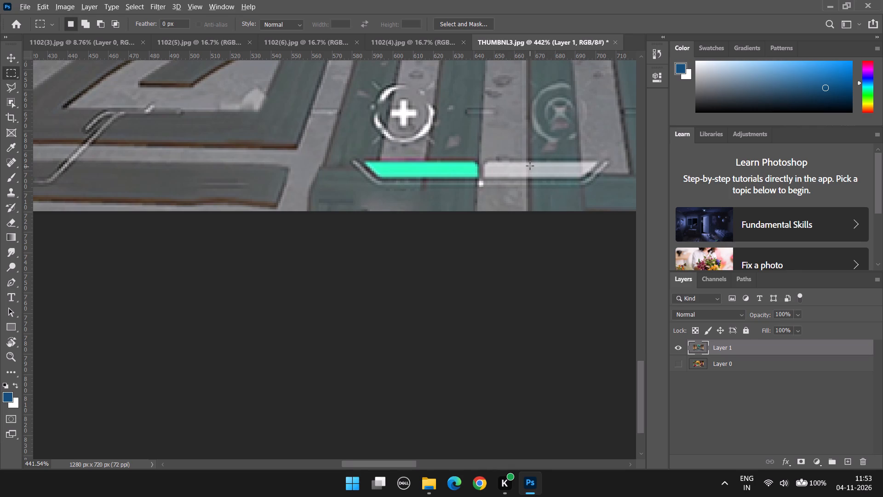
Select the middle grey stripe's lower end across the pale bar's start, about 24 by 38 px, down to the canvas edge.
{"action": "scroll", "coordinate": [530, 165], "scroll_direction": "up", "scroll_amount": 1, "text": "alt"}
{"action": "left_click", "coordinate": [10, 72]}
{"action": "scroll", "coordinate": [531, 134], "scroll_direction": "up", "scroll_amount": 2}
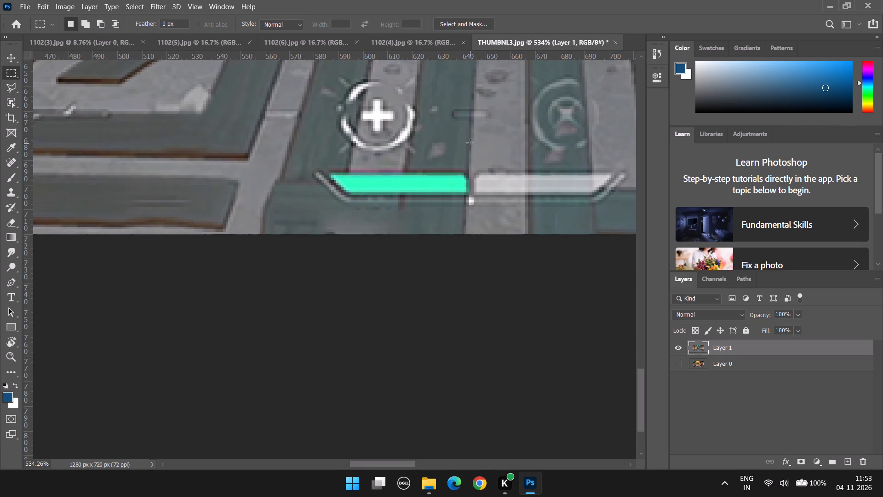
{"action": "left_click_drag", "start_coordinate": [470, 141], "coordinate": [529, 245]}
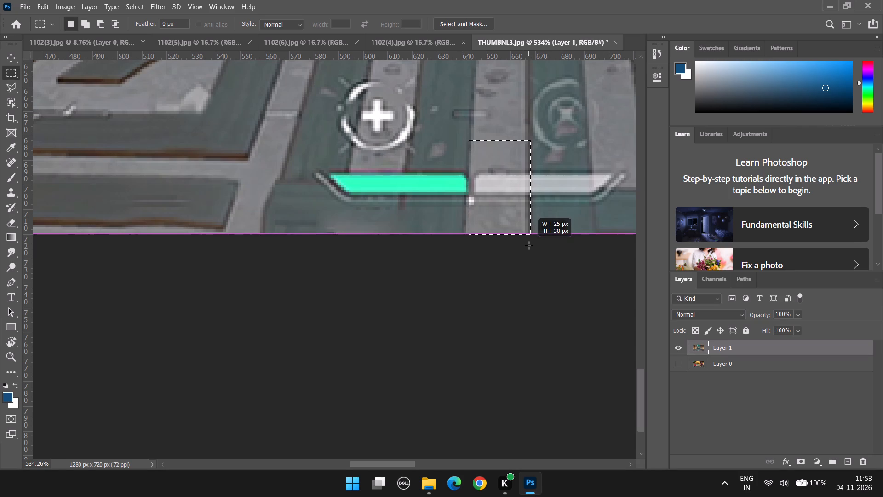
{"action": "left_click_drag", "start_coordinate": [529, 245], "coordinate": [525, 247]}
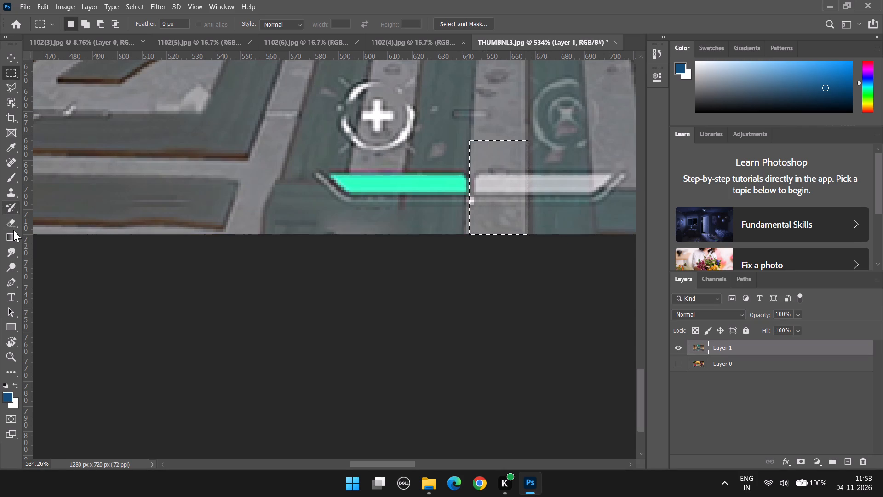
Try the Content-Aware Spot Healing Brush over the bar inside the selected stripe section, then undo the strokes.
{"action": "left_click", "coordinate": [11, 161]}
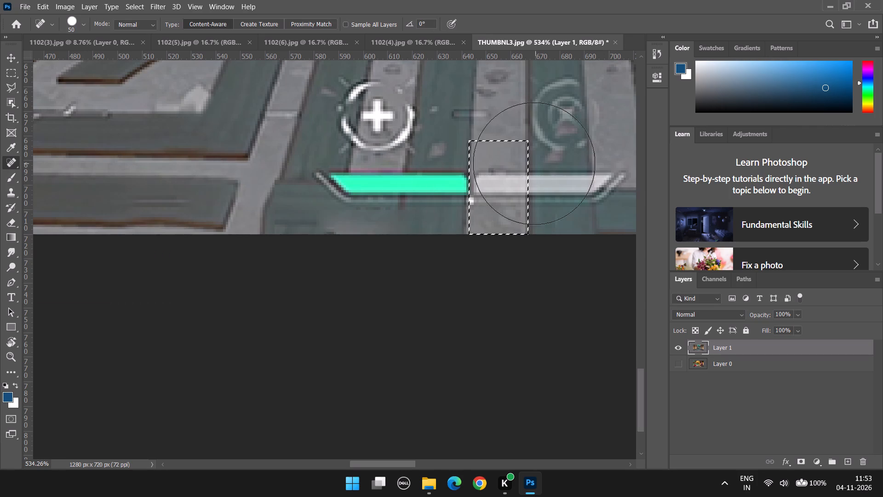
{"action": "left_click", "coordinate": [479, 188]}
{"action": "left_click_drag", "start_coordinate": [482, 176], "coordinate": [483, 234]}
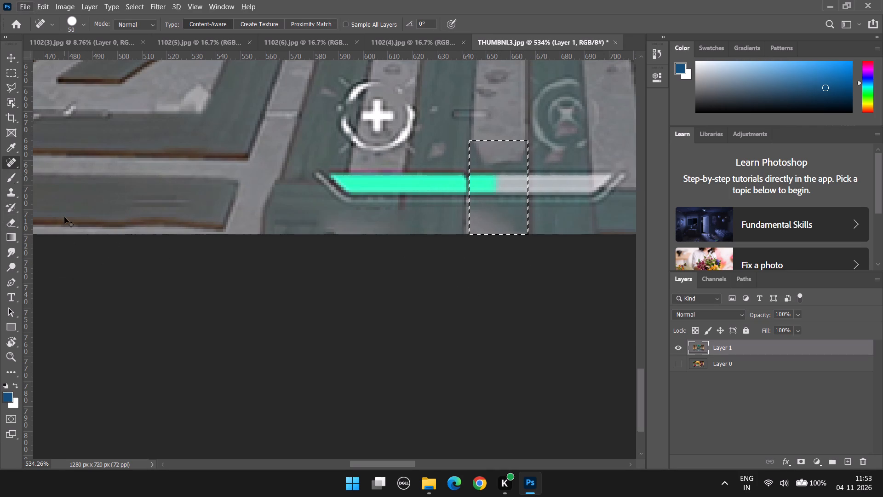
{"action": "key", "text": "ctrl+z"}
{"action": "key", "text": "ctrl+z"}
Clone Stamp clean grey stone from higher up the same stripe over the pale bar inside the selection.
{"action": "left_click", "coordinate": [12, 186]}
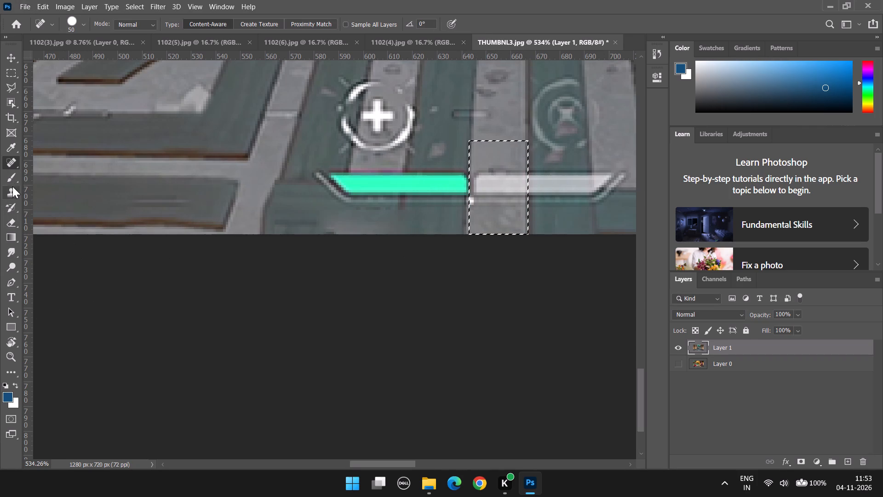
{"action": "left_click", "coordinate": [494, 175]}
{"action": "left_click_drag", "start_coordinate": [494, 179], "coordinate": [488, 178]}
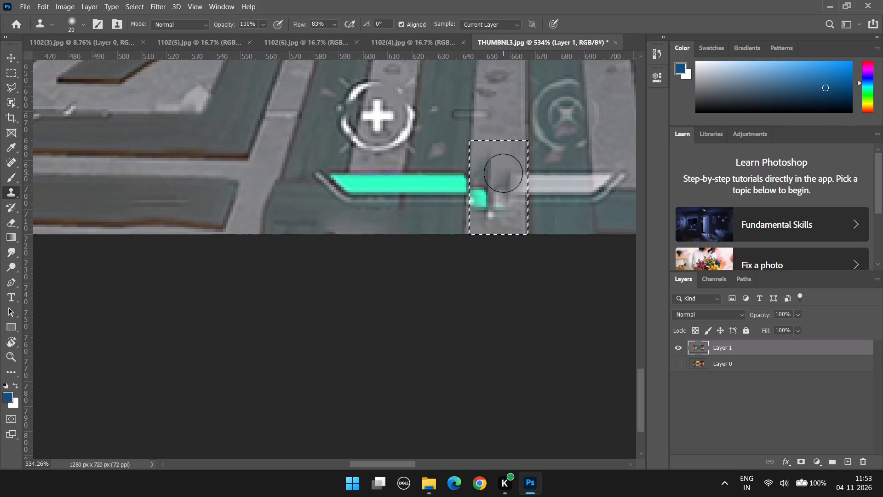
{"action": "double_click", "coordinate": [501, 116], "text": "alt"}
{"action": "left_click", "coordinate": [493, 163]}
{"action": "left_click_drag", "start_coordinate": [493, 164], "coordinate": [489, 206]}
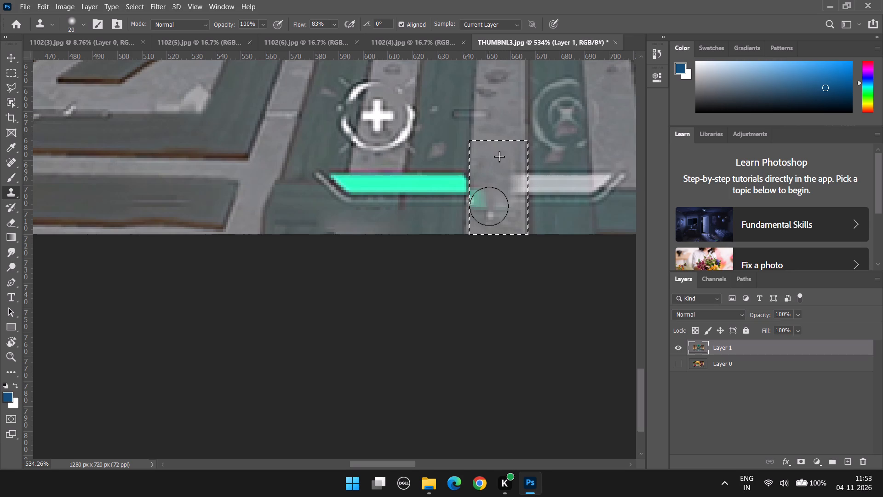
{"action": "left_click_drag", "start_coordinate": [489, 206], "coordinate": [508, 180]}
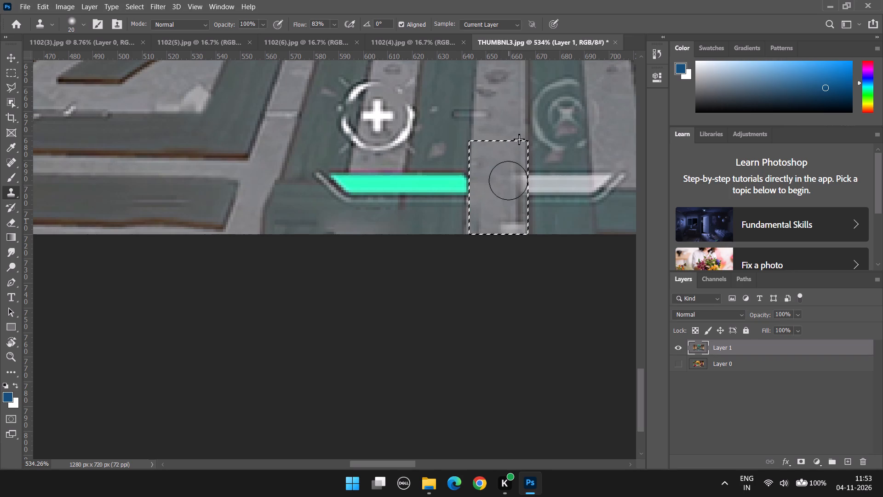
{"action": "left_click_drag", "start_coordinate": [508, 180], "coordinate": [505, 149]}
Resample the grey stripe, touch up the cloned section down to the canvas edge with the Clone Stamp, and deselect.
{"action": "double_click", "coordinate": [502, 100], "text": "alt"}
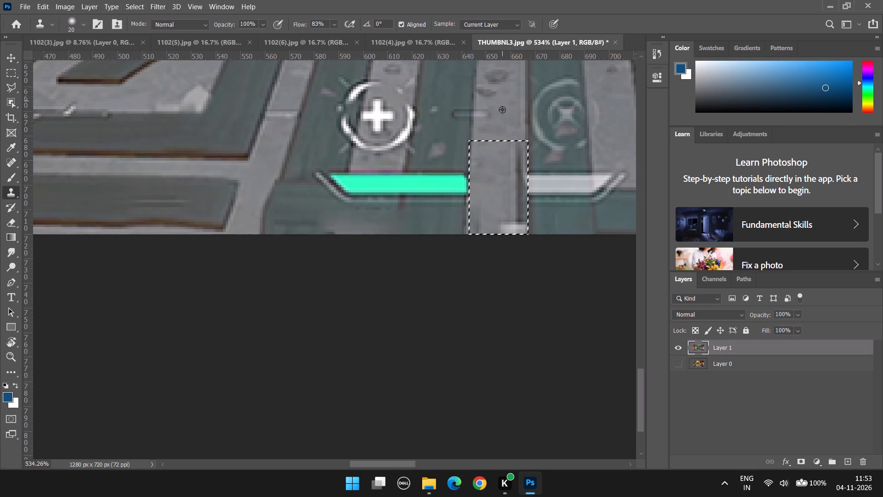
{"action": "left_click_drag", "start_coordinate": [493, 173], "coordinate": [498, 220]}
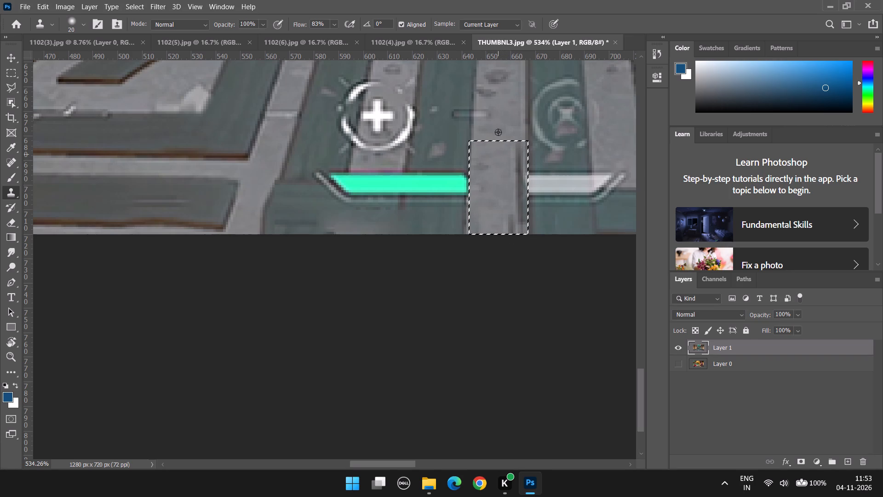
{"action": "double_click", "coordinate": [501, 91], "text": "alt"}
{"action": "left_click", "coordinate": [482, 218]}
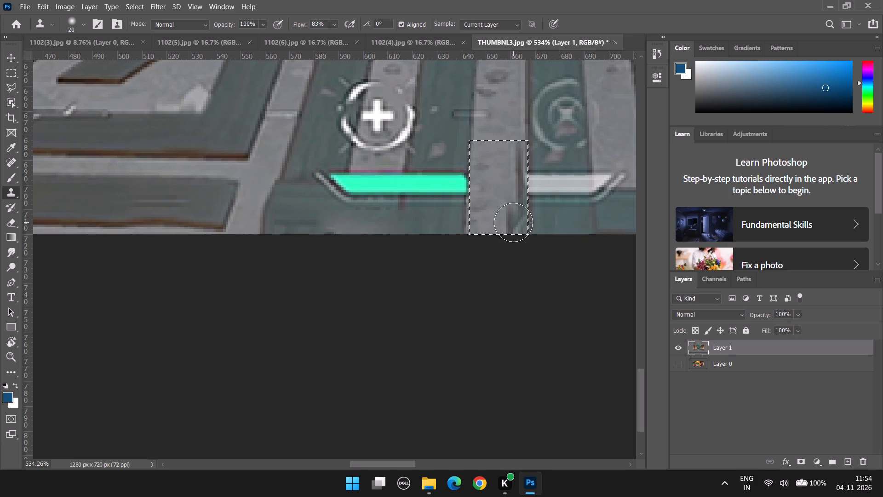
{"action": "left_click", "coordinate": [510, 119], "text": "alt"}
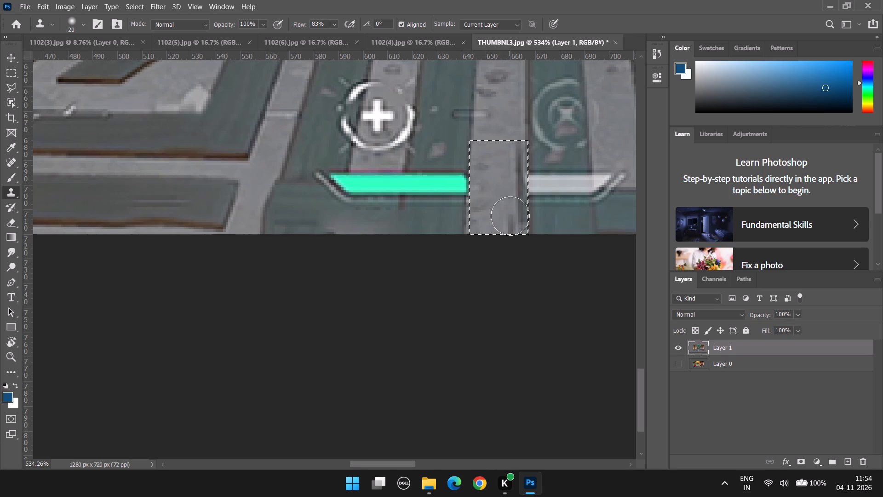
{"action": "left_click", "coordinate": [509, 220]}
{"action": "scroll", "coordinate": [505, 226], "scroll_direction": "down", "scroll_amount": 5, "text": "alt"}
{"action": "scroll", "coordinate": [544, 298], "scroll_direction": "down", "scroll_amount": 3, "text": "alt"}
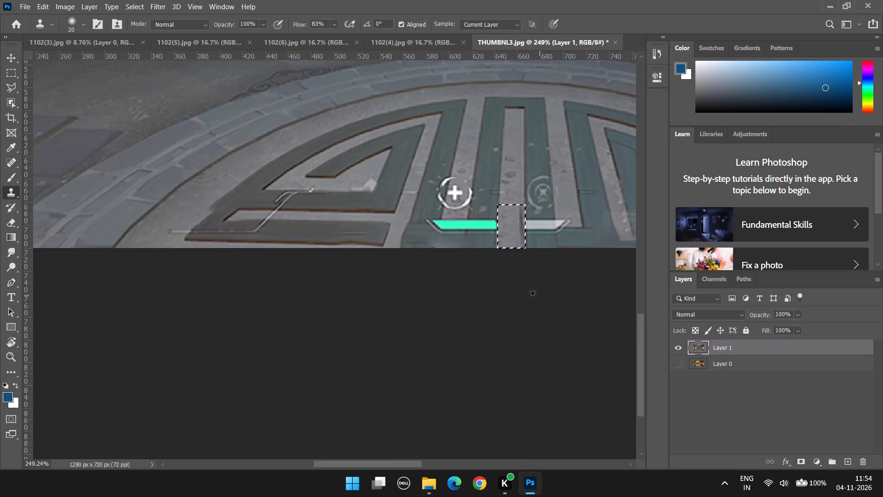
{"action": "scroll", "coordinate": [530, 291], "scroll_direction": "up", "scroll_amount": 3, "text": "alt"}
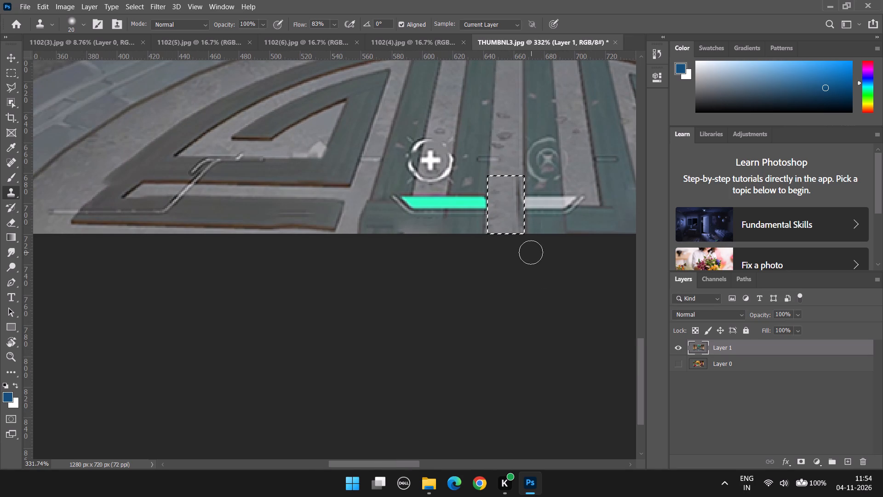
{"action": "double_click", "coordinate": [15, 75]}
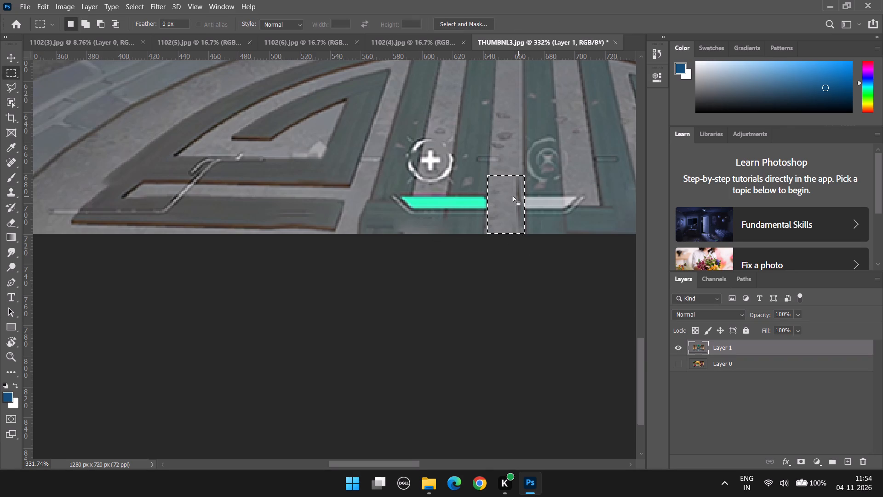
{"action": "right_click", "coordinate": [511, 196]}
{"action": "left_click", "coordinate": [529, 203]}
Select the pale bar's part on the adjoining green stripe, about 27 by 29 px, and Clone Stamp clean green texture over it.
{"action": "scroll", "coordinate": [515, 254], "scroll_direction": "down", "scroll_amount": 5, "text": "alt"}
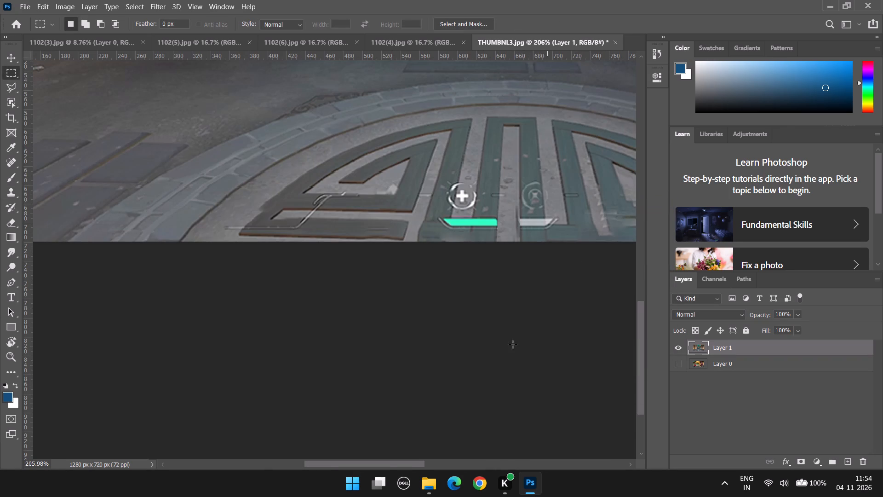
{"action": "left_click_drag", "start_coordinate": [394, 462], "coordinate": [419, 459]}
{"action": "scroll", "coordinate": [356, 238], "scroll_direction": "up", "scroll_amount": 8, "text": "alt"}
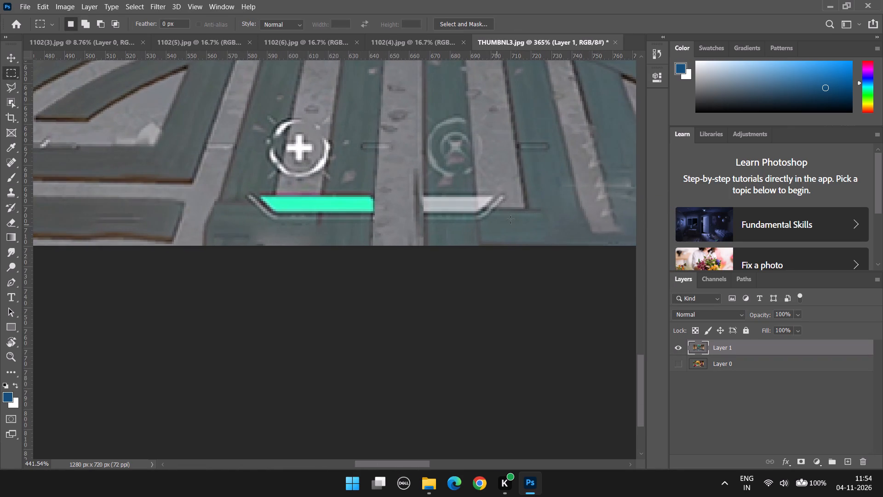
{"action": "scroll", "coordinate": [507, 205], "scroll_direction": "up", "scroll_amount": 2, "text": "alt"}
{"action": "left_click_drag", "start_coordinate": [407, 185], "coordinate": [436, 211]}
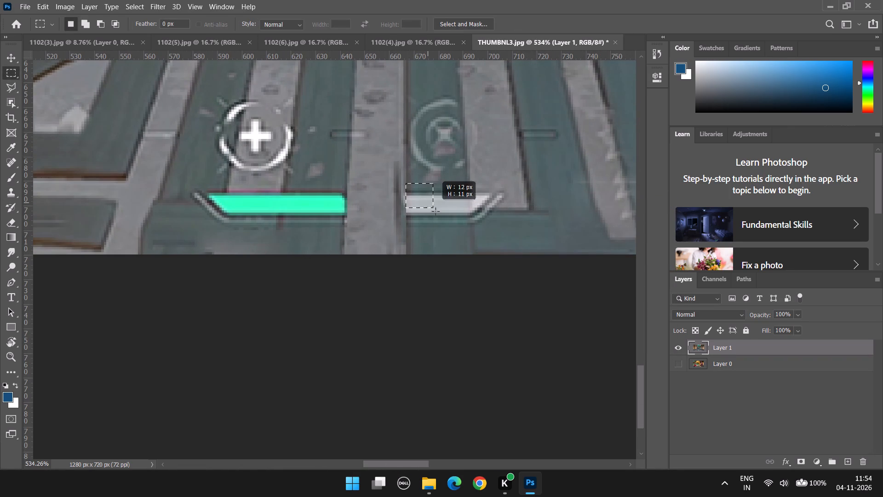
{"action": "left_click_drag", "start_coordinate": [436, 211], "coordinate": [470, 254]}
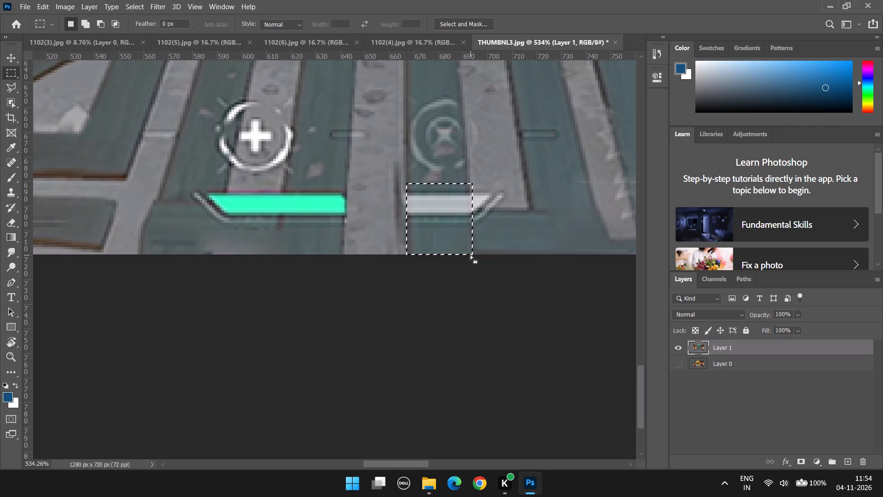
{"action": "left_click", "coordinate": [14, 190]}
{"action": "scroll", "coordinate": [588, 139], "scroll_direction": "up", "scroll_amount": 8}
{"action": "scroll", "coordinate": [449, 182], "scroll_direction": "down", "scroll_amount": 6, "text": "alt"}
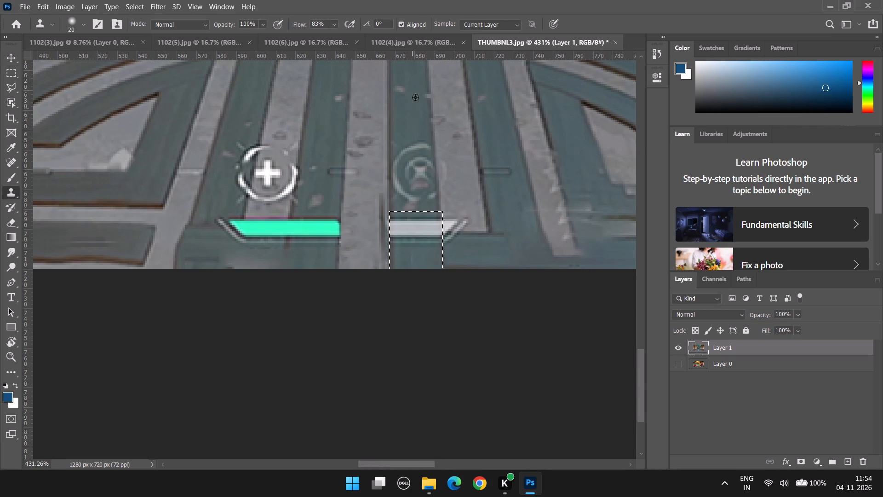
{"action": "left_click", "coordinate": [410, 116], "text": "alt"}
{"action": "double_click", "coordinate": [402, 226]}
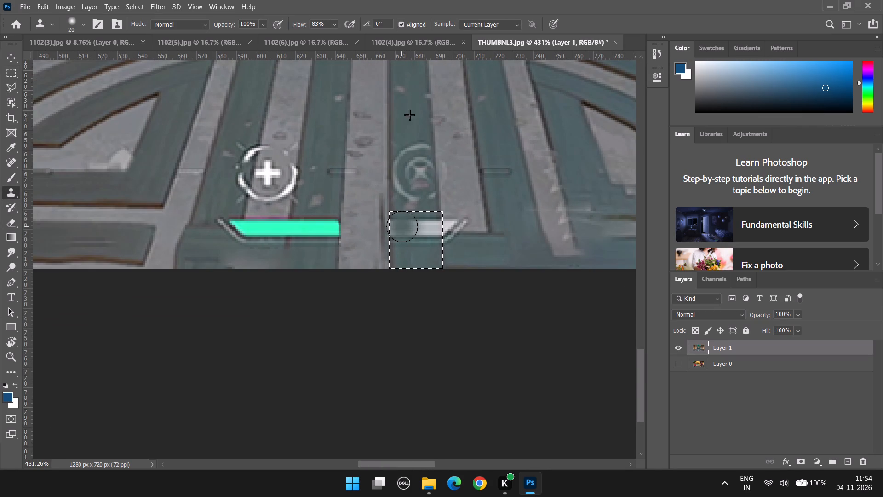
{"action": "left_click", "coordinate": [401, 223]}
{"action": "left_click", "coordinate": [401, 223]}
{"action": "double_click", "coordinate": [413, 223]}
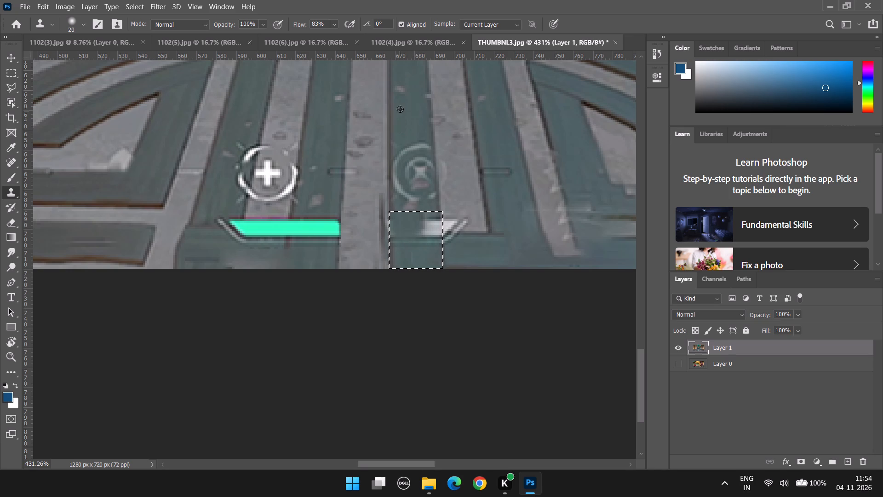
{"action": "double_click", "coordinate": [401, 112], "text": "alt"}
{"action": "left_click", "coordinate": [426, 225]}
{"action": "left_click", "coordinate": [427, 228]}
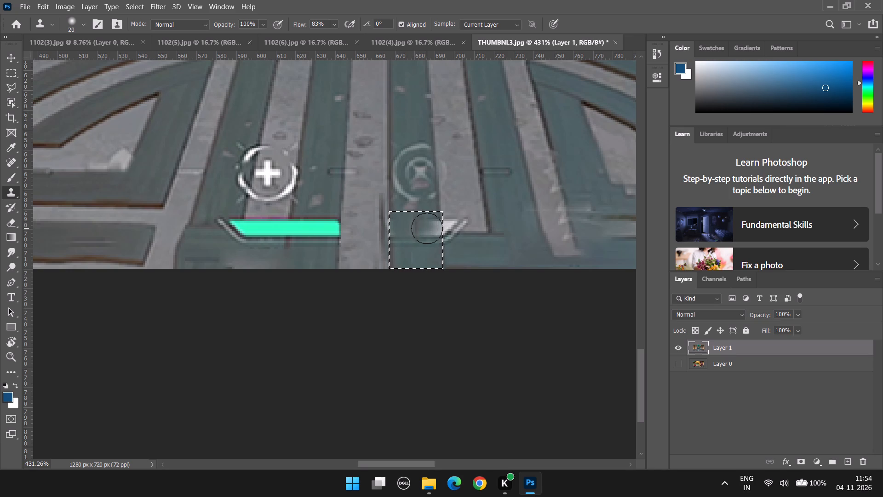
{"action": "left_click", "coordinate": [429, 227]}
{"action": "double_click", "coordinate": [431, 227]}
Clone Stamp green texture from higher up the stripe over the selected section, down to the canvas edge.
{"action": "left_click_drag", "start_coordinate": [409, 225], "coordinate": [409, 237]}
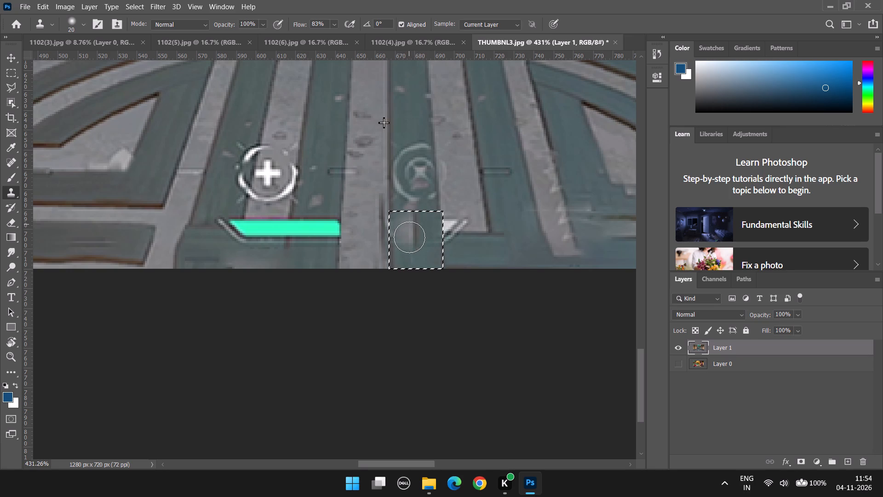
{"action": "left_click_drag", "start_coordinate": [409, 237], "coordinate": [408, 233]}
{"action": "double_click", "coordinate": [404, 106], "text": "alt"}
{"action": "left_click_drag", "start_coordinate": [408, 223], "coordinate": [408, 228]}
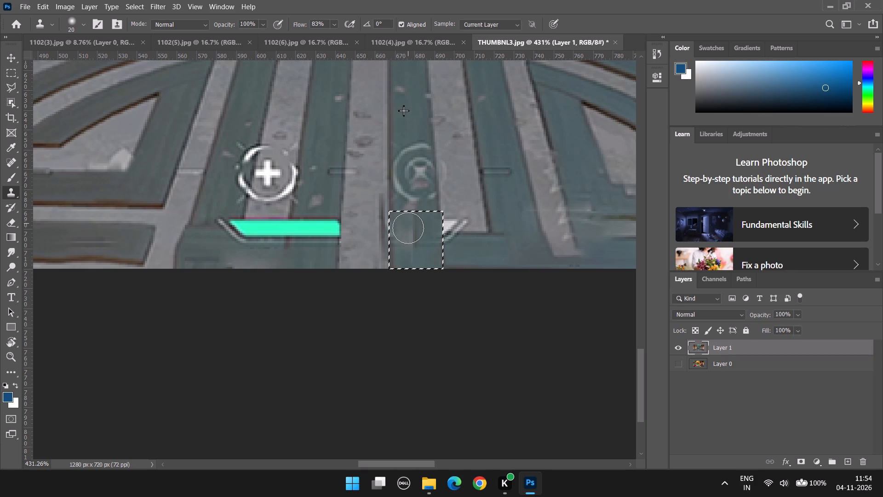
{"action": "left_click_drag", "start_coordinate": [408, 228], "coordinate": [419, 253]}
{"action": "left_click", "coordinate": [408, 116], "text": "alt"}
{"action": "left_click_drag", "start_coordinate": [407, 260], "coordinate": [416, 261]}
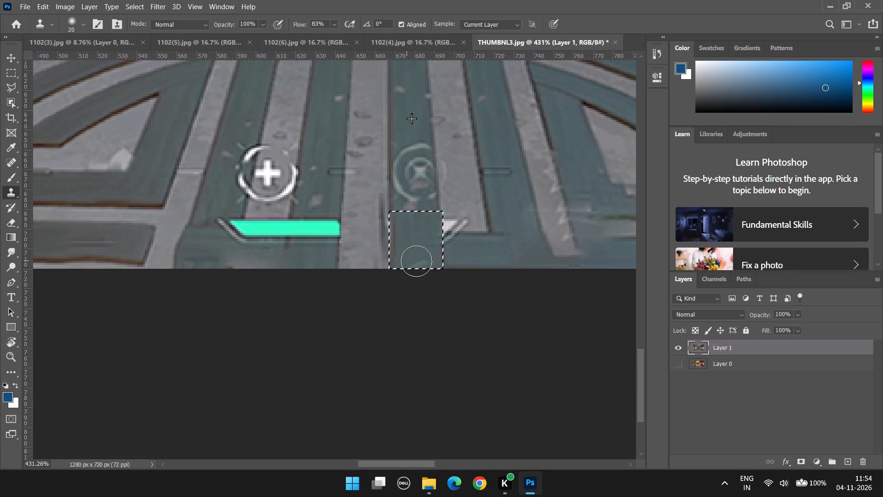
{"action": "left_click_drag", "start_coordinate": [416, 261], "coordinate": [424, 261]}
Resample the upper green stripe and Clone Stamp over the uneven spots in the middle and along the sides of the selected patch.
{"action": "scroll", "coordinate": [493, 298], "scroll_direction": "down", "scroll_amount": 7, "text": "alt"}
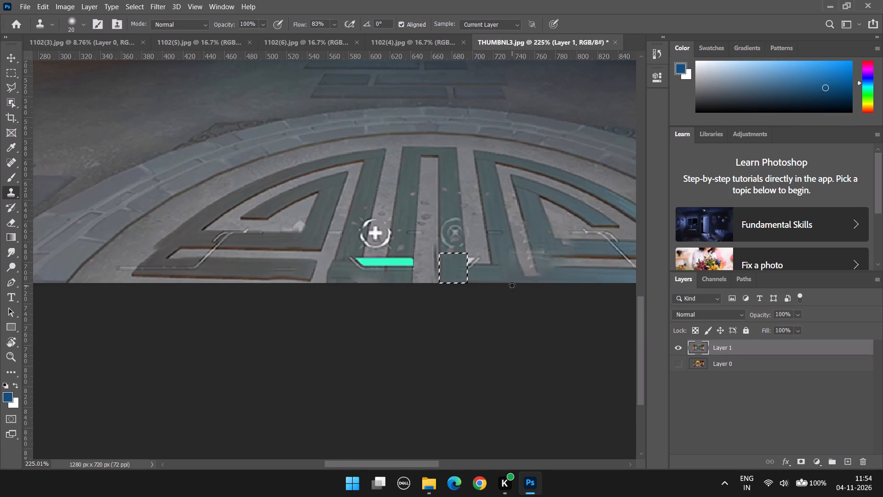
{"action": "scroll", "coordinate": [512, 285], "scroll_direction": "up", "scroll_amount": 4, "text": "alt"}
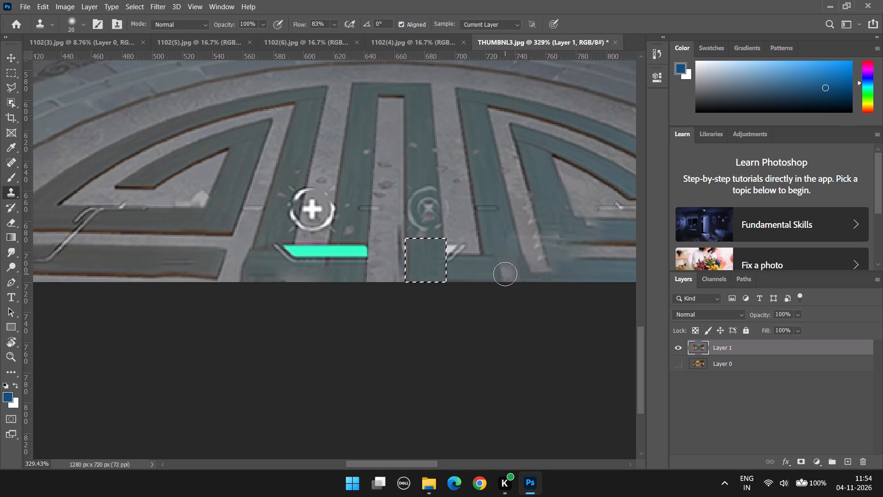
{"action": "scroll", "coordinate": [504, 242], "scroll_direction": "up", "scroll_amount": 6, "text": "alt"}
{"action": "left_click", "coordinate": [355, 116], "text": "alt"}
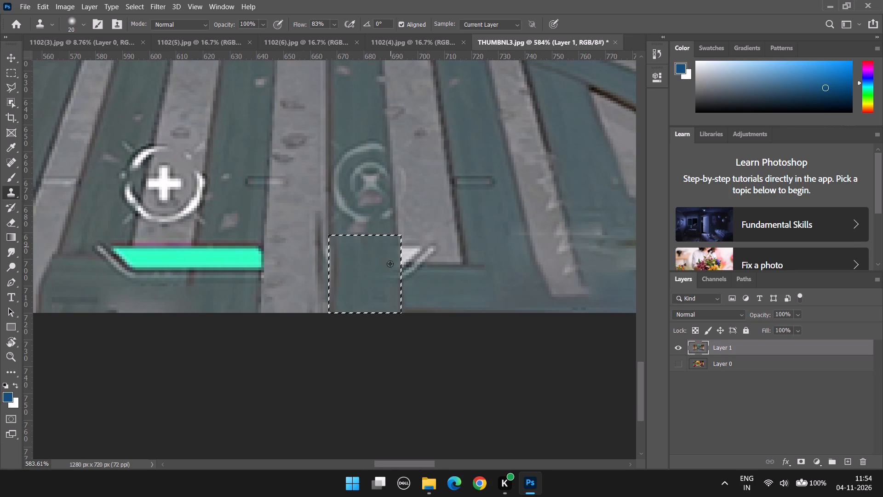
{"action": "left_click", "coordinate": [390, 272]}
{"action": "left_click", "coordinate": [390, 274]}
{"action": "double_click", "coordinate": [389, 274]}
{"action": "left_click", "coordinate": [388, 274]}
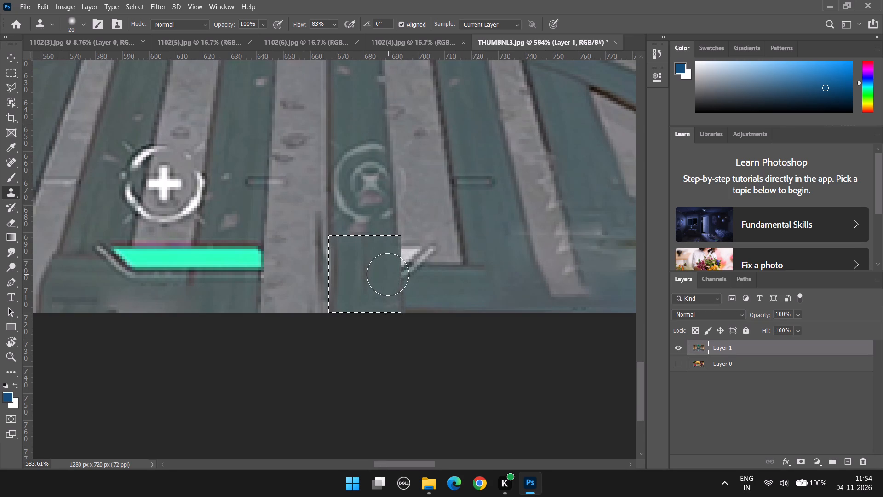
{"action": "double_click", "coordinate": [360, 102], "text": "alt"}
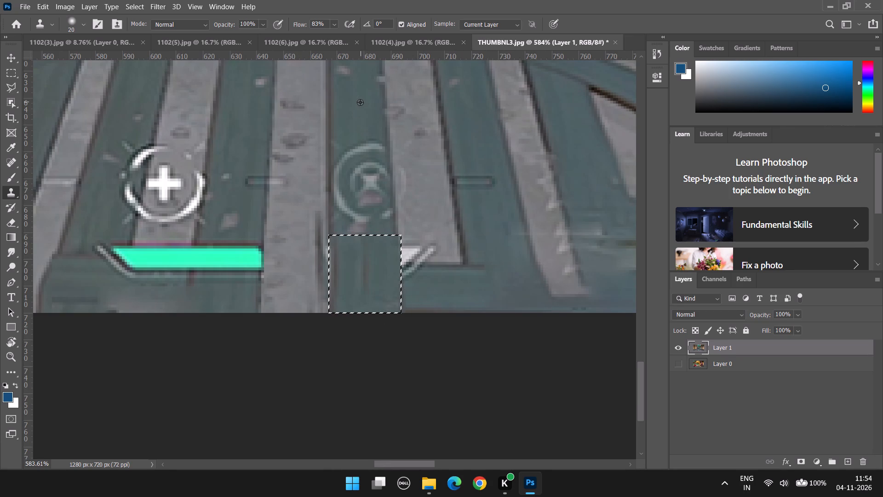
{"action": "left_click", "coordinate": [356, 265]}
{"action": "left_click", "coordinate": [356, 272]}
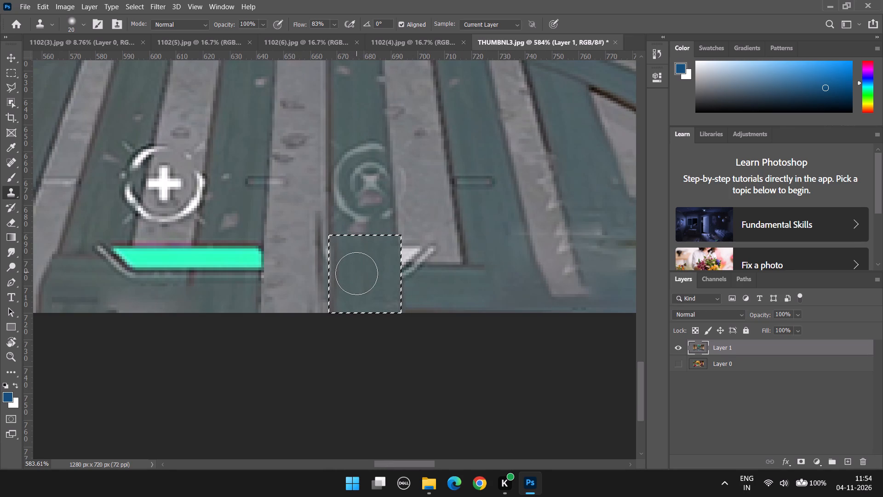
{"action": "left_click", "coordinate": [344, 275]}
{"action": "left_click", "coordinate": [343, 252]}
{"action": "left_click", "coordinate": [380, 249]}
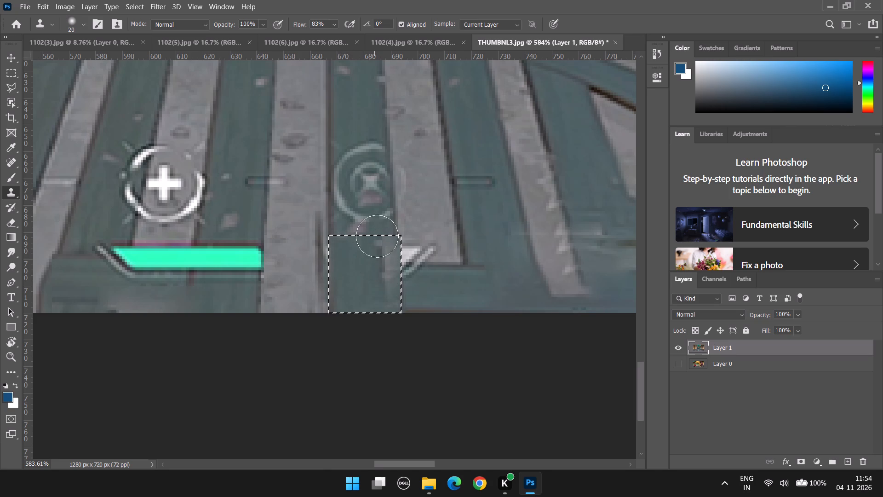
Clone Stamp clean green texture along the patch's right edge from fresh samples higher up the stripe, and deselect.
{"action": "double_click", "coordinate": [362, 130], "text": "alt"}
{"action": "left_click", "coordinate": [389, 254]}
{"action": "left_click", "coordinate": [385, 250]}
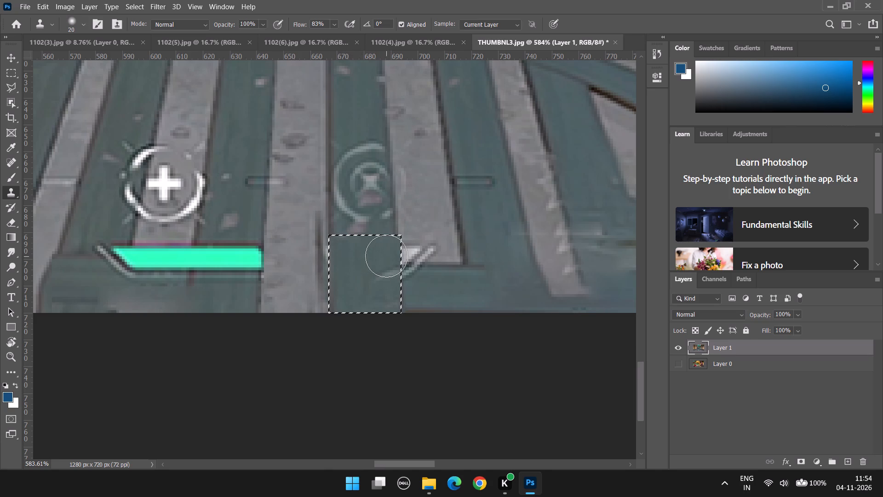
{"action": "double_click", "coordinate": [357, 114], "text": "alt"}
{"action": "left_click", "coordinate": [385, 271]}
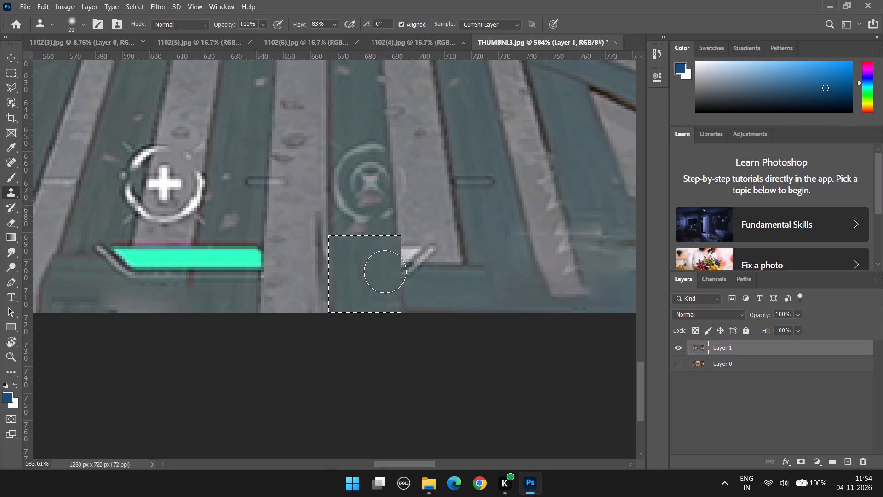
{"action": "scroll", "coordinate": [363, 231], "scroll_direction": "down", "scroll_amount": 5}
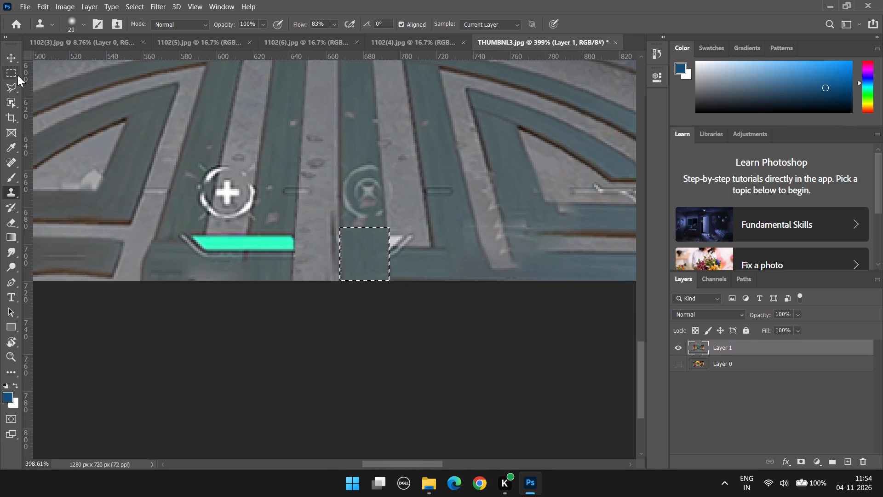
{"action": "left_click", "coordinate": [17, 75]}
{"action": "right_click", "coordinate": [372, 253]}
{"action": "left_click", "coordinate": [396, 261]}
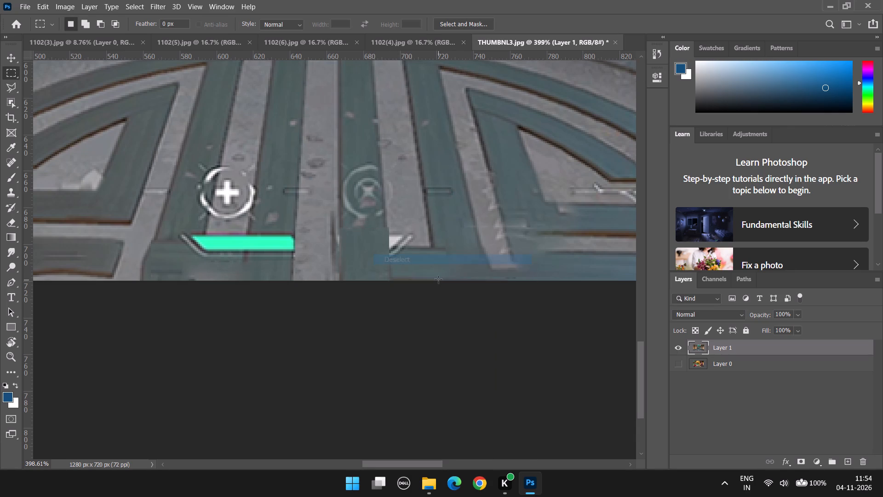
Select the bar's remaining pale tip on the next grey stripe, about 22 by 16 px, fill it Content-Aware, and deselect.
{"action": "scroll", "coordinate": [438, 281], "scroll_direction": "down", "scroll_amount": 6}
{"action": "scroll", "coordinate": [438, 276], "scroll_direction": "up", "scroll_amount": 7, "text": "alt"}
{"action": "scroll", "coordinate": [396, 200], "scroll_direction": "up", "scroll_amount": 2, "text": "alt"}
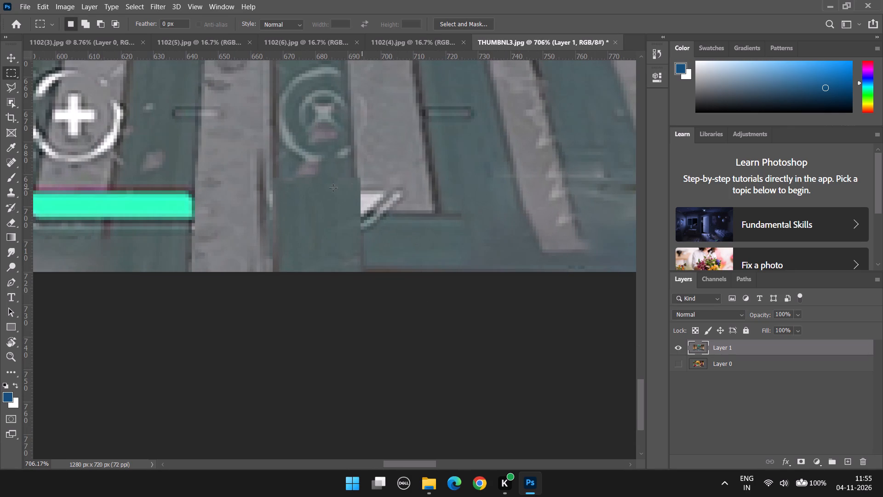
{"action": "left_click_drag", "start_coordinate": [358, 181], "coordinate": [426, 229]}
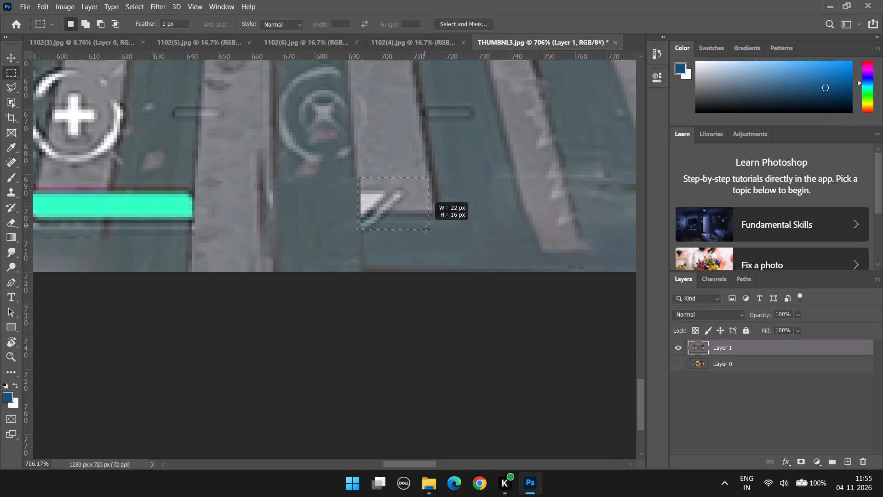
{"action": "left_click_drag", "start_coordinate": [426, 229], "coordinate": [426, 230]}
{"action": "right_click", "coordinate": [395, 208]}
{"action": "left_click", "coordinate": [424, 345]}
{"action": "double_click", "coordinate": [507, 118]}
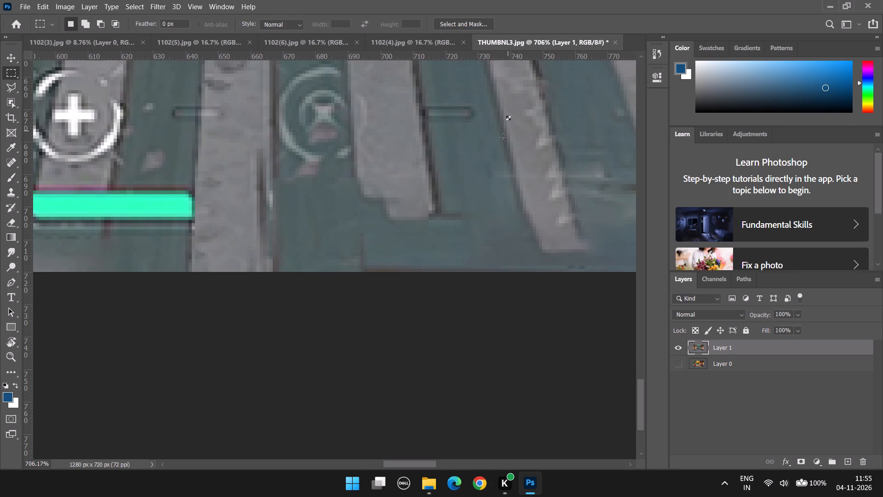
{"action": "left_click", "coordinate": [381, 156]}
Select the faded circular icon on the green stripe, about 50 by 47 px, fill it Content-Aware, and deselect.
{"action": "scroll", "coordinate": [291, 127], "scroll_direction": "up", "scroll_amount": 4}
{"action": "left_click_drag", "start_coordinate": [243, 107], "coordinate": [398, 251]}
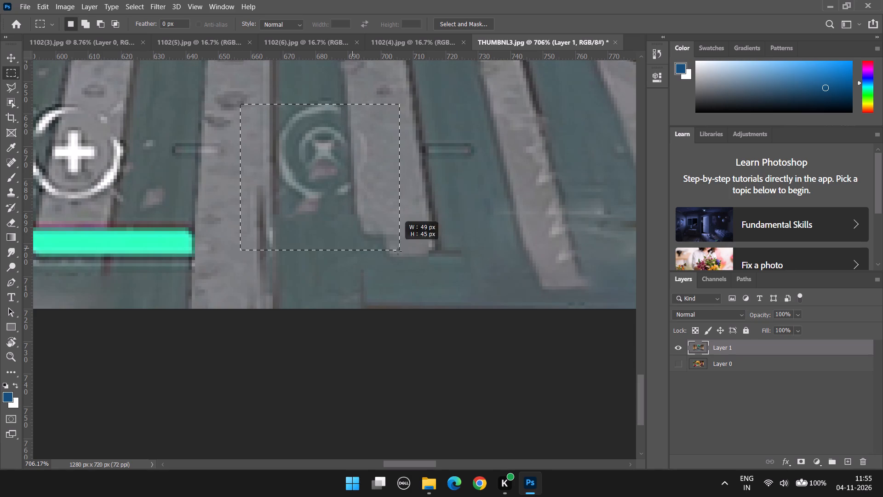
{"action": "left_click_drag", "start_coordinate": [398, 251], "coordinate": [401, 255]}
{"action": "right_click", "coordinate": [335, 211]}
{"action": "left_click", "coordinate": [362, 346]}
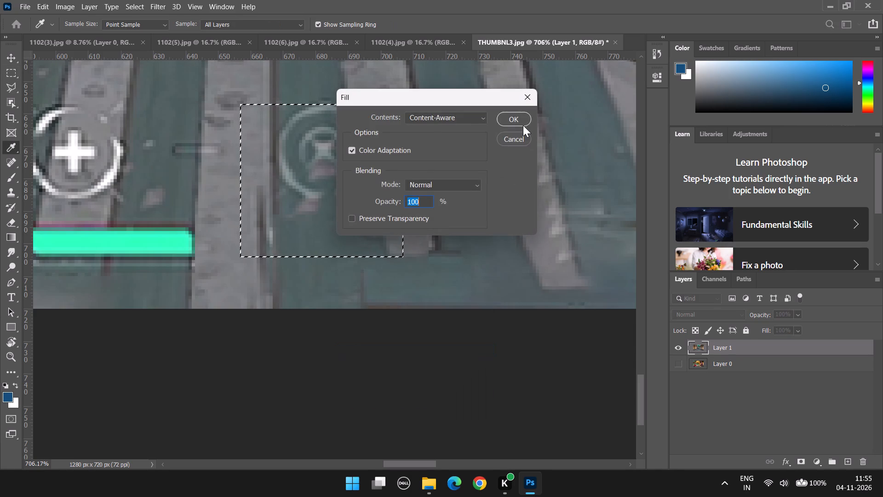
{"action": "left_click", "coordinate": [519, 119]}
{"action": "left_click", "coordinate": [399, 194]}
Select the white plus icon and bright green bar together, about 89 by 57 px, fill the area Content-Aware, and deselect.
{"action": "scroll", "coordinate": [403, 198], "scroll_direction": "down", "scroll_amount": 17}
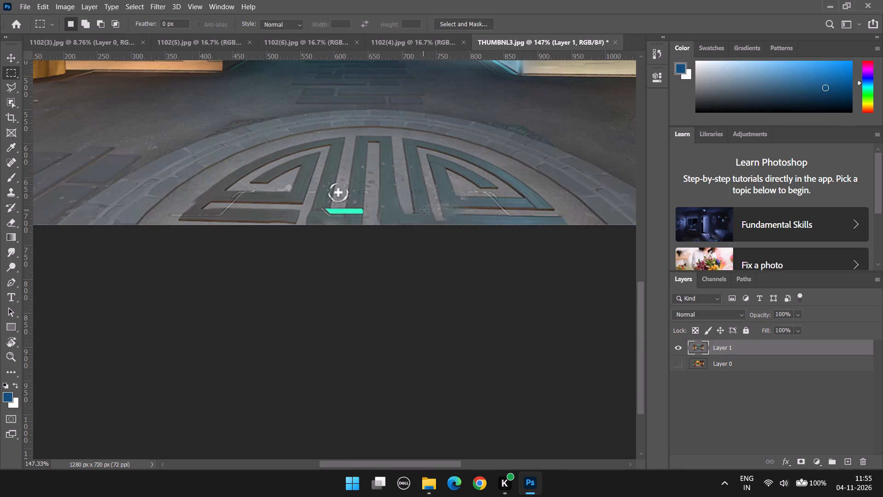
{"action": "scroll", "coordinate": [327, 168], "scroll_direction": "up", "scroll_amount": 6, "text": "alt"}
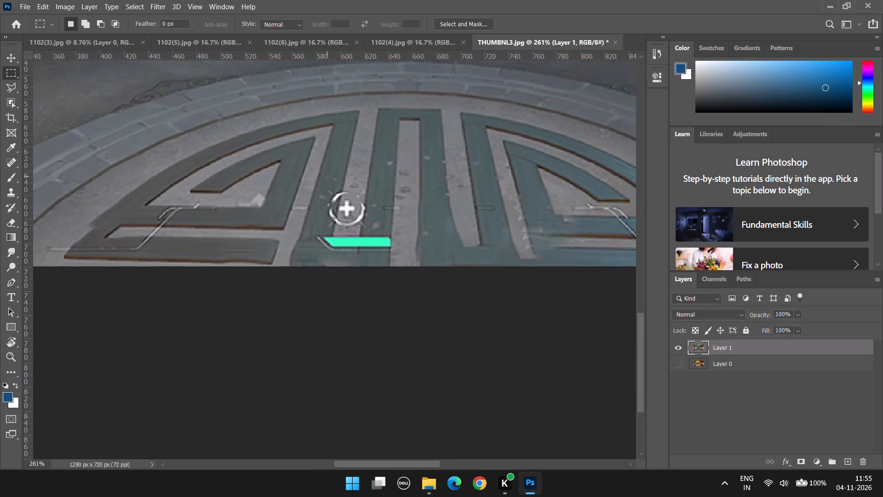
{"action": "scroll", "coordinate": [327, 178], "scroll_direction": "up", "scroll_amount": 1, "text": "alt"}
{"action": "left_click_drag", "start_coordinate": [310, 190], "coordinate": [419, 273]}
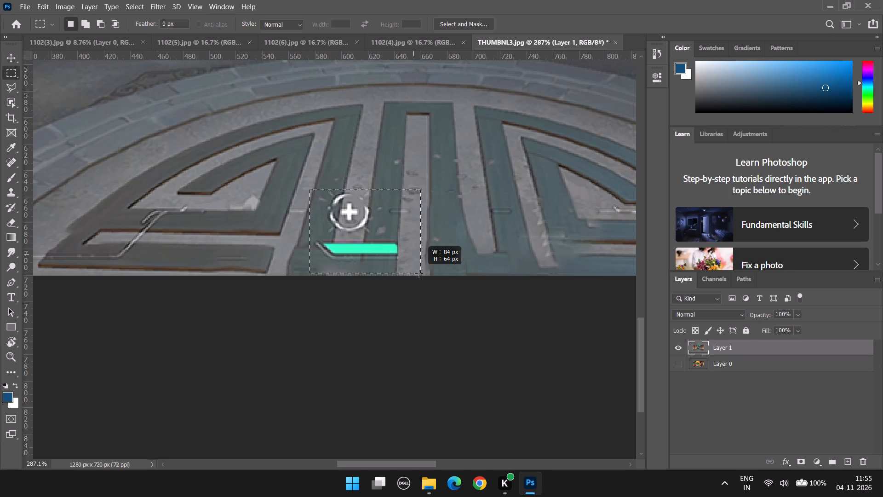
{"action": "left_click_drag", "start_coordinate": [419, 273], "coordinate": [426, 263]}
{"action": "right_click", "coordinate": [379, 240]}
{"action": "left_click", "coordinate": [396, 375]}
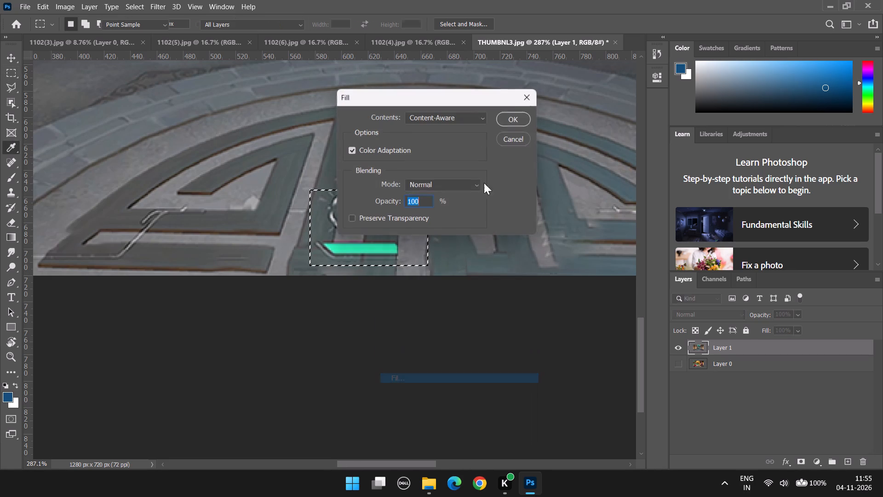
{"action": "left_click", "coordinate": [505, 121]}
{"action": "scroll", "coordinate": [418, 160], "scroll_direction": "down", "scroll_amount": 4}
{"action": "left_click", "coordinate": [414, 146]}
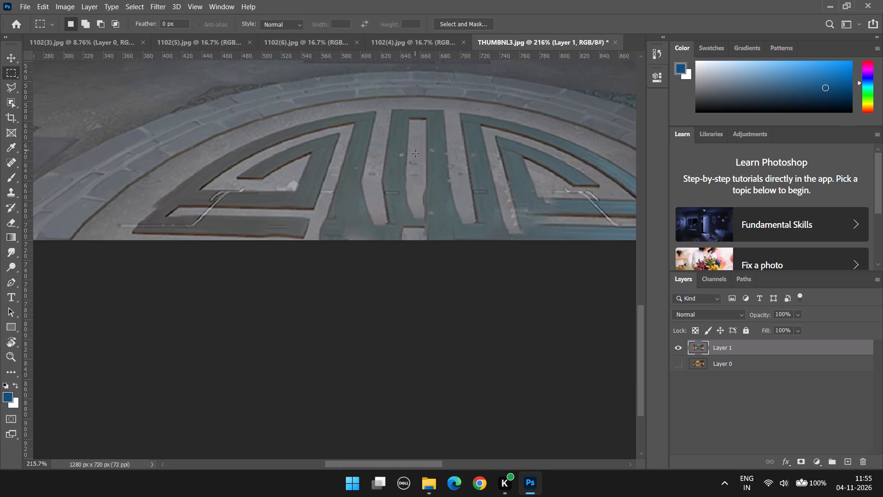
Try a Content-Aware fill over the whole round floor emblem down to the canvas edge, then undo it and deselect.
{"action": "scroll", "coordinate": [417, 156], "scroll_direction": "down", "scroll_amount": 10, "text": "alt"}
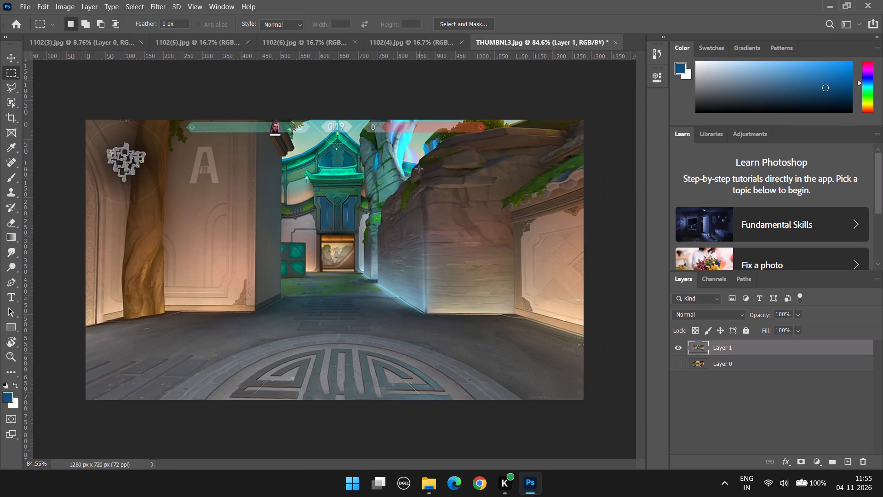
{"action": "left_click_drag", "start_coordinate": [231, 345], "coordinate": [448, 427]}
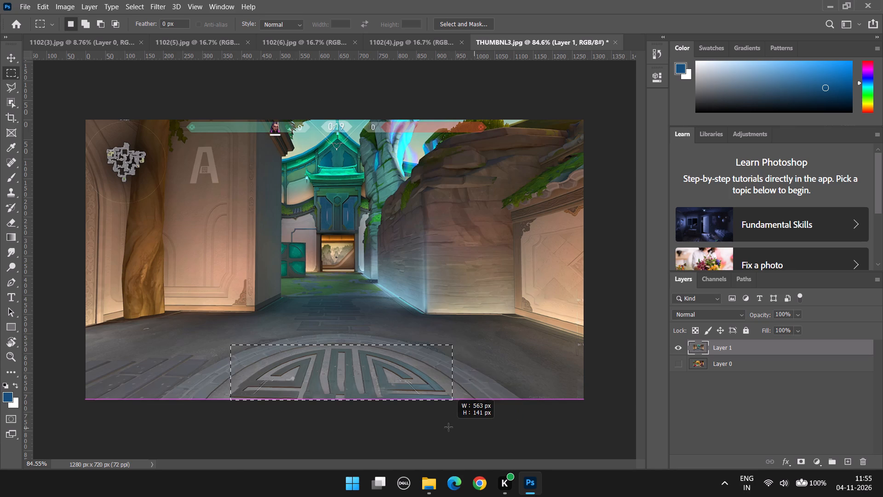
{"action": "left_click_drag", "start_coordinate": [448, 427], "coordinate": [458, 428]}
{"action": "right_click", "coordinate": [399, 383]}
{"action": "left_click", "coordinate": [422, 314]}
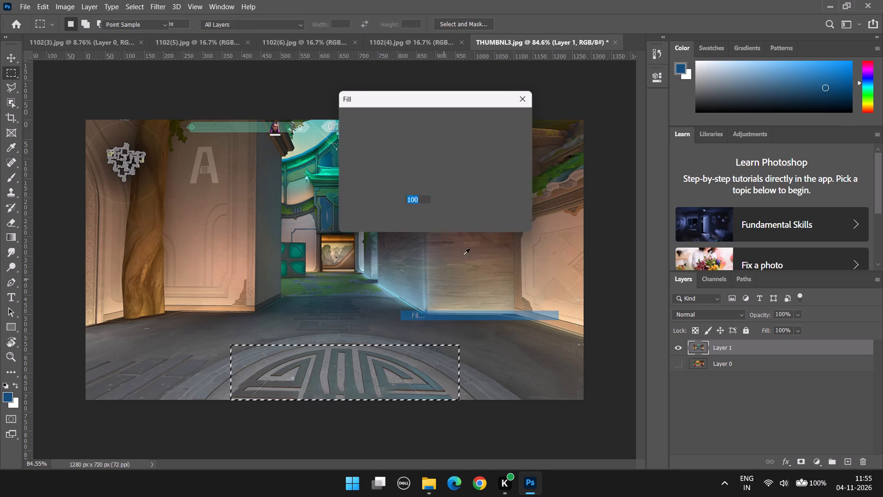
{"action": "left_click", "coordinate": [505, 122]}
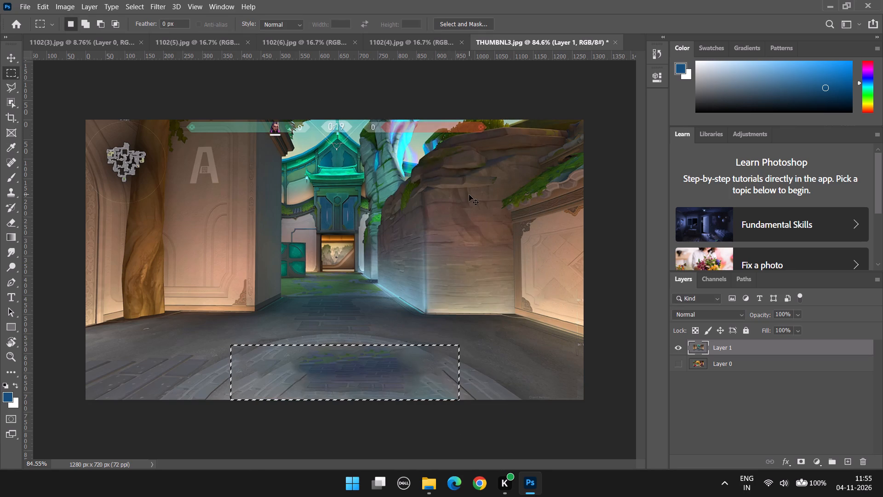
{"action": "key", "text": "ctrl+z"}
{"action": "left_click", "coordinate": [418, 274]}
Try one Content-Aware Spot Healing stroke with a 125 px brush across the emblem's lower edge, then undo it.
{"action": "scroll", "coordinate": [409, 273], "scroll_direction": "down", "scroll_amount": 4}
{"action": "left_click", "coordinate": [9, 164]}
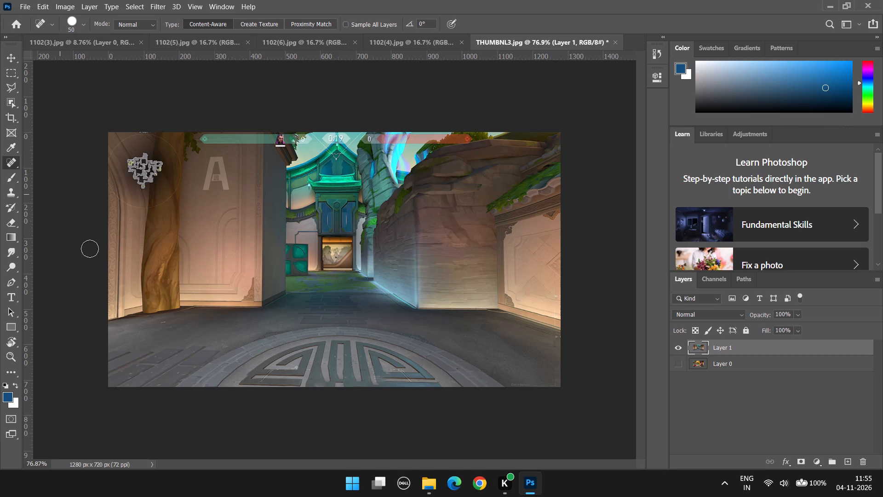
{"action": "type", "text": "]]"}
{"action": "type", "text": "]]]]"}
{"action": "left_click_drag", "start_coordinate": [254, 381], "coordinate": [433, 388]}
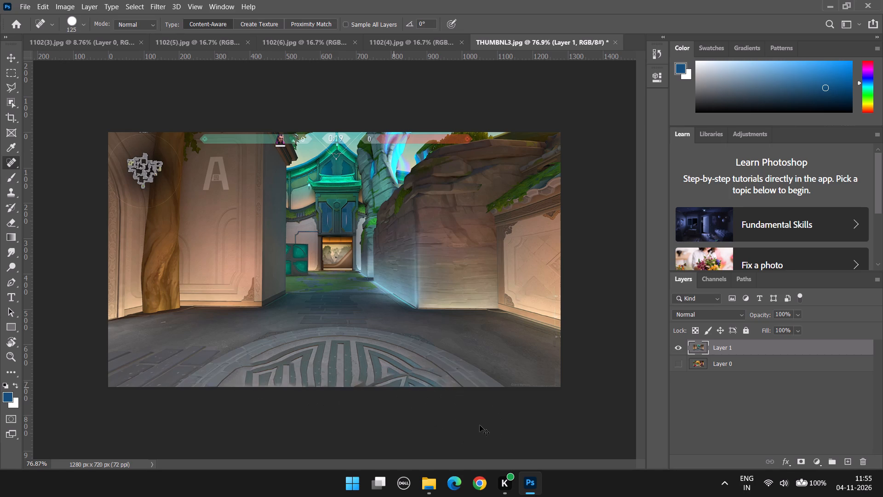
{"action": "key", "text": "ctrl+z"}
Dab the 125 px Content-Aware Spot Healing Brush along the canvas edge below the emblem's central stripes.
{"action": "scroll", "coordinate": [351, 415], "scroll_direction": "up", "scroll_amount": 7, "text": "alt"}
{"action": "left_click", "coordinate": [323, 430]}
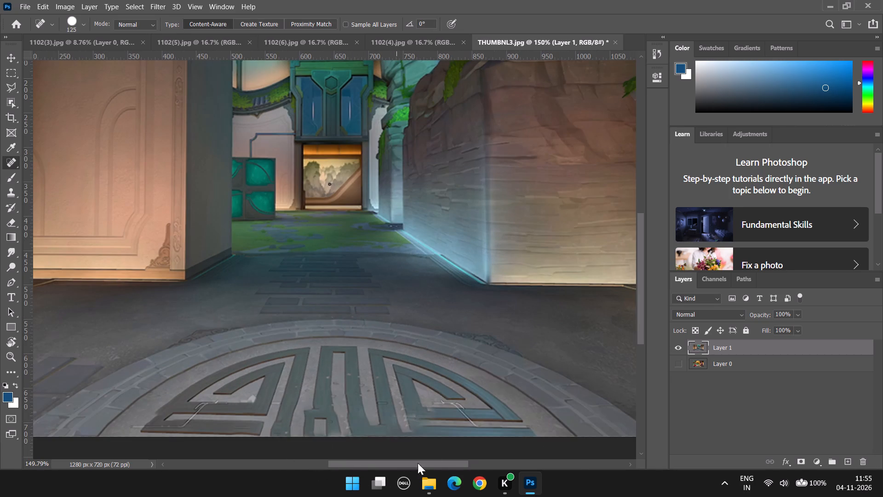
{"action": "left_click", "coordinate": [372, 428]}
{"action": "scroll", "coordinate": [439, 455], "scroll_direction": "down", "scroll_amount": 5, "text": "alt"}
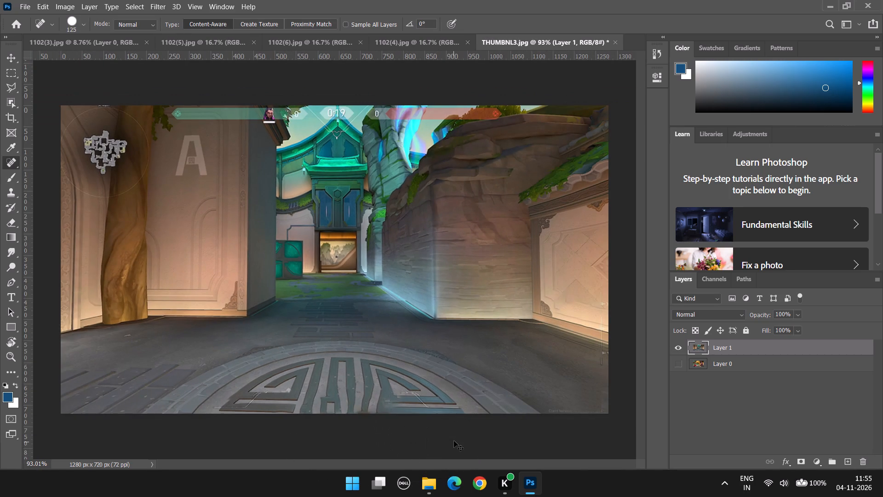
{"action": "scroll", "coordinate": [386, 422], "scroll_direction": "up", "scroll_amount": 5, "text": "alt"}
{"action": "left_click", "coordinate": [378, 445]}
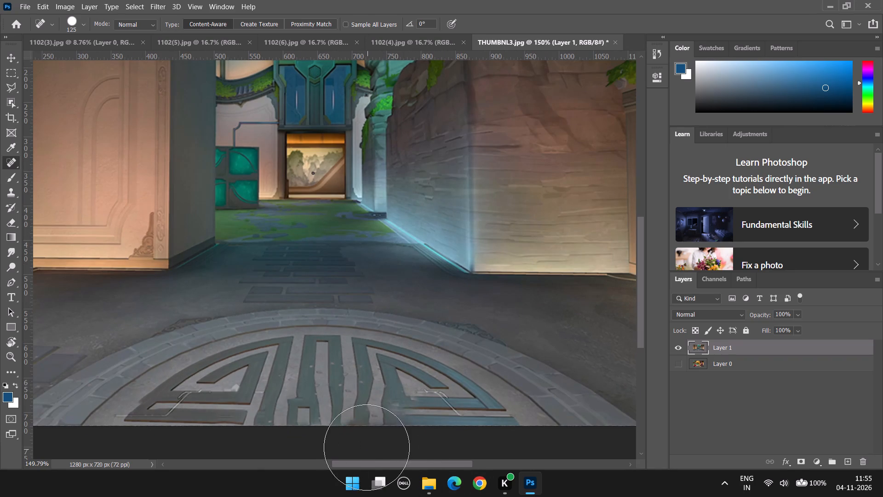
{"action": "left_click", "coordinate": [365, 445]}
{"action": "left_click", "coordinate": [347, 443]}
{"action": "scroll", "coordinate": [530, 441], "scroll_direction": "down", "scroll_amount": 5, "text": "alt"}
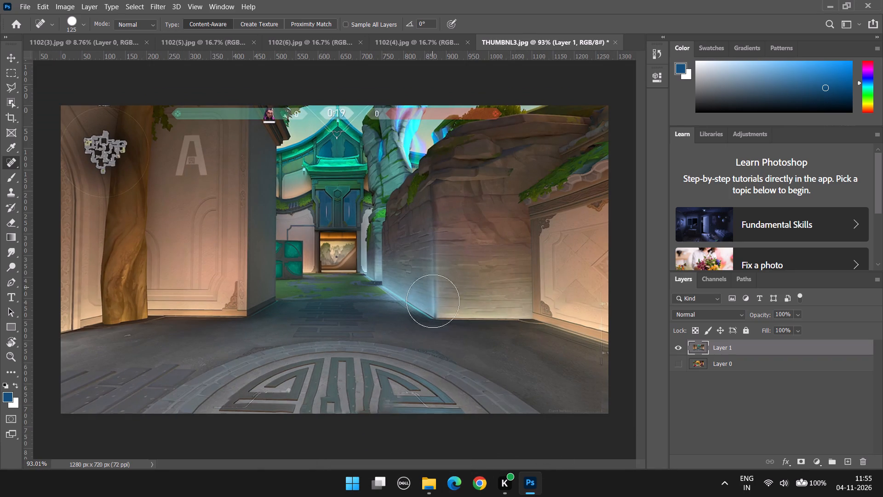
Heal the small mark and faint text at the floor's lower-right corner with the 125 px Content-Aware Spot Healing Brush.
{"action": "left_click", "coordinate": [596, 356]}
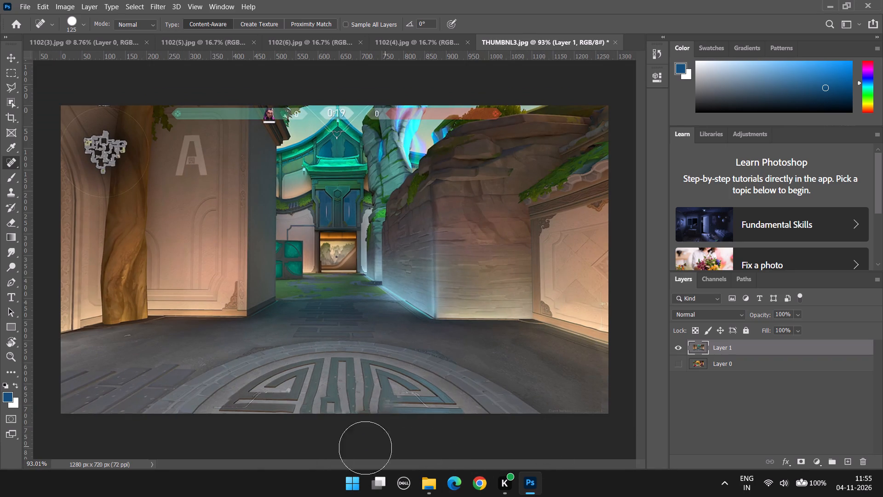
{"action": "scroll", "coordinate": [555, 412], "scroll_direction": "up", "scroll_amount": 8, "text": "alt"}
{"action": "scroll", "coordinate": [485, 330], "scroll_direction": "down", "scroll_amount": 3, "text": "alt"}
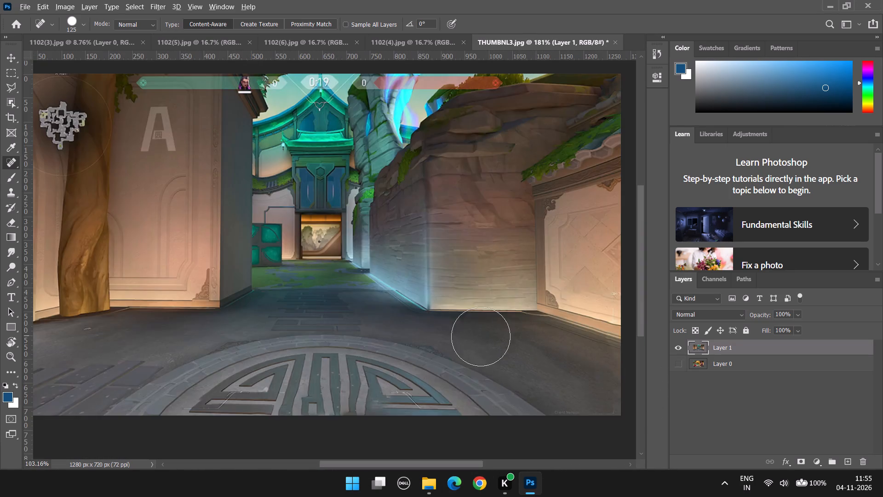
{"action": "scroll", "coordinate": [481, 336], "scroll_direction": "down", "scroll_amount": 9, "text": "alt"}
{"action": "scroll", "coordinate": [531, 350], "scroll_direction": "up", "scroll_amount": 5, "text": "alt"}
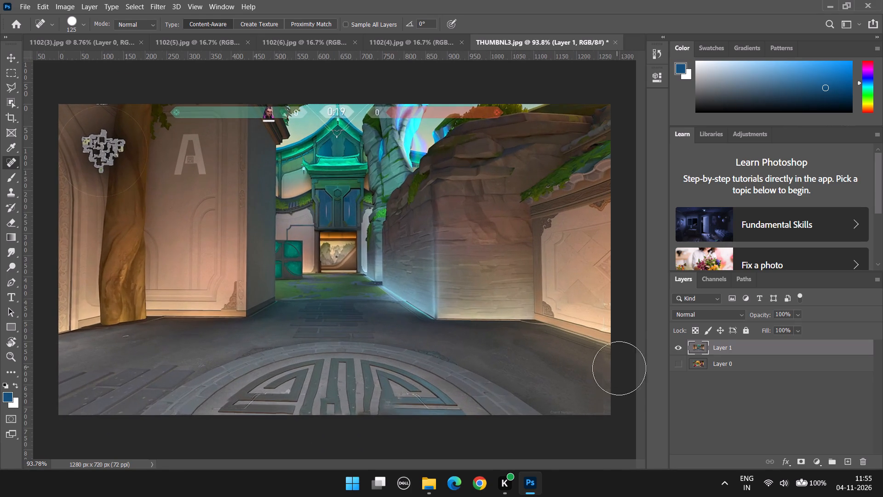
{"action": "scroll", "coordinate": [570, 412], "scroll_direction": "up", "scroll_amount": 3, "text": "alt"}
{"action": "left_click_drag", "start_coordinate": [475, 463], "coordinate": [511, 465]}
{"action": "scroll", "coordinate": [510, 439], "scroll_direction": "up", "scroll_amount": 4, "text": "alt"}
{"action": "left_click_drag", "start_coordinate": [486, 396], "coordinate": [485, 413]}
{"action": "left_click_drag", "start_coordinate": [470, 385], "coordinate": [462, 413]}
{"action": "left_click_drag", "start_coordinate": [436, 412], "coordinate": [396, 429]}
{"action": "left_click_drag", "start_coordinate": [380, 415], "coordinate": [380, 423]}
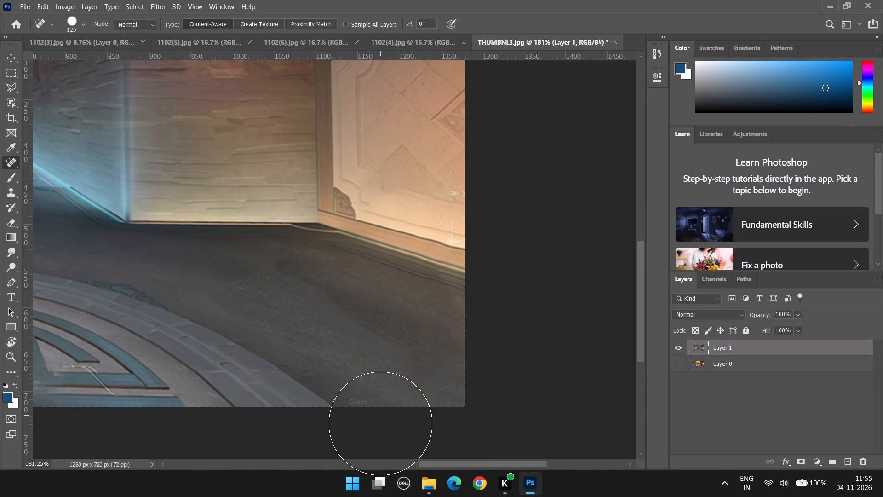
Brush the 125 px Content-Aware Spot Healing Brush along the floor's right canvas edge, up toward the wall.
{"action": "left_click_drag", "start_coordinate": [467, 399], "coordinate": [509, 402]}
{"action": "left_click_drag", "start_coordinate": [453, 378], "coordinate": [488, 364]}
{"action": "left_click_drag", "start_coordinate": [453, 342], "coordinate": [506, 335]}
{"action": "scroll", "coordinate": [575, 367], "scroll_direction": "down", "scroll_amount": 6}
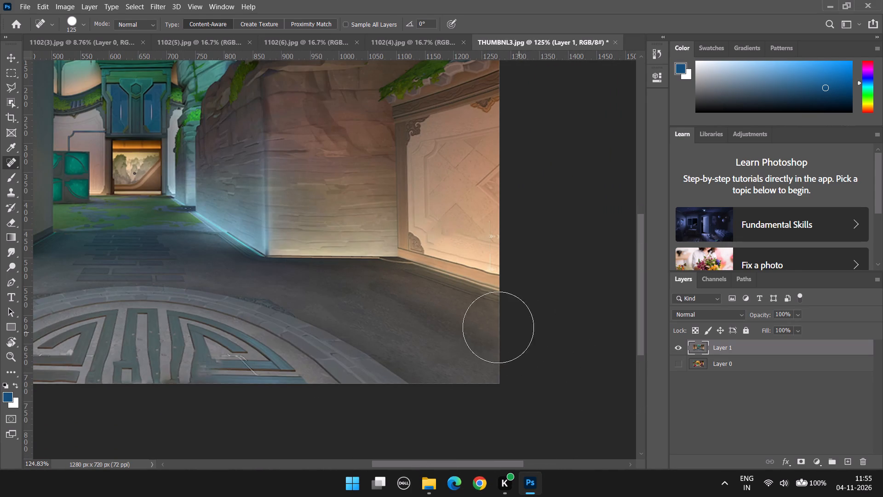
{"action": "left_click_drag", "start_coordinate": [472, 320], "coordinate": [482, 324]}
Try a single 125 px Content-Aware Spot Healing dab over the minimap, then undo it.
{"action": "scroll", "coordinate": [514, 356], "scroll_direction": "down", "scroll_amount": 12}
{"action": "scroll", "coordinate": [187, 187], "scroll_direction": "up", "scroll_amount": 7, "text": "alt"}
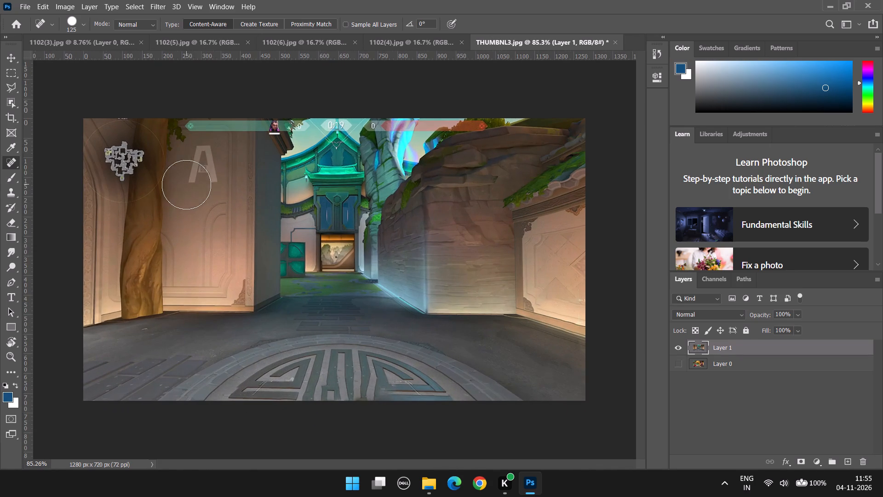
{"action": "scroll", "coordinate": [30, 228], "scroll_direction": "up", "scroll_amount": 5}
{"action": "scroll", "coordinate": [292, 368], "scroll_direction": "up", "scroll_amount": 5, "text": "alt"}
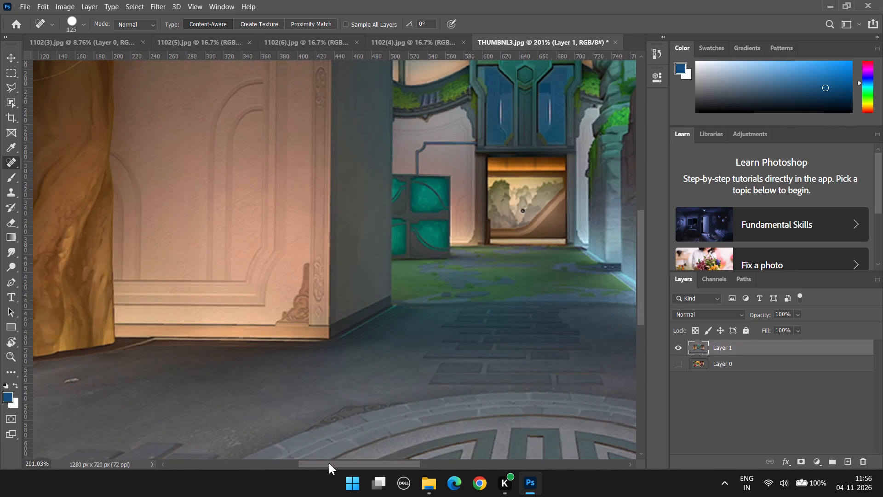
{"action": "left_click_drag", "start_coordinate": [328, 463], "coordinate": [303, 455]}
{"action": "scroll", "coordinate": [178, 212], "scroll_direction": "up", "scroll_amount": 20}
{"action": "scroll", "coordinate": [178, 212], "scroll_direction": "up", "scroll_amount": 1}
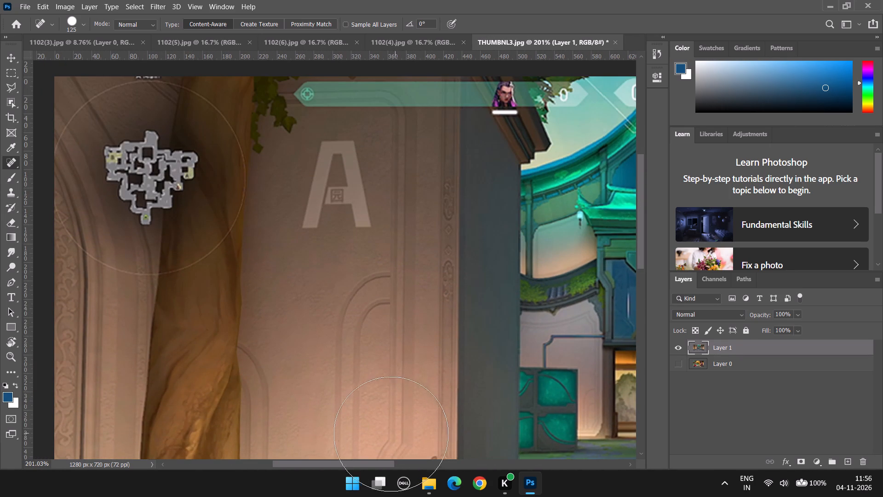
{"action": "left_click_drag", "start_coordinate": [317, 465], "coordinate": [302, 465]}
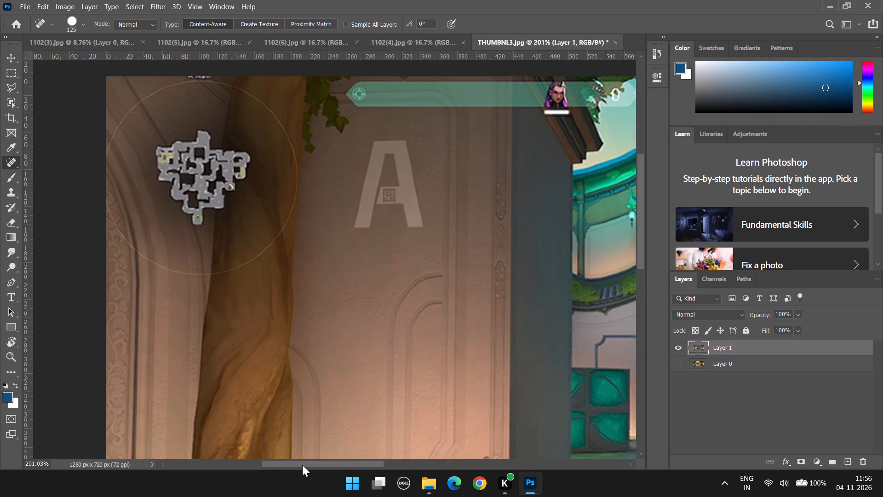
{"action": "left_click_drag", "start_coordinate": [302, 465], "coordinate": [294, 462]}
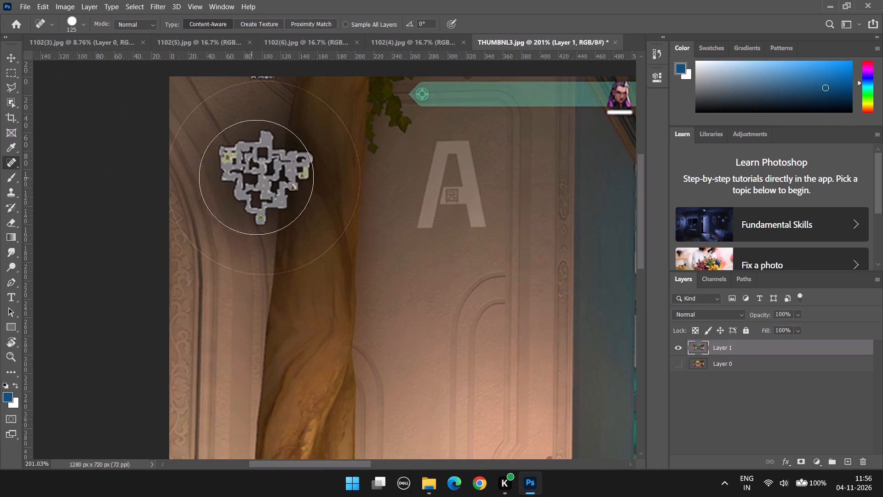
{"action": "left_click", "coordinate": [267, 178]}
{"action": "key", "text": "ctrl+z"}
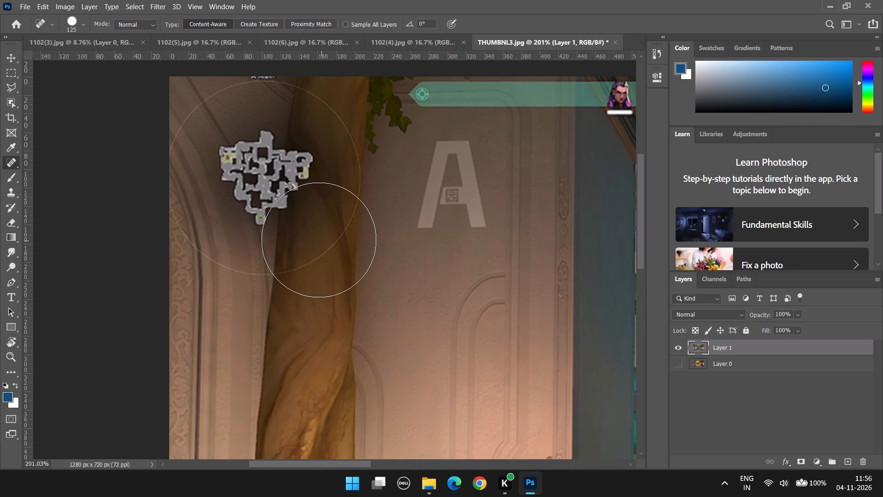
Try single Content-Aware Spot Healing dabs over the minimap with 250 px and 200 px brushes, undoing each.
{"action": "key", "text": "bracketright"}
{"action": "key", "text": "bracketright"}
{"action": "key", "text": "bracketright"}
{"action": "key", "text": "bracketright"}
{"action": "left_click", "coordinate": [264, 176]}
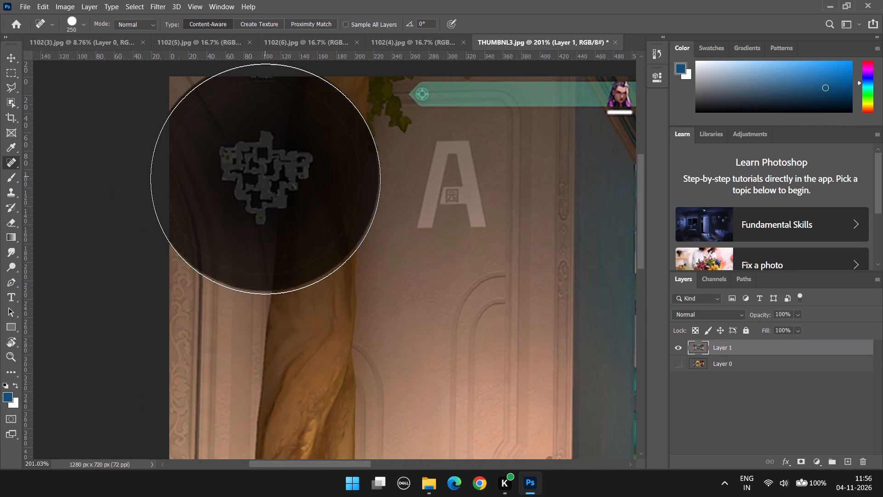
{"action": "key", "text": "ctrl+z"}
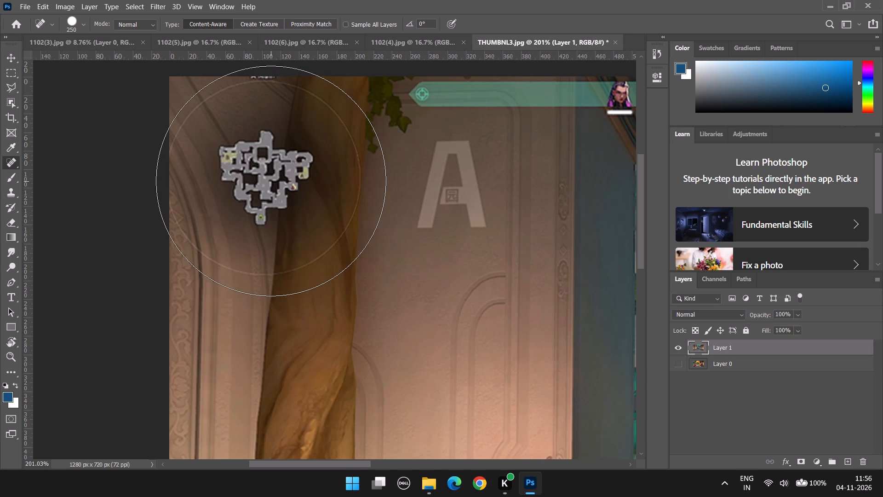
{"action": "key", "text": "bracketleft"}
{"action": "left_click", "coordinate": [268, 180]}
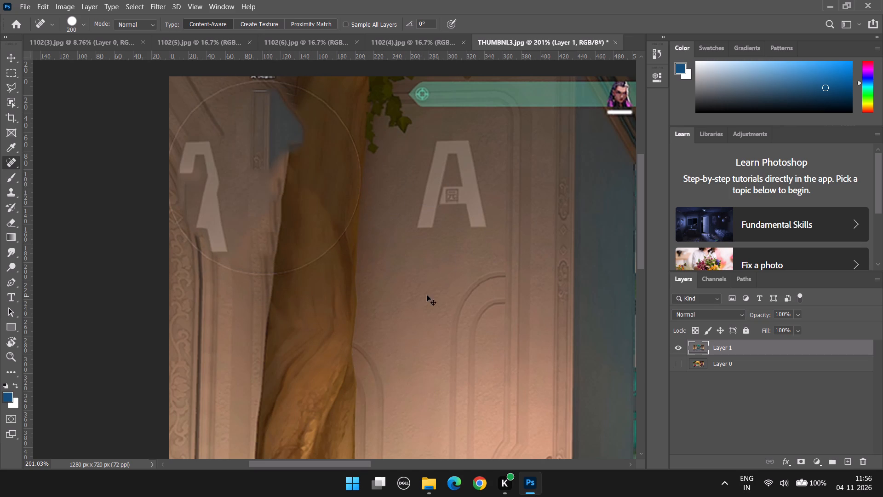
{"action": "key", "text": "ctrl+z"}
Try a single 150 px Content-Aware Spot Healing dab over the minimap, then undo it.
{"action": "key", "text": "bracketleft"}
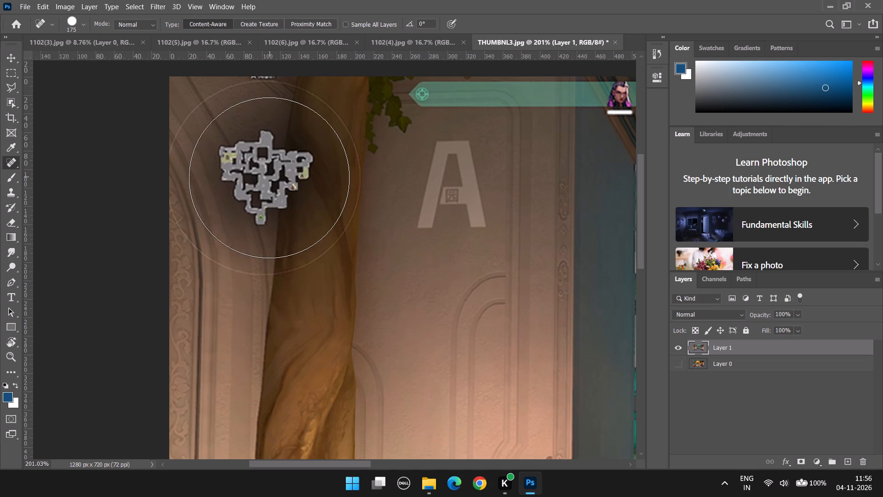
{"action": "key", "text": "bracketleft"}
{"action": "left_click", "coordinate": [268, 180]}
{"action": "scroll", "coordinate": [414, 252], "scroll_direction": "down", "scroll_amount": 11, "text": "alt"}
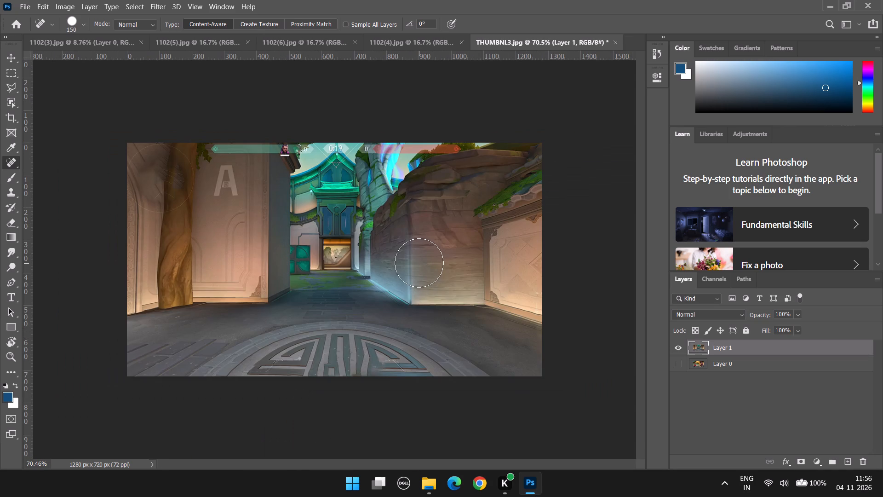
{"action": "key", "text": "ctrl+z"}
Outline the grey minimap with a loose polygonal selection inside its thin circle, fill the area Content-Aware, and deselect.
{"action": "scroll", "coordinate": [237, 164], "scroll_direction": "up", "scroll_amount": 3, "text": "alt"}
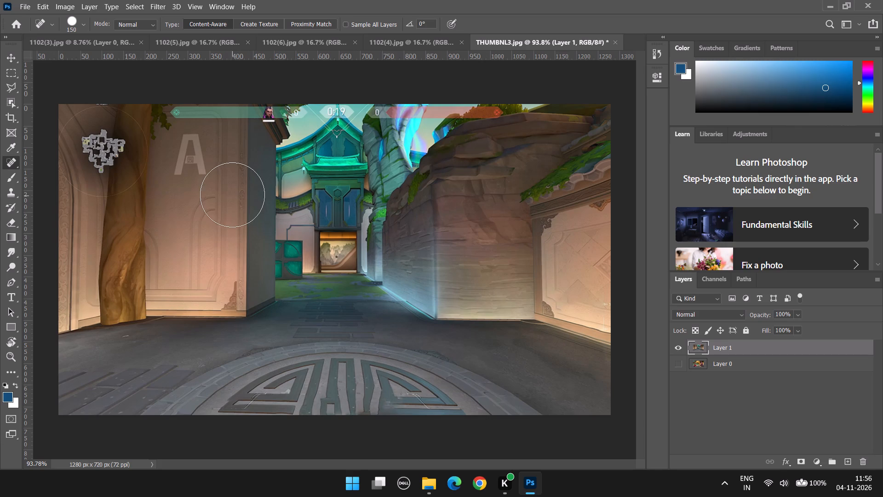
{"action": "scroll", "coordinate": [408, 142], "scroll_direction": "up", "scroll_amount": 1}
{"action": "scroll", "coordinate": [135, 296], "scroll_direction": "up", "scroll_amount": 3, "text": "alt"}
{"action": "scroll", "coordinate": [370, 439], "scroll_direction": "up", "scroll_amount": 3, "text": "alt"}
{"action": "left_click_drag", "start_coordinate": [374, 467], "coordinate": [289, 445]}
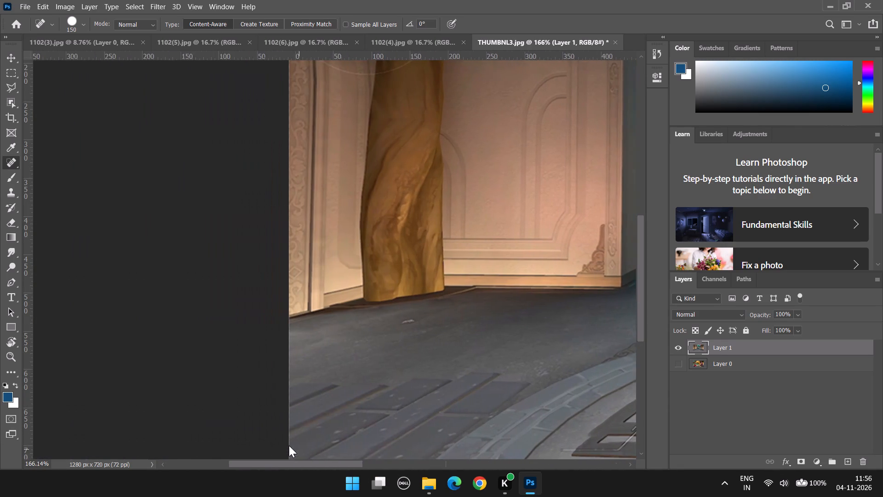
{"action": "left_click_drag", "start_coordinate": [289, 445], "coordinate": [287, 442]}
{"action": "scroll", "coordinate": [351, 207], "scroll_direction": "up", "scroll_amount": 20}
{"action": "scroll", "coordinate": [351, 207], "scroll_direction": "up", "scroll_amount": 4}
{"action": "scroll", "coordinate": [442, 202], "scroll_direction": "up", "scroll_amount": 1, "text": "alt"}
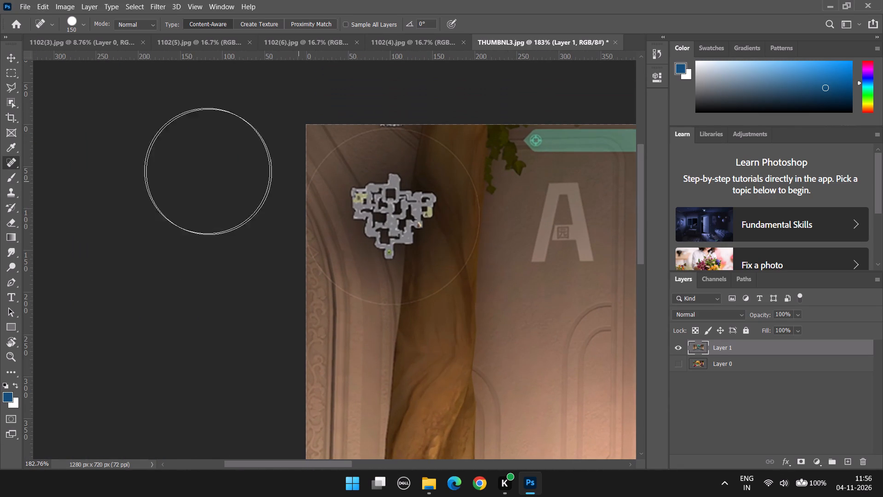
{"action": "left_click_drag", "start_coordinate": [9, 84], "coordinate": [43, 98]}
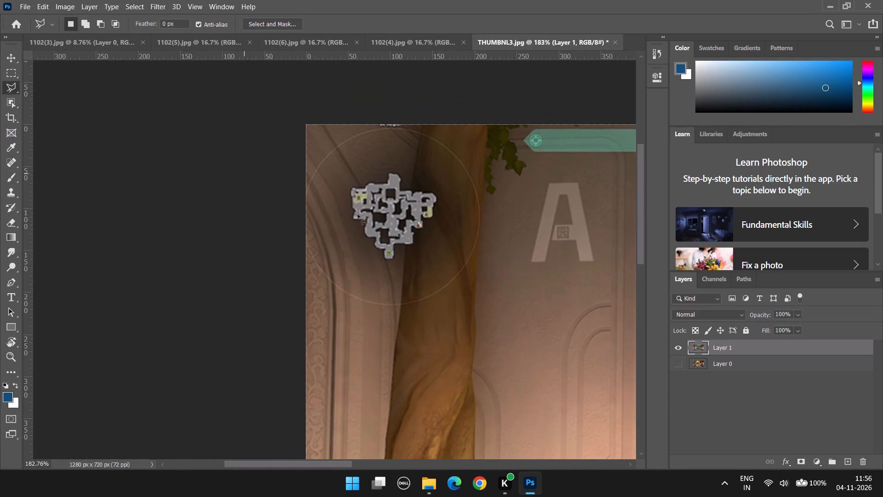
{"action": "left_click", "coordinate": [328, 161]}
{"action": "left_click", "coordinate": [459, 177]}
{"action": "left_click", "coordinate": [467, 232]}
{"action": "left_click", "coordinate": [422, 272]}
{"action": "left_click", "coordinate": [356, 282]}
{"action": "left_click", "coordinate": [335, 215]}
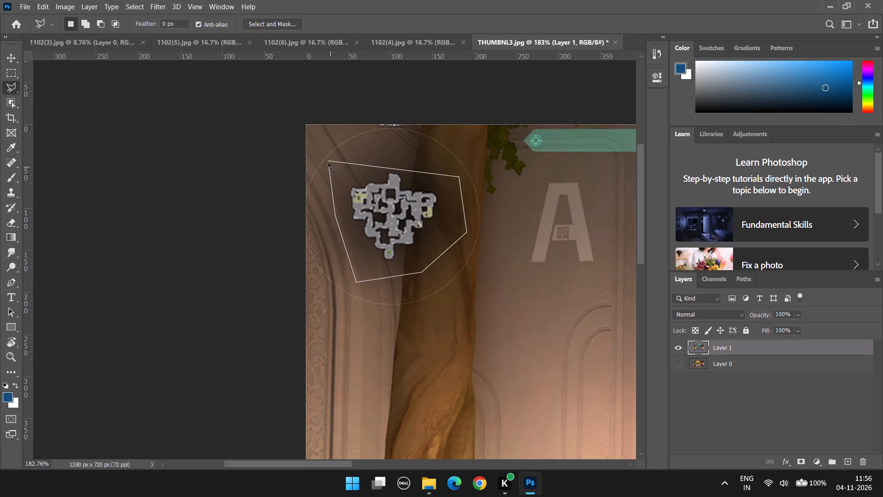
{"action": "left_click", "coordinate": [328, 162]}
{"action": "right_click", "coordinate": [409, 215]}
{"action": "left_click", "coordinate": [419, 352]}
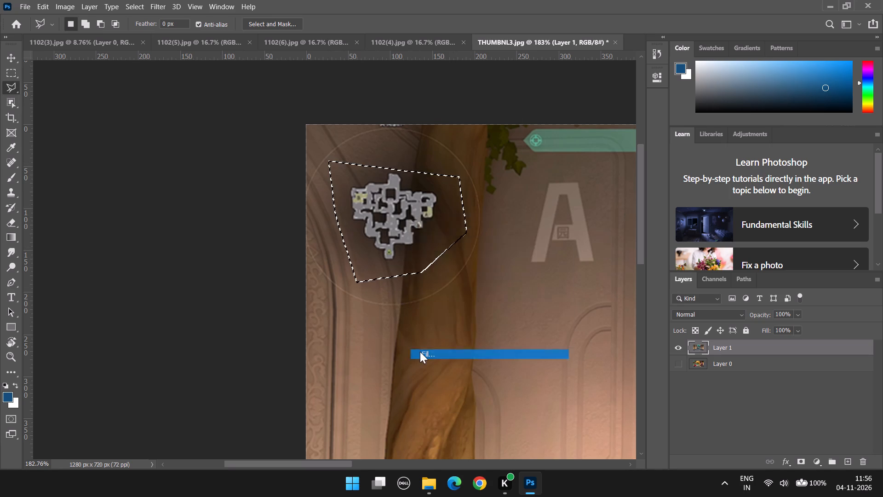
{"action": "left_click", "coordinate": [507, 111]}
{"action": "left_click", "coordinate": [509, 116]}
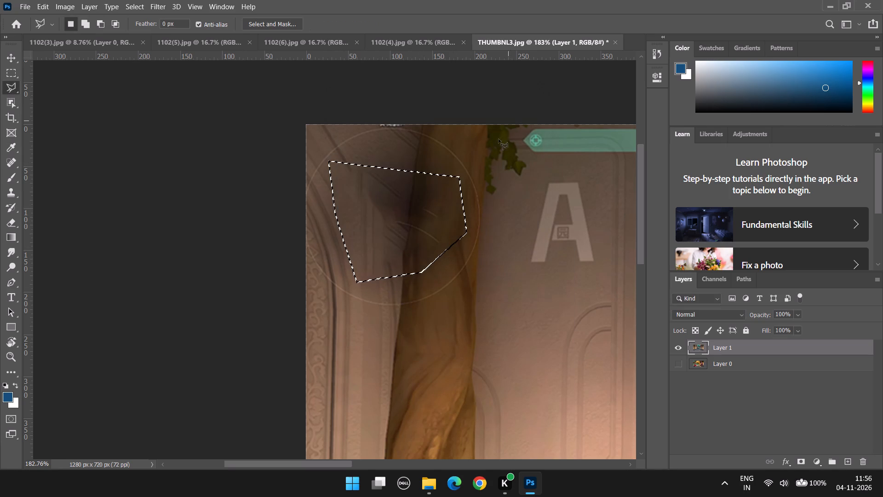
{"action": "right_click", "coordinate": [431, 217]}
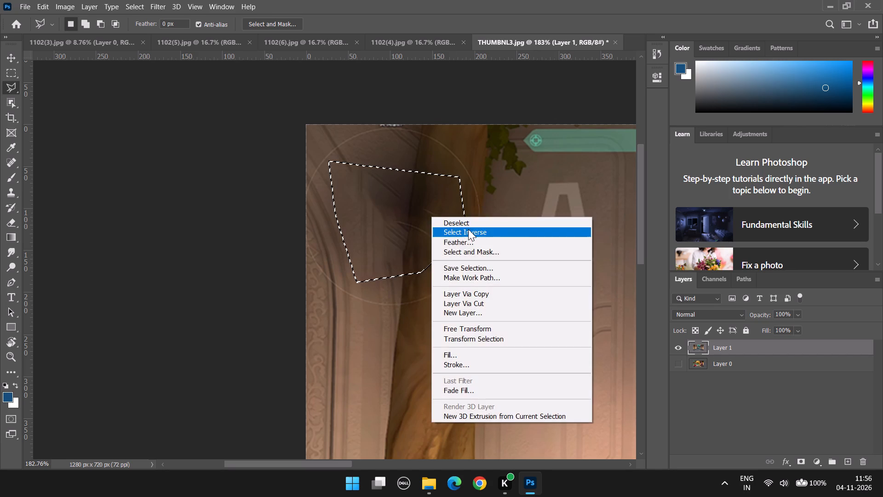
{"action": "left_click", "coordinate": [468, 223]}
Select the clipped white text on the top canvas edge above the minimap circle, fill it Content-Aware, and deselect.
{"action": "scroll", "coordinate": [436, 250], "scroll_direction": "down", "scroll_amount": 6, "text": "alt"}
{"action": "scroll", "coordinate": [427, 174], "scroll_direction": "up", "scroll_amount": 3}
{"action": "scroll", "coordinate": [419, 214], "scroll_direction": "up", "scroll_amount": 4, "text": "alt"}
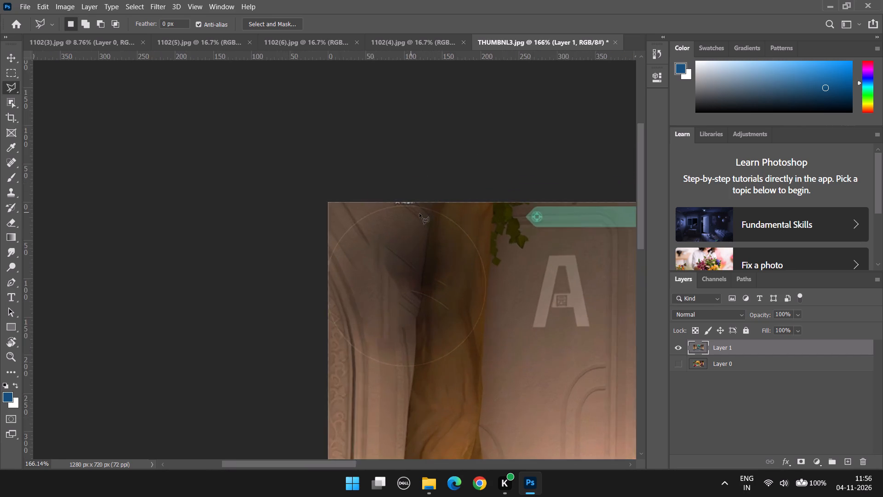
{"action": "scroll", "coordinate": [419, 214], "scroll_direction": "up", "scroll_amount": 11, "text": "alt"}
{"action": "left_click_drag", "start_coordinate": [420, 193], "coordinate": [357, 195]}
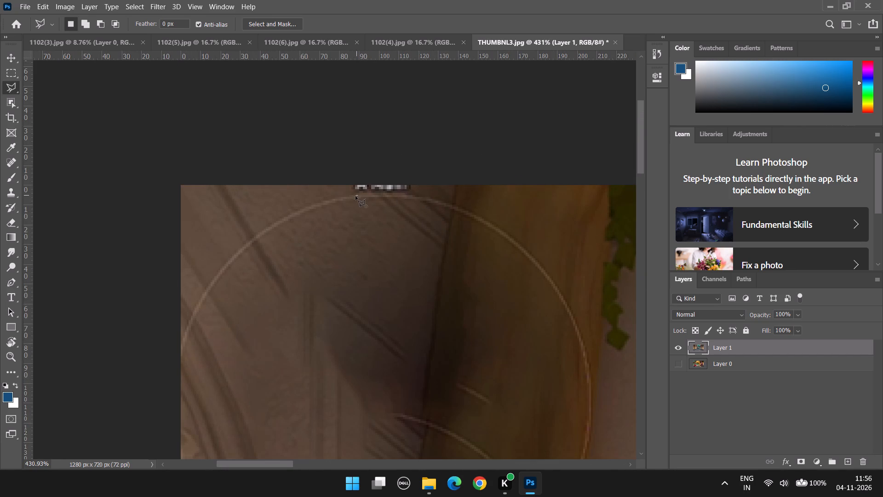
{"action": "left_click", "coordinate": [346, 173]}
{"action": "left_click", "coordinate": [419, 175]}
{"action": "left_click", "coordinate": [433, 187]}
{"action": "left_click", "coordinate": [425, 201]}
{"action": "left_click", "coordinate": [357, 197]}
{"action": "right_click", "coordinate": [366, 195]}
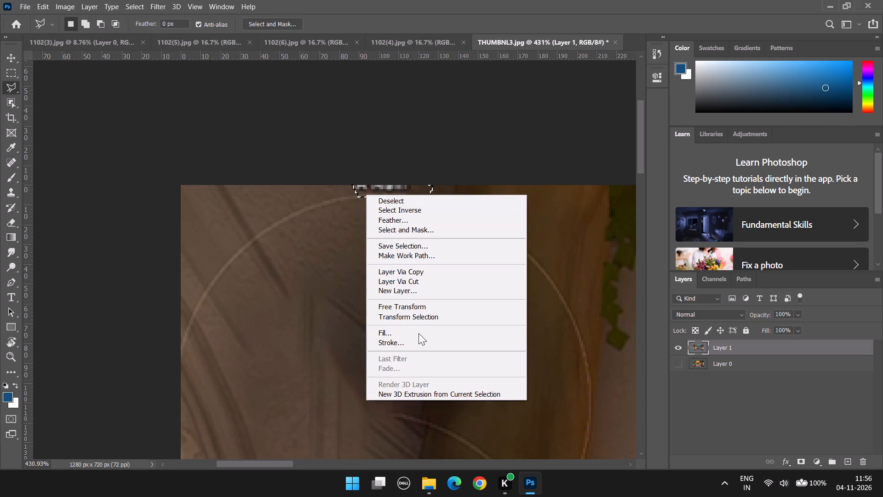
{"action": "double_click", "coordinate": [408, 327]}
{"action": "left_click", "coordinate": [523, 121]}
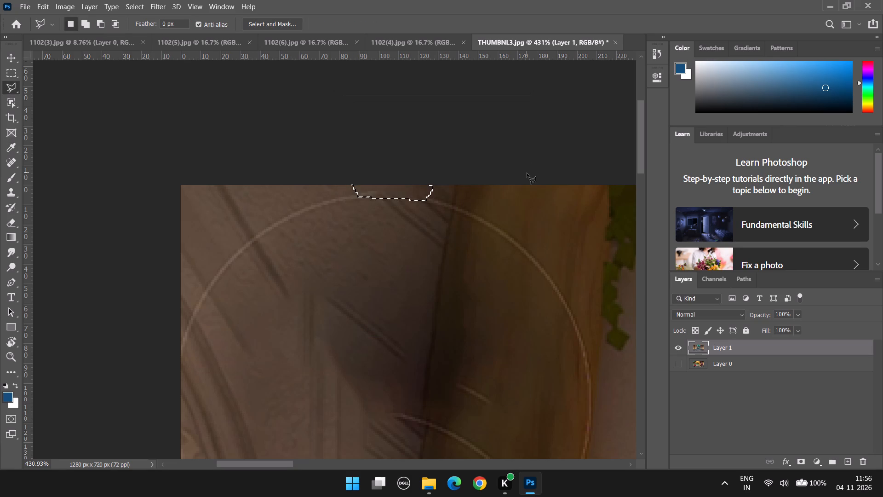
{"action": "left_click", "coordinate": [526, 175]}
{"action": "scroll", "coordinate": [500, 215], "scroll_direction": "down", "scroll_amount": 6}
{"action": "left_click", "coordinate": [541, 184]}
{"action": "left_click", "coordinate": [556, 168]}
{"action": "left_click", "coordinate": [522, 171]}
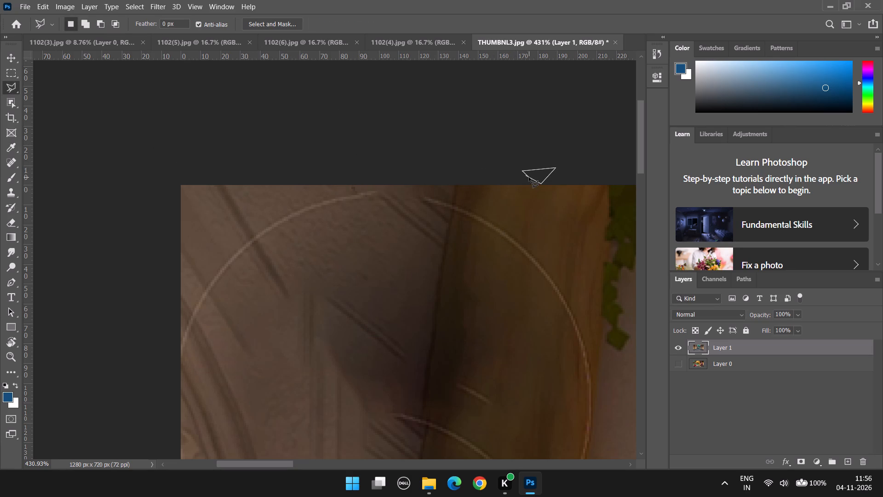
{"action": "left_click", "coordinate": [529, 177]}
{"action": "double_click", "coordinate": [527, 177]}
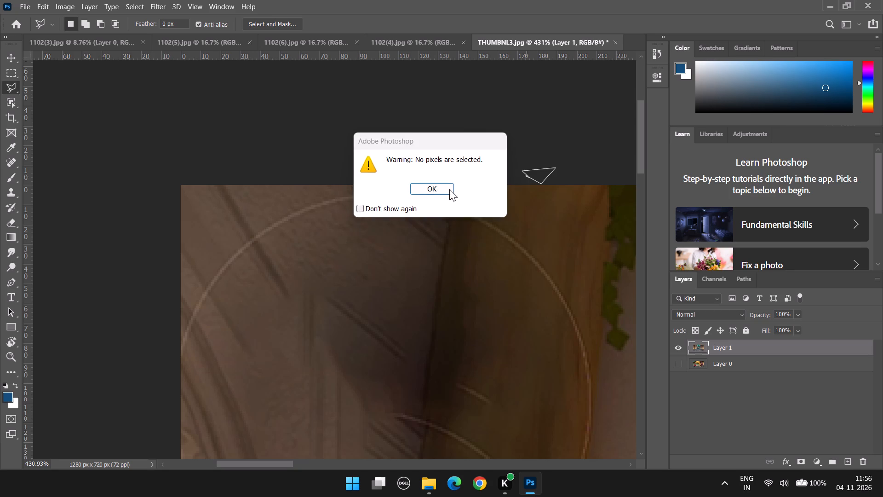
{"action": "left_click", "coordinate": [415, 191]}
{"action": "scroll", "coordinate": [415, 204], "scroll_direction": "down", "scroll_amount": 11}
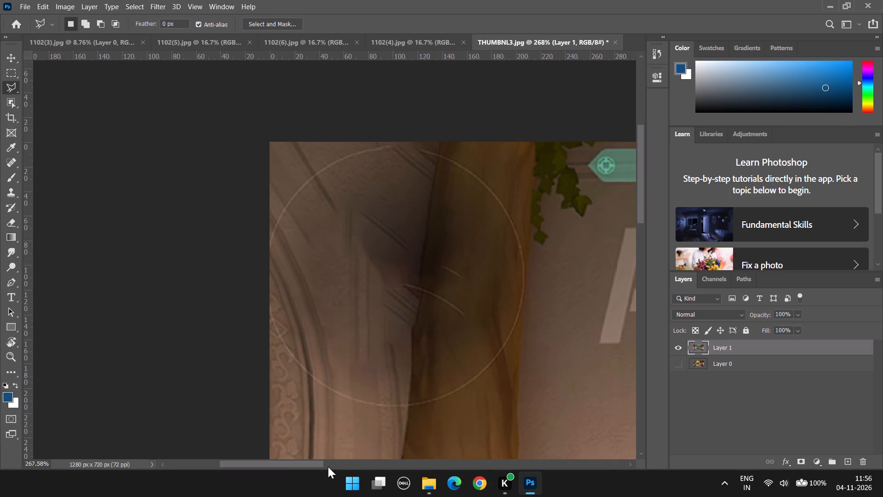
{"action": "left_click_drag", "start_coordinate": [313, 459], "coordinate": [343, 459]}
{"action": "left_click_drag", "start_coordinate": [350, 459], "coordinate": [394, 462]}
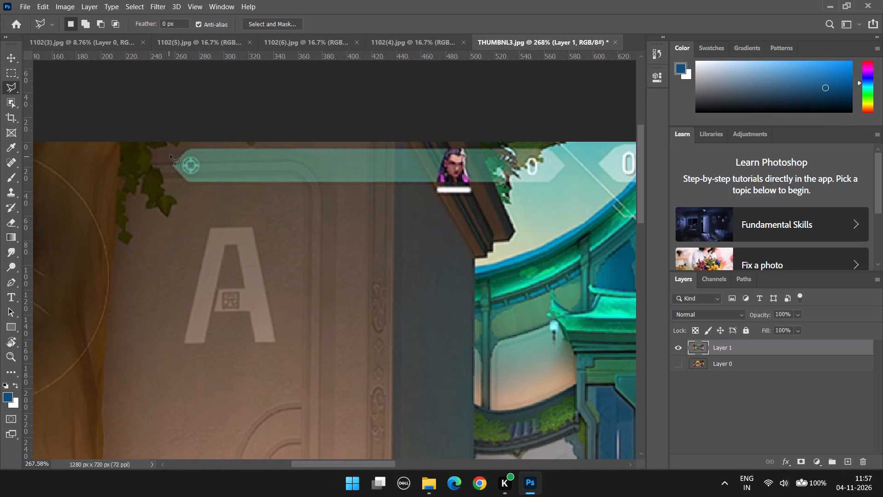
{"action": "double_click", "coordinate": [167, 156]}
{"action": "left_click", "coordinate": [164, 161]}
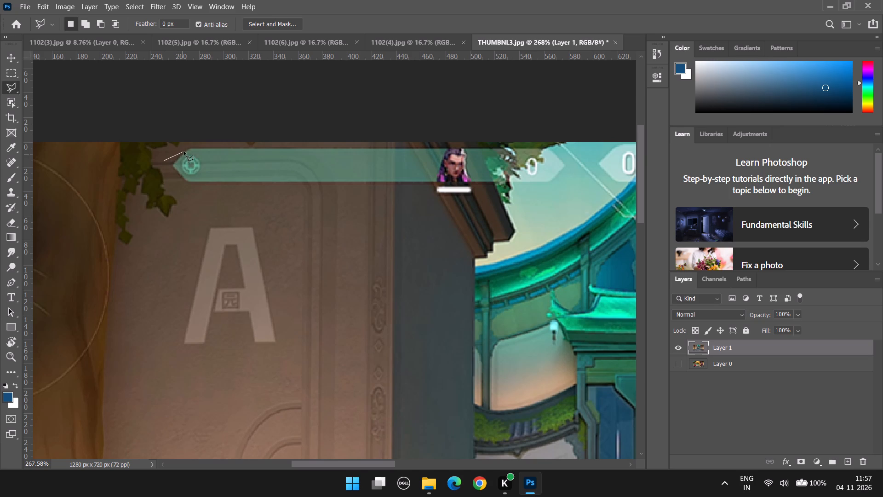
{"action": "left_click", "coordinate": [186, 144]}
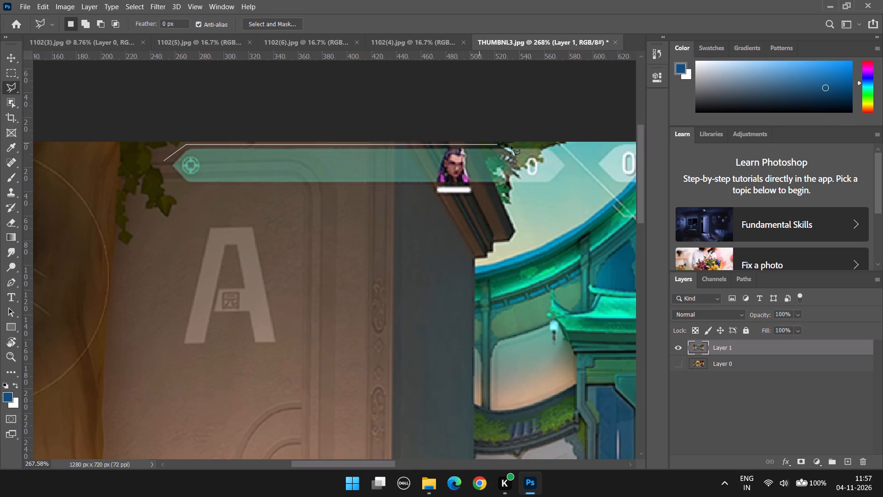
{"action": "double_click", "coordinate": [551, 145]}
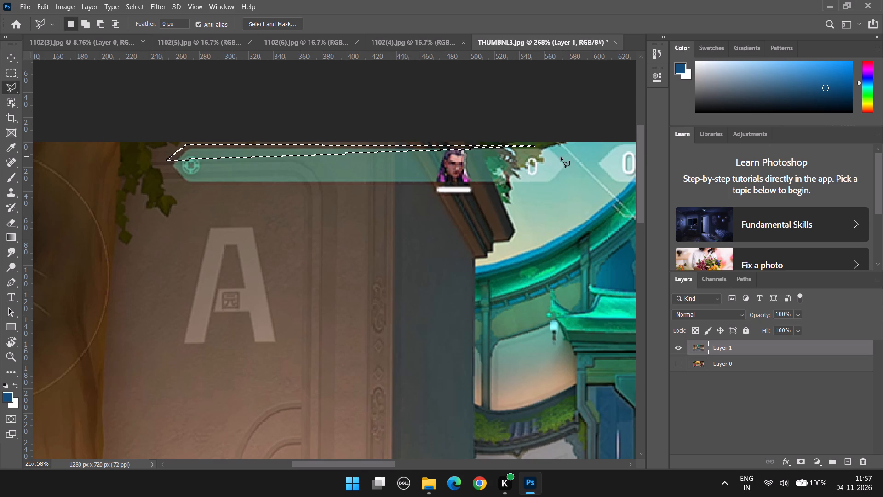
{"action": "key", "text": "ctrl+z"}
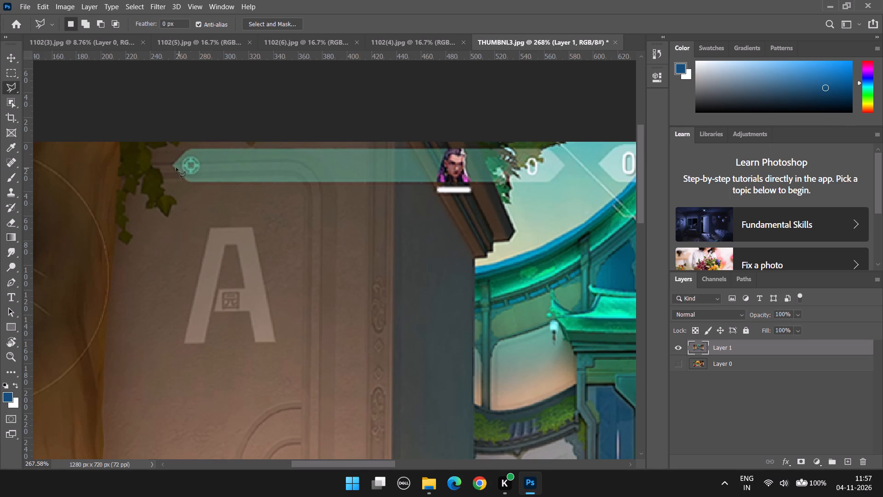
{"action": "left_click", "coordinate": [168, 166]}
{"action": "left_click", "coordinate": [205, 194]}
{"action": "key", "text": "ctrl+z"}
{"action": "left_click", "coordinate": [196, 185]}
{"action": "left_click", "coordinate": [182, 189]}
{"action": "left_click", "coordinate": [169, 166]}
Outline the teal score bar, including its agent portrait, white underline and 0 score, with a polygonal selection.
{"action": "left_click", "coordinate": [195, 200]}
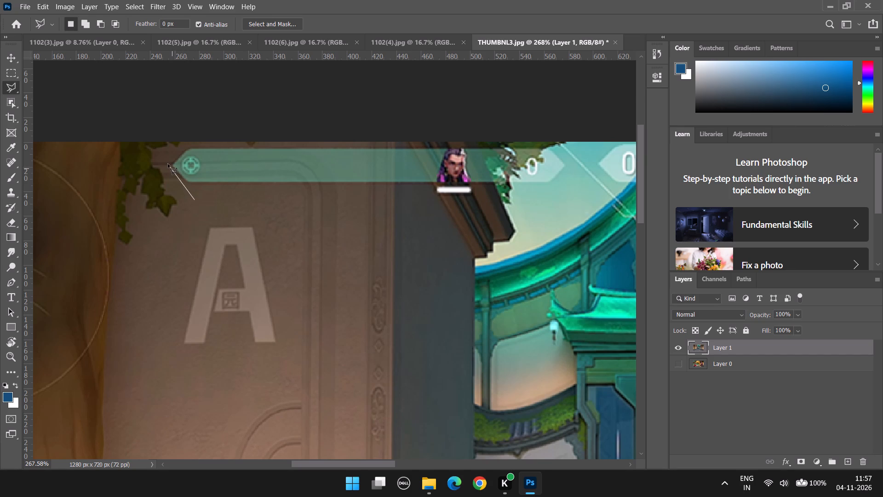
{"action": "left_click", "coordinate": [163, 162]}
{"action": "left_click", "coordinate": [183, 145]}
{"action": "left_click", "coordinate": [323, 144]}
{"action": "left_click", "coordinate": [552, 145]}
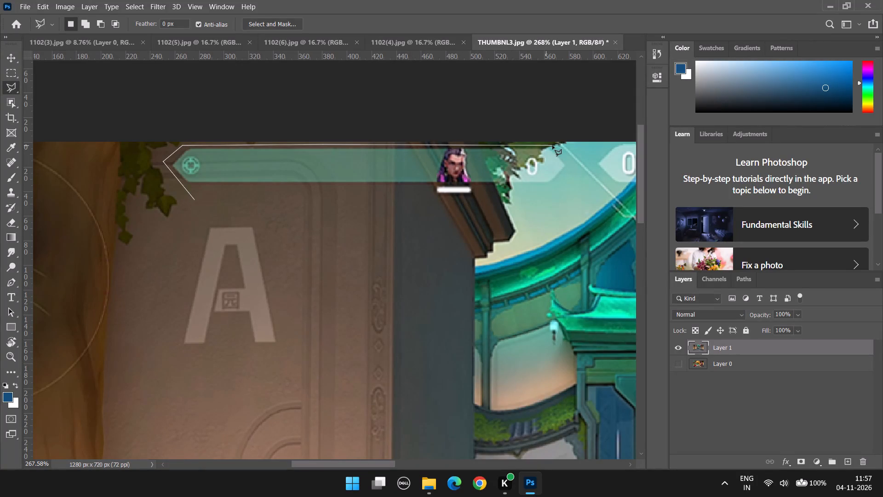
{"action": "left_click", "coordinate": [573, 165]}
{"action": "left_click", "coordinate": [579, 190]}
{"action": "left_click", "coordinate": [478, 189]}
{"action": "left_click", "coordinate": [472, 201]}
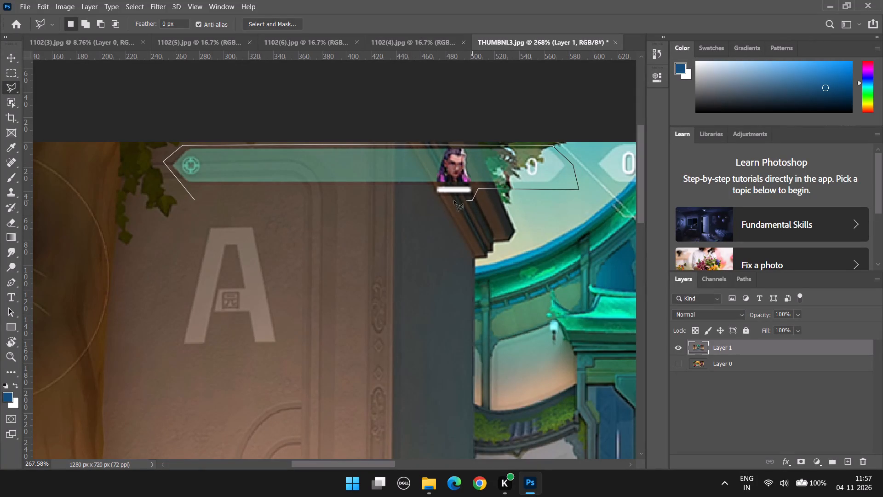
{"action": "left_click", "coordinate": [421, 197]}
{"action": "double_click", "coordinate": [419, 188]}
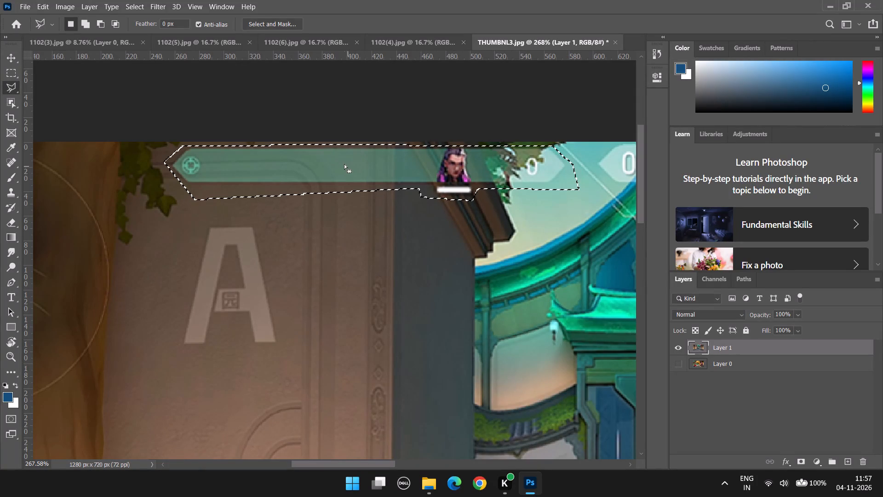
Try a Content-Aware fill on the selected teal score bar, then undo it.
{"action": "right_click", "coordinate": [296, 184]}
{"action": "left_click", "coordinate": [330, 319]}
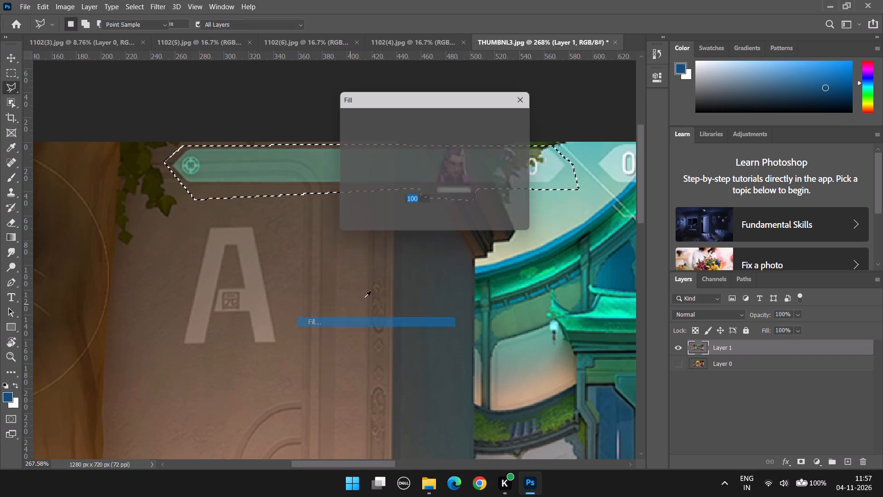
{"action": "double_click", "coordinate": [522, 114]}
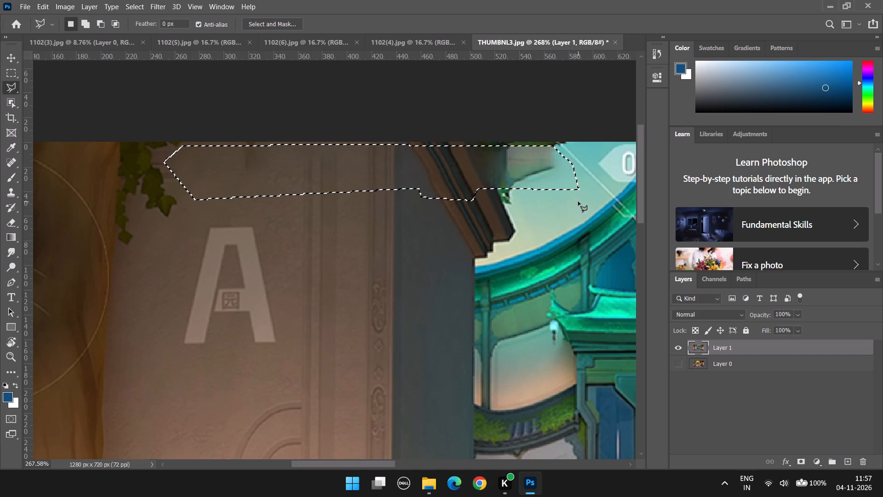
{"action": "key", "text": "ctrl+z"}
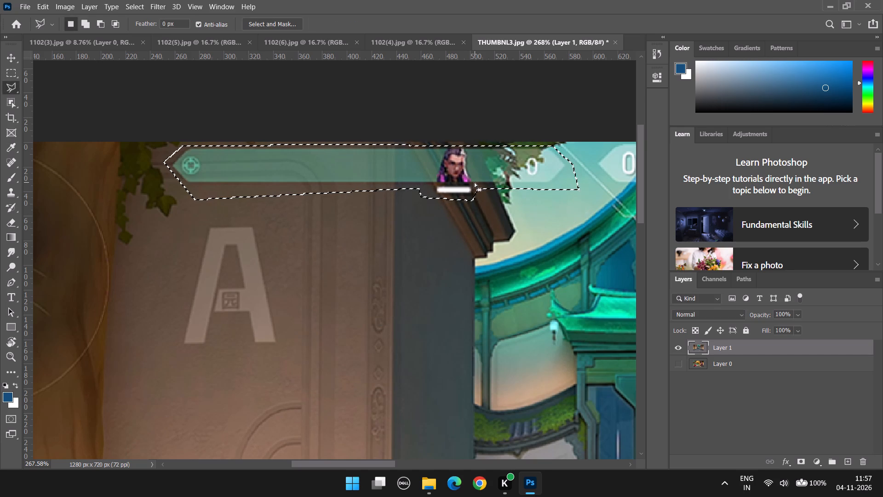
Fill the selected teal score bar area Content-Aware and deselect.
{"action": "right_click", "coordinate": [474, 182]}
{"action": "left_click", "coordinate": [505, 317]}
{"action": "left_click", "coordinate": [516, 116]}
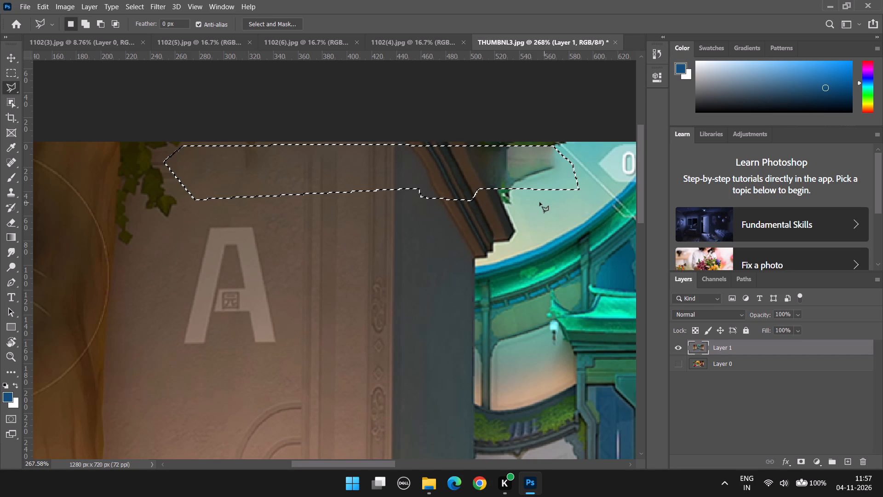
{"action": "right_click", "coordinate": [475, 161]}
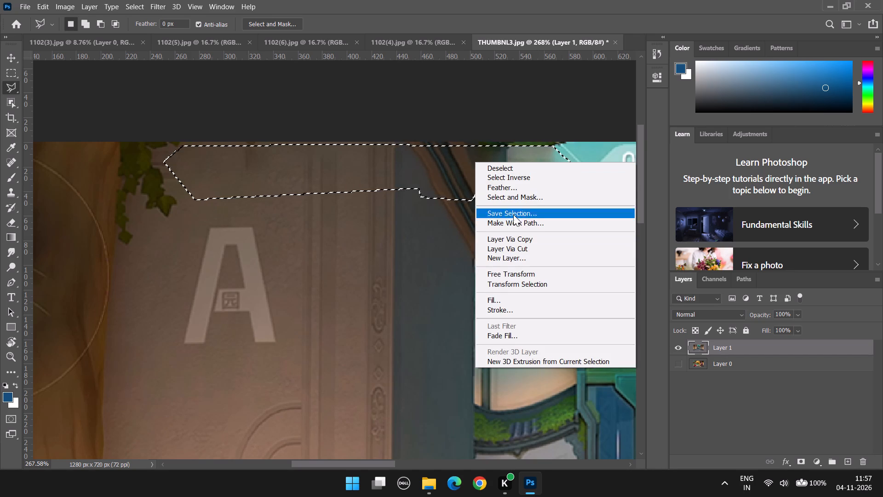
{"action": "left_click", "coordinate": [518, 172]}
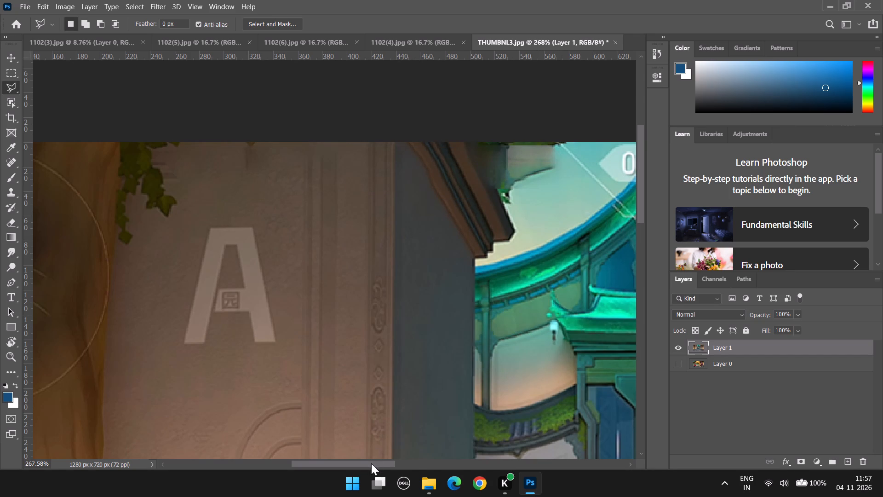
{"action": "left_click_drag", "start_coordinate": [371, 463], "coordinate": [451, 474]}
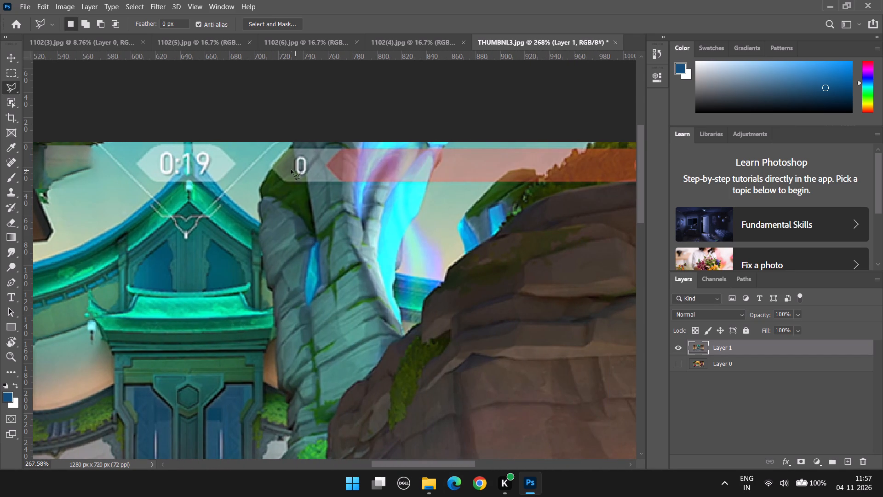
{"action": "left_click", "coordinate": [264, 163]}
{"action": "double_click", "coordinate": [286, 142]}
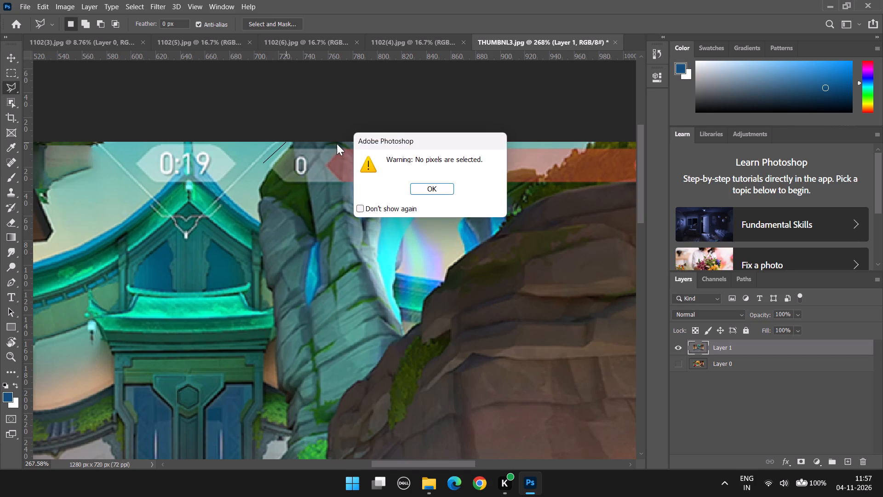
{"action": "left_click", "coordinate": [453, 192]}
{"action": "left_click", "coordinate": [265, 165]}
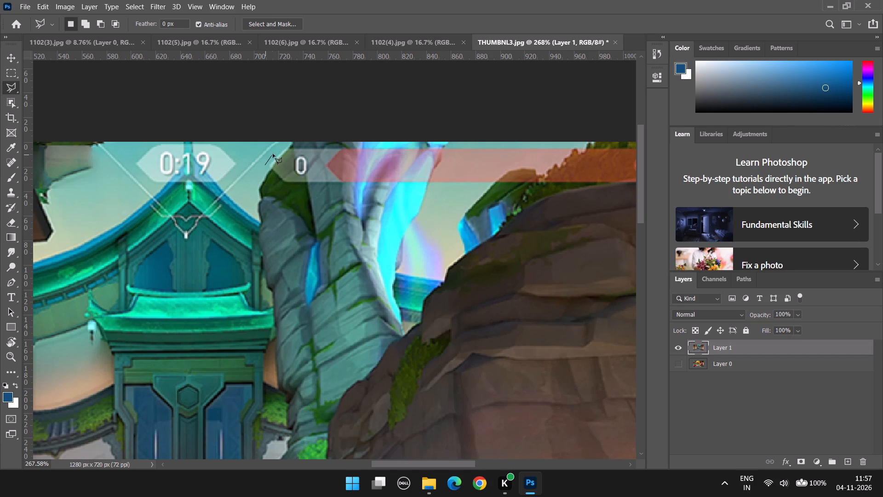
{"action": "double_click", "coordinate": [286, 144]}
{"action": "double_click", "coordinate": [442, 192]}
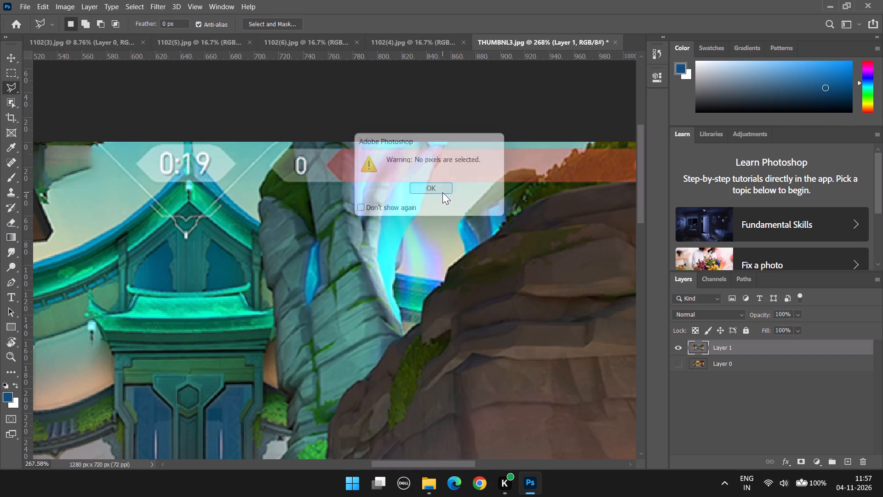
Outline the red score bar and its 0 score with a polygonal selection, fill it Content-Aware, and deselect.
{"action": "left_click", "coordinate": [261, 166]}
{"action": "left_click", "coordinate": [287, 191]}
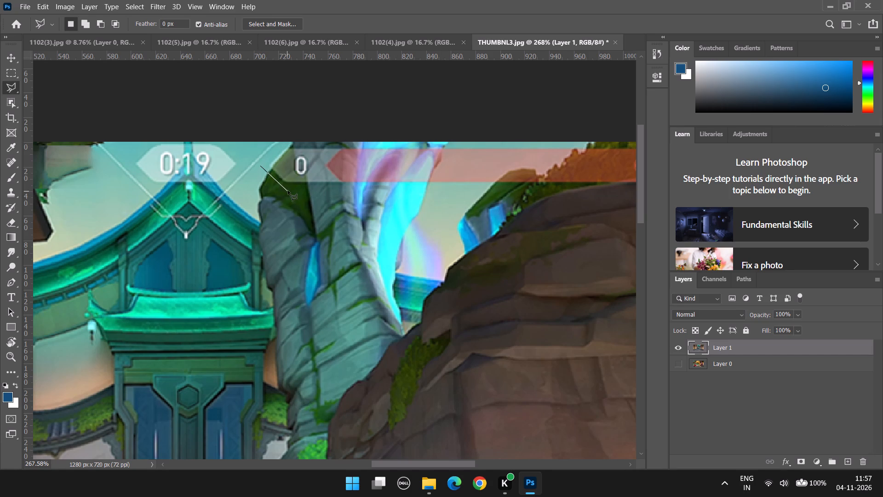
{"action": "left_click", "coordinate": [635, 189]}
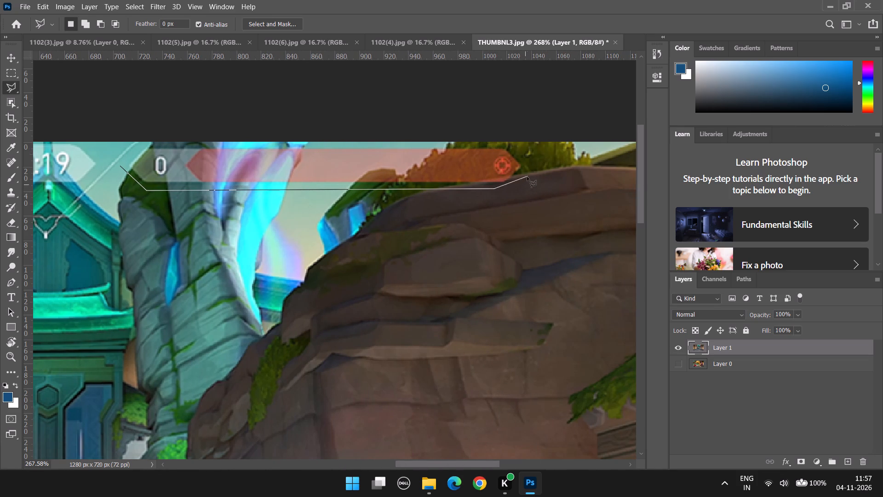
{"action": "left_click", "coordinate": [514, 188]}
{"action": "left_click", "coordinate": [532, 168]}
{"action": "left_click", "coordinate": [507, 143]}
{"action": "left_click", "coordinate": [161, 144]}
{"action": "left_click", "coordinate": [143, 146]}
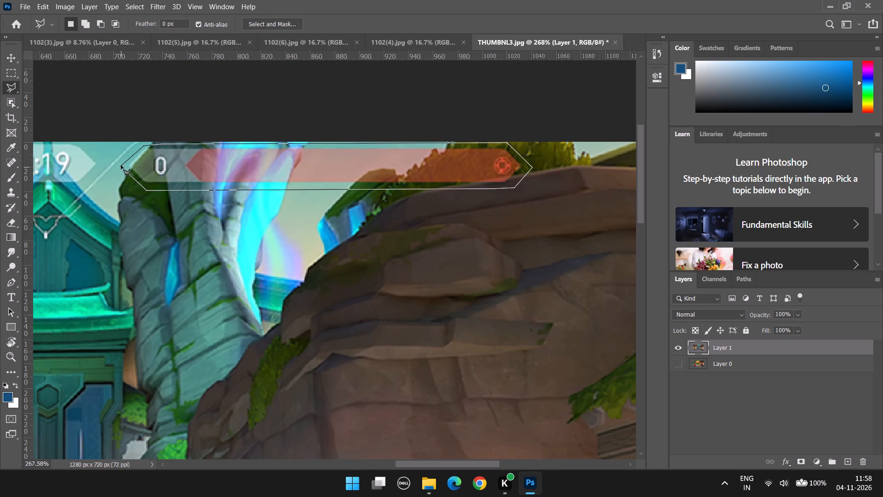
{"action": "left_click", "coordinate": [120, 165]}
{"action": "right_click", "coordinate": [252, 177]}
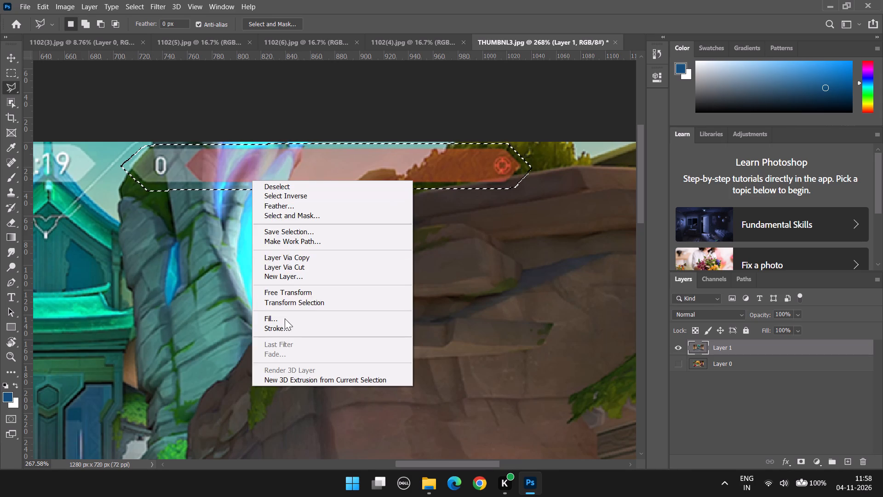
{"action": "left_click", "coordinate": [284, 318]}
{"action": "left_click", "coordinate": [523, 121]}
{"action": "scroll", "coordinate": [152, 162], "scroll_direction": "down", "scroll_amount": 4, "text": "alt"}
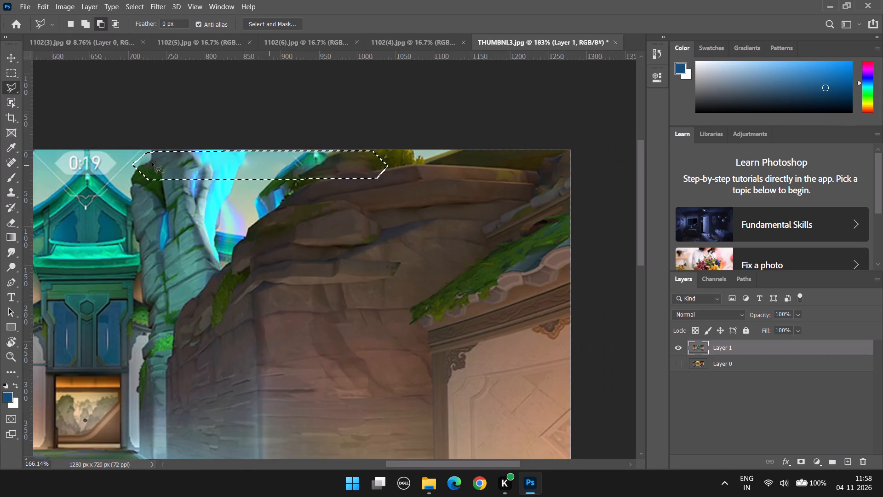
{"action": "scroll", "coordinate": [152, 162], "scroll_direction": "down", "scroll_amount": 4, "text": "alt"}
{"action": "right_click", "coordinate": [155, 195]}
{"action": "left_click", "coordinate": [193, 204]}
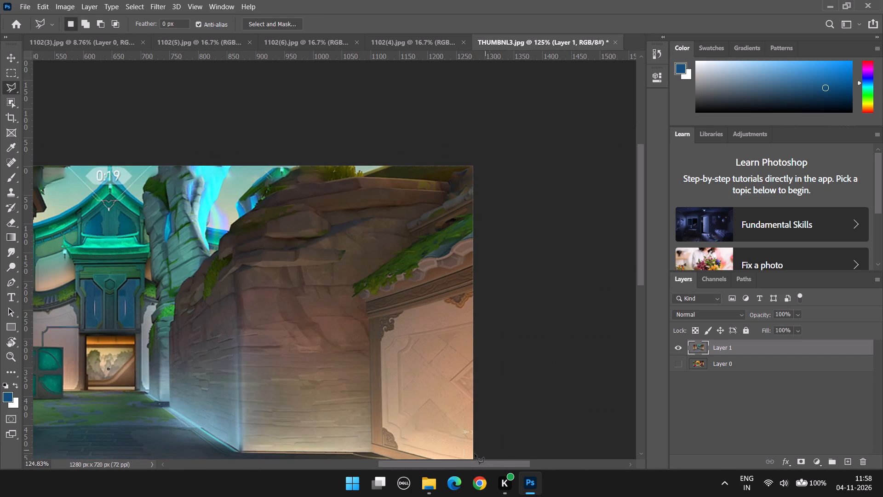
Outline the 0:19 timer badge above the temple roof with a polygonal selection, fill it Content-Aware, and deselect.
{"action": "left_click_drag", "start_coordinate": [434, 462], "coordinate": [373, 451]}
{"action": "scroll", "coordinate": [362, 189], "scroll_direction": "up", "scroll_amount": 8}
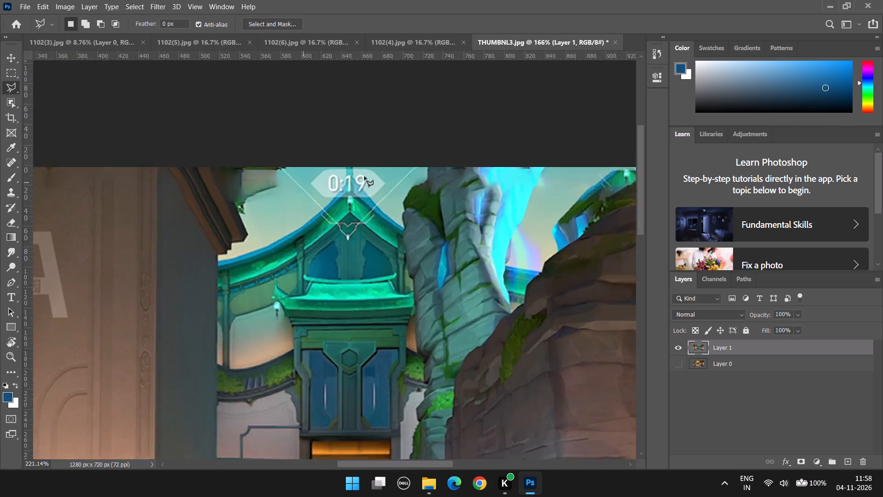
{"action": "scroll", "coordinate": [364, 176], "scroll_direction": "up", "scroll_amount": 5}
{"action": "double_click", "coordinate": [258, 185]}
{"action": "double_click", "coordinate": [252, 183]}
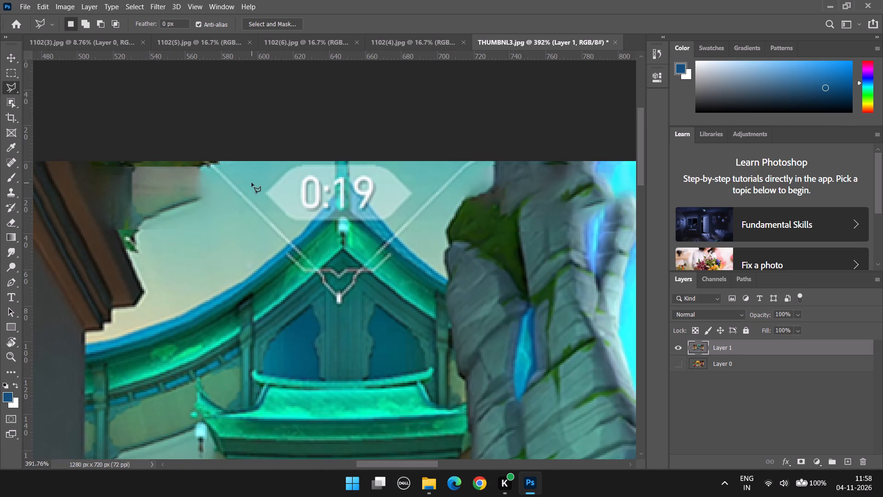
{"action": "double_click", "coordinate": [254, 185]}
{"action": "left_click", "coordinate": [273, 210]}
{"action": "left_click", "coordinate": [288, 227]}
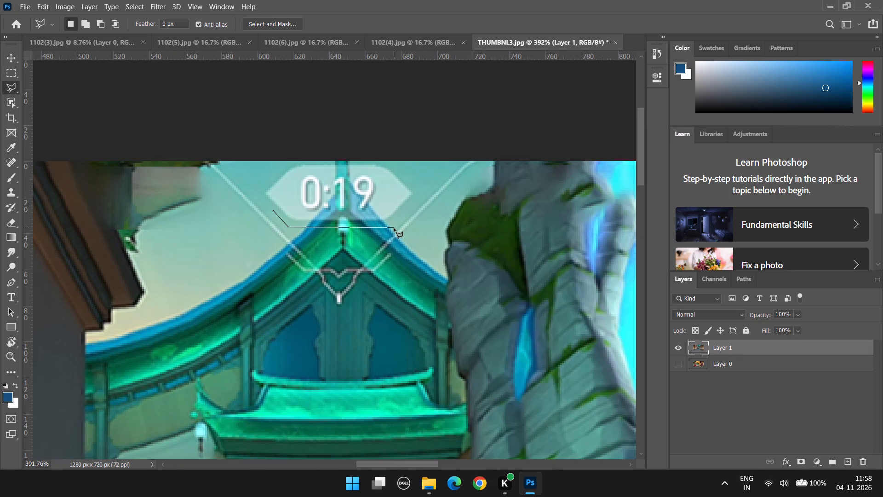
{"action": "left_click", "coordinate": [394, 228]}
{"action": "left_click", "coordinate": [422, 193]}
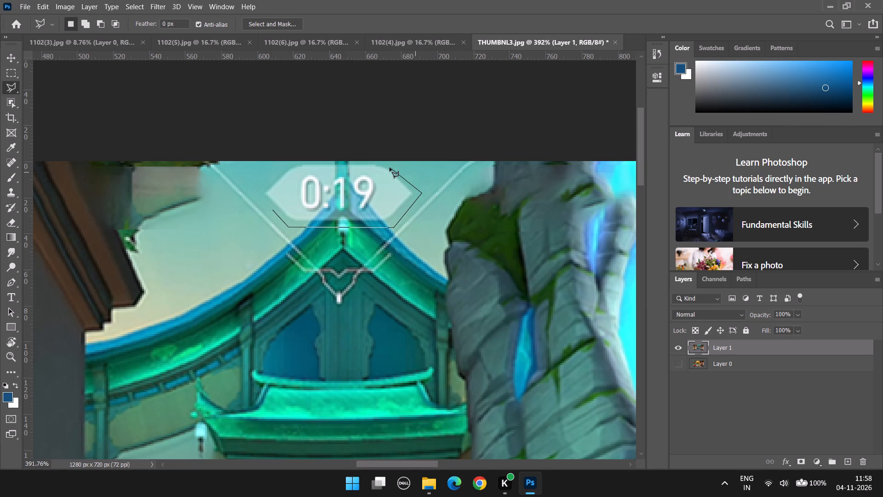
{"action": "left_click", "coordinate": [392, 165]}
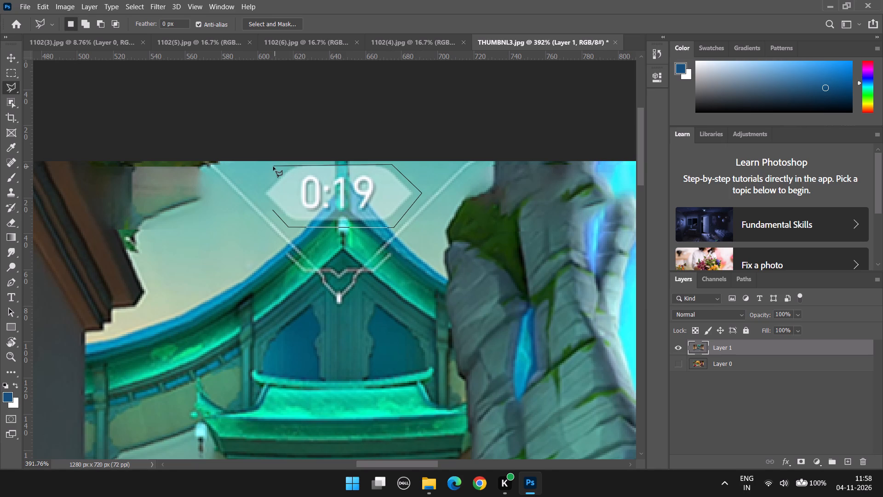
{"action": "left_click", "coordinate": [273, 167]}
{"action": "left_click", "coordinate": [260, 193]}
{"action": "left_click", "coordinate": [273, 210]}
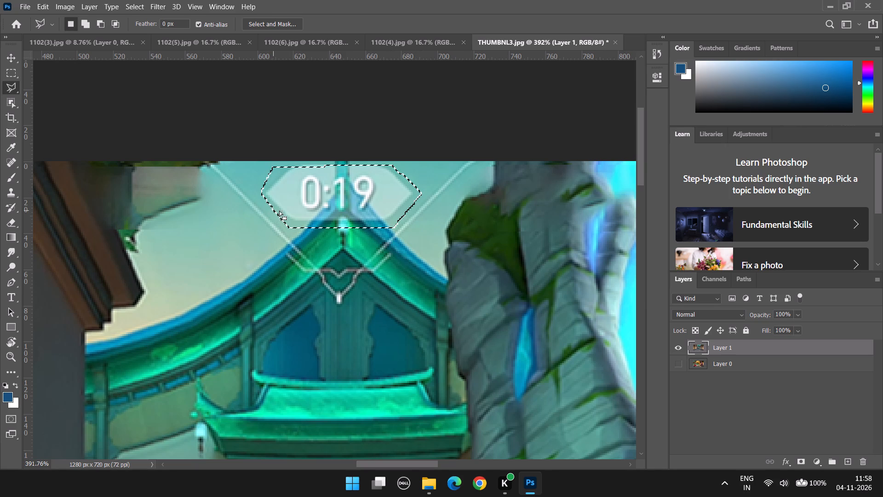
{"action": "right_click", "coordinate": [307, 215]}
{"action": "left_click", "coordinate": [342, 349]}
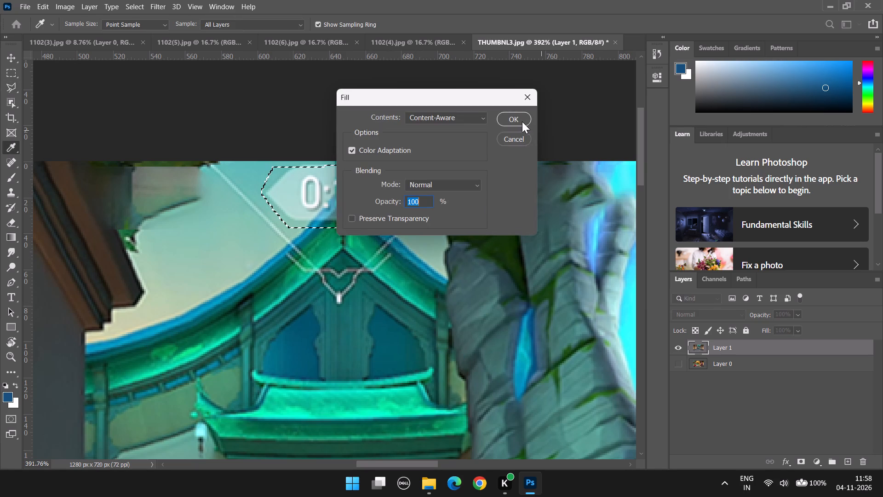
{"action": "double_click", "coordinate": [519, 119]}
{"action": "right_click", "coordinate": [359, 181]}
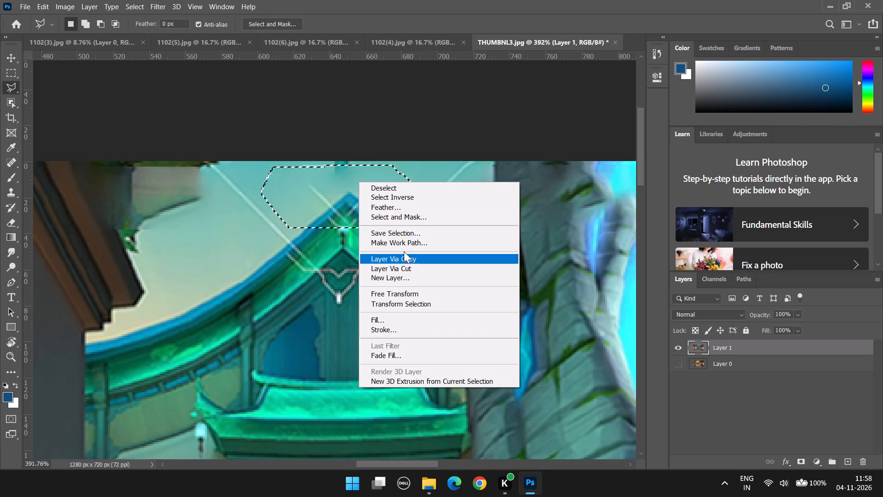
{"action": "left_click", "coordinate": [394, 190]}
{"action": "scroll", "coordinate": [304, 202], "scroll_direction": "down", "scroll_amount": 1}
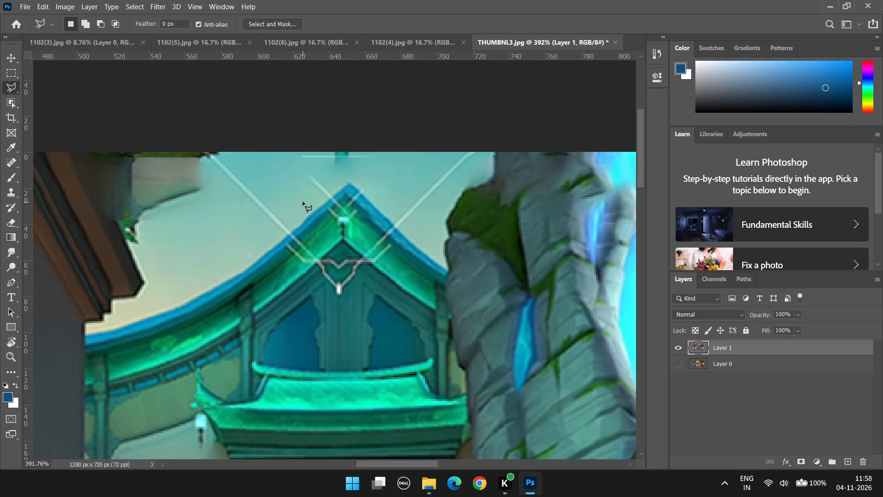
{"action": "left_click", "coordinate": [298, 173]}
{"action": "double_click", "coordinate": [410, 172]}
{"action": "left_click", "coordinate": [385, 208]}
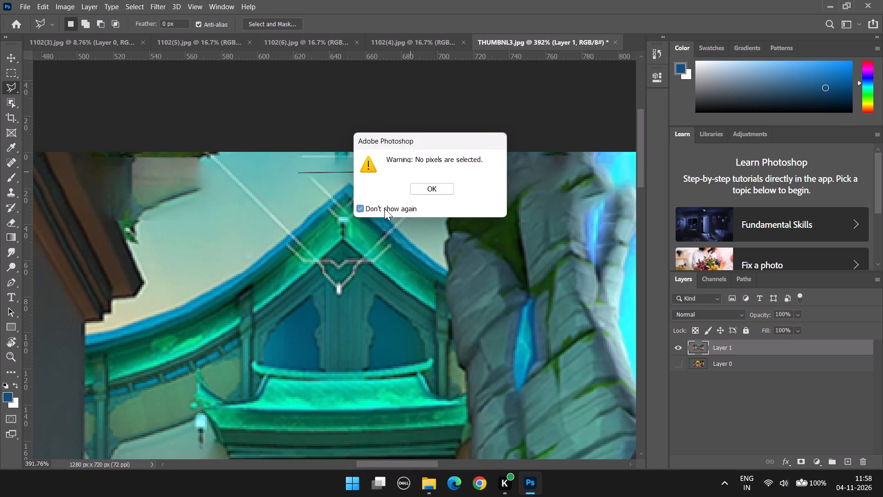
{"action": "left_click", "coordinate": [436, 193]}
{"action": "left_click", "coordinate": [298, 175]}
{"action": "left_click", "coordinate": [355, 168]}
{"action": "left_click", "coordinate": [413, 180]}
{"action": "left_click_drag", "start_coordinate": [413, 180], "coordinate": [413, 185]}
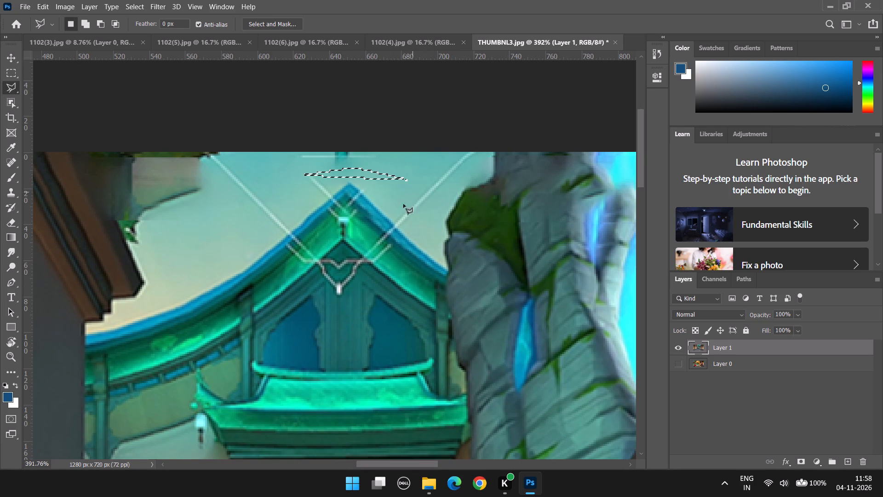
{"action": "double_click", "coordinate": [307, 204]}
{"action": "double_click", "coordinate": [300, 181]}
Outline the temple roof's peak and the sky around it with a polygonal selection, fill it Content-Aware, and clear the selection.
{"action": "left_click", "coordinate": [298, 189]}
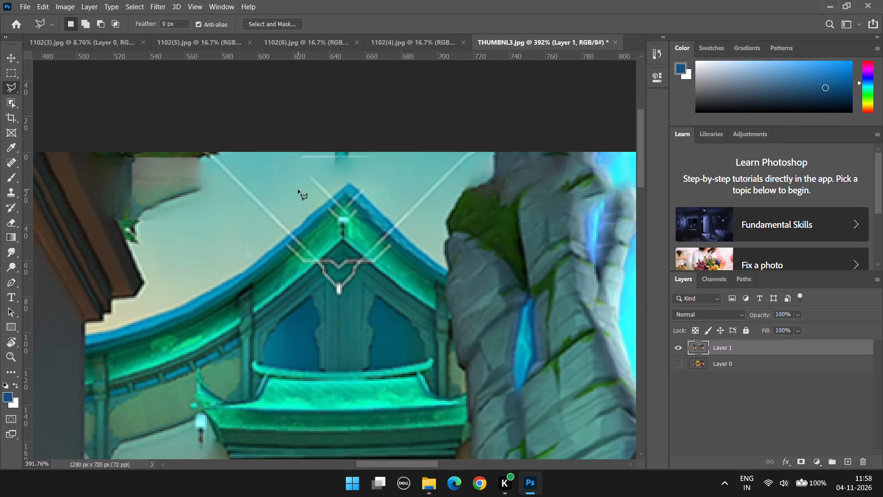
{"action": "left_click", "coordinate": [345, 245]}
{"action": "left_click", "coordinate": [392, 198]}
{"action": "left_click", "coordinate": [372, 165]}
{"action": "left_click", "coordinate": [326, 165]}
{"action": "left_click", "coordinate": [293, 170]}
{"action": "left_click", "coordinate": [299, 188]}
{"action": "right_click", "coordinate": [327, 201]}
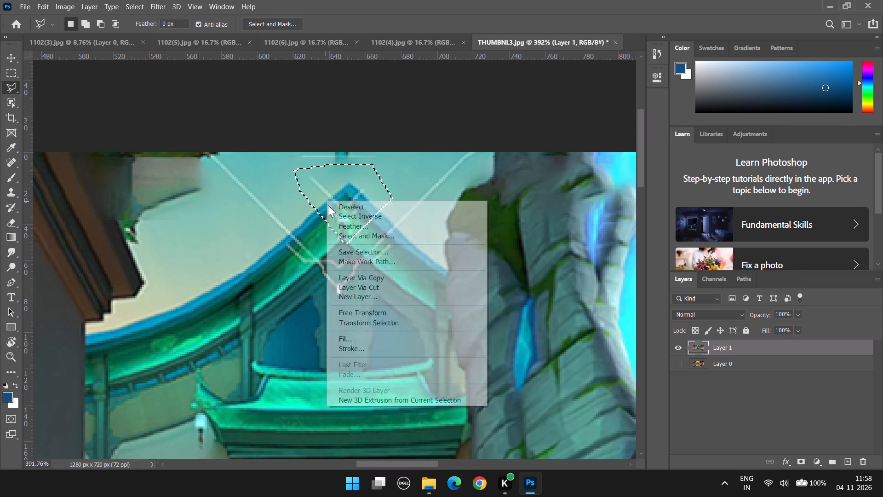
{"action": "left_click", "coordinate": [355, 332]}
{"action": "left_click", "coordinate": [355, 335]}
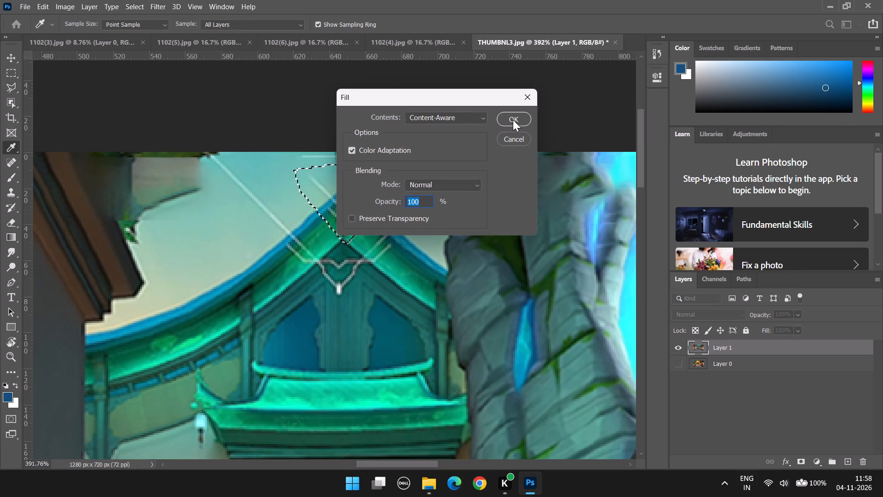
{"action": "double_click", "coordinate": [513, 120]}
{"action": "key", "text": "ctrl+z"}
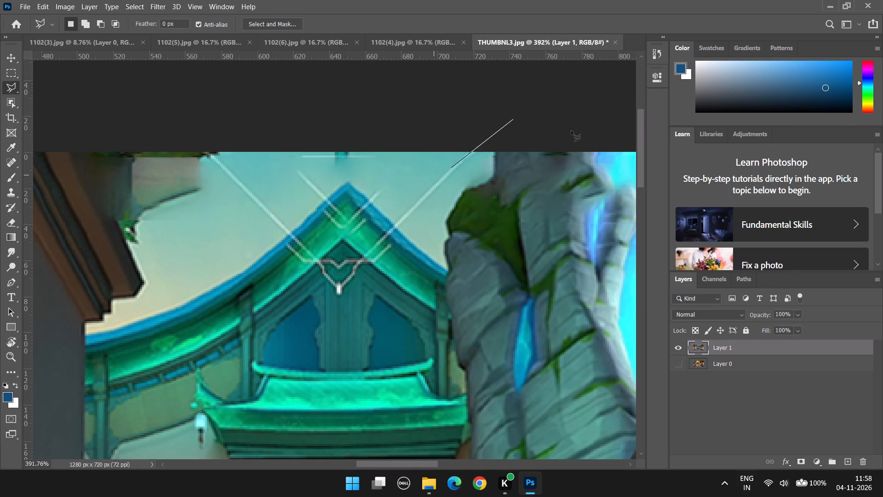
{"action": "left_click", "coordinate": [500, 117]}
{"action": "left_click", "coordinate": [462, 146]}
{"action": "left_click", "coordinate": [516, 137]}
{"action": "left_click", "coordinate": [515, 121]}
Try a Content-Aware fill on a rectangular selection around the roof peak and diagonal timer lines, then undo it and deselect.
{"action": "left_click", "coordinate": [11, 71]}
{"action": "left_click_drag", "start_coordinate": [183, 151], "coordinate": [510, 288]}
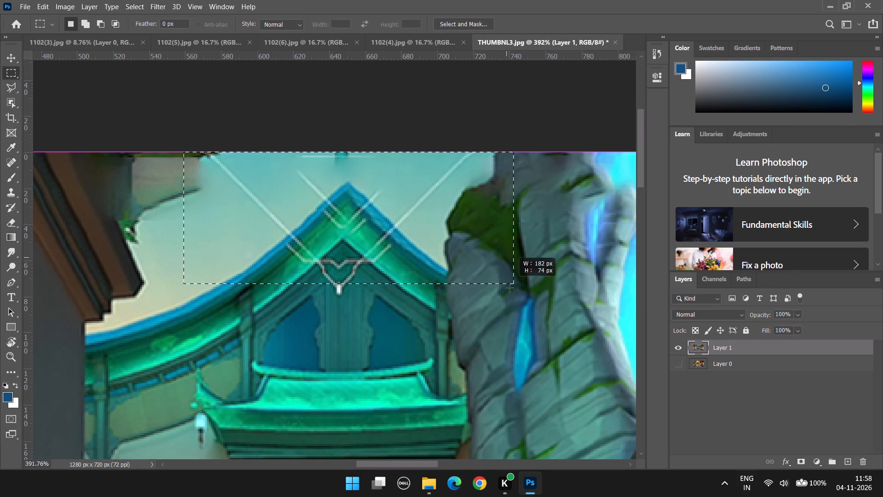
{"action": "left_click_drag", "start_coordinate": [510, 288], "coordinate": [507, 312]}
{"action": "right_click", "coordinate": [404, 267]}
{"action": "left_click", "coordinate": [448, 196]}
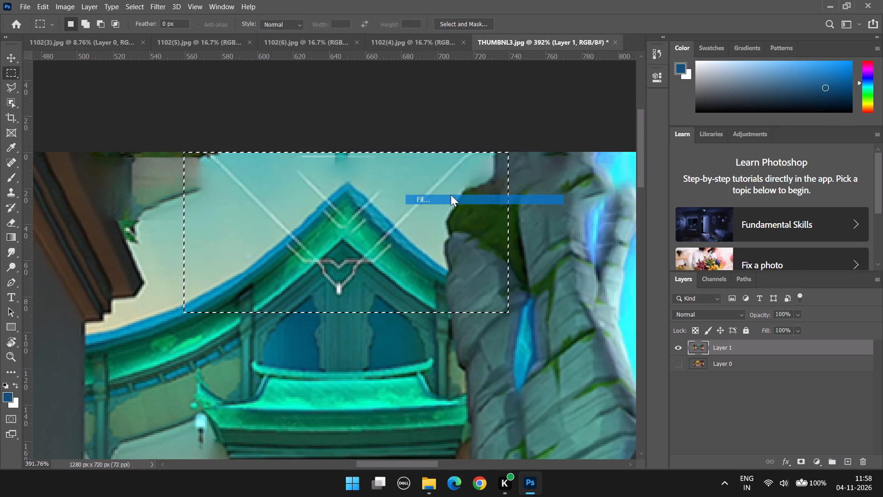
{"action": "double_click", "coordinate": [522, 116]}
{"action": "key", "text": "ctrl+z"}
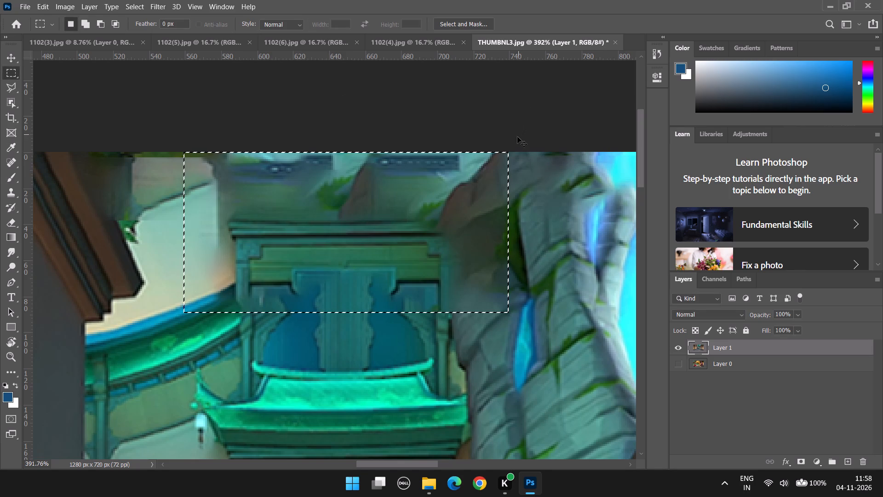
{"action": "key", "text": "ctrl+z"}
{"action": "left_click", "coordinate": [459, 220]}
Use the Clone Stamp to paint sampled sky over the end of the smudged fragment beside the brown eave.
{"action": "scroll", "coordinate": [376, 208], "scroll_direction": "down", "scroll_amount": 6, "text": "alt"}
{"action": "scroll", "coordinate": [376, 209], "scroll_direction": "up", "scroll_amount": 2, "text": "alt"}
{"action": "scroll", "coordinate": [376, 209], "scroll_direction": "down", "scroll_amount": 11, "text": "alt"}
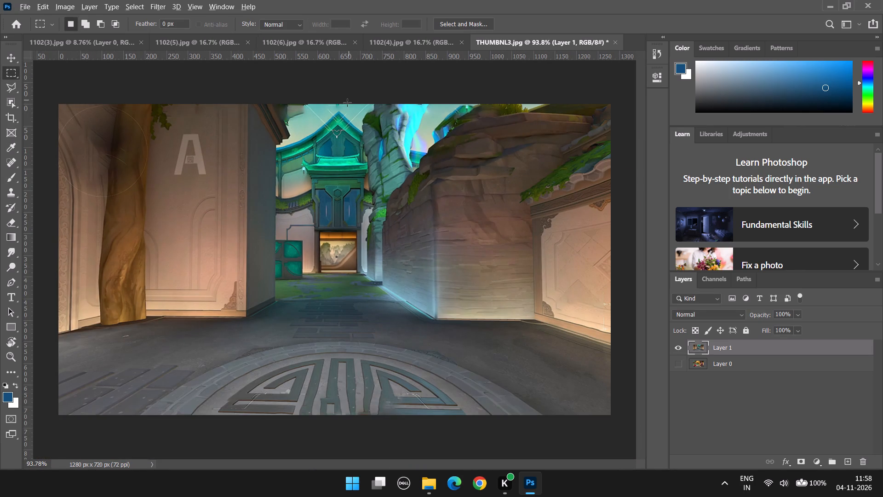
{"action": "scroll", "coordinate": [323, 127], "scroll_direction": "up", "scroll_amount": 6, "text": "alt"}
{"action": "scroll", "coordinate": [335, 112], "scroll_direction": "up", "scroll_amount": 2}
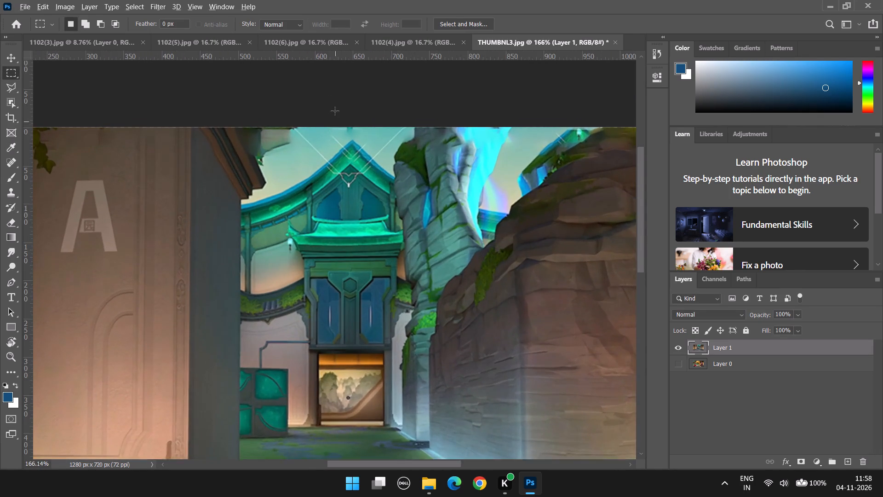
{"action": "scroll", "coordinate": [335, 111], "scroll_direction": "up", "scroll_amount": 7}
{"action": "scroll", "coordinate": [271, 204], "scroll_direction": "up", "scroll_amount": 4, "text": "alt"}
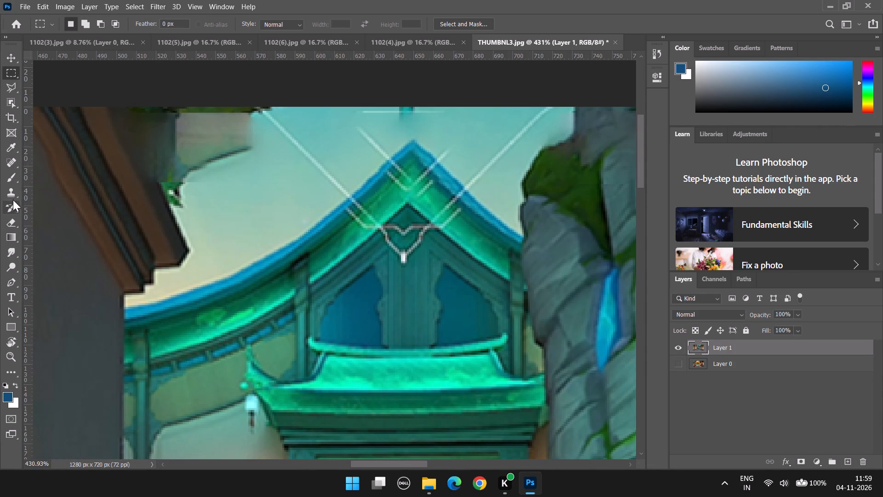
{"action": "left_click", "coordinate": [11, 191]}
{"action": "left_click", "coordinate": [268, 169], "text": "alt"}
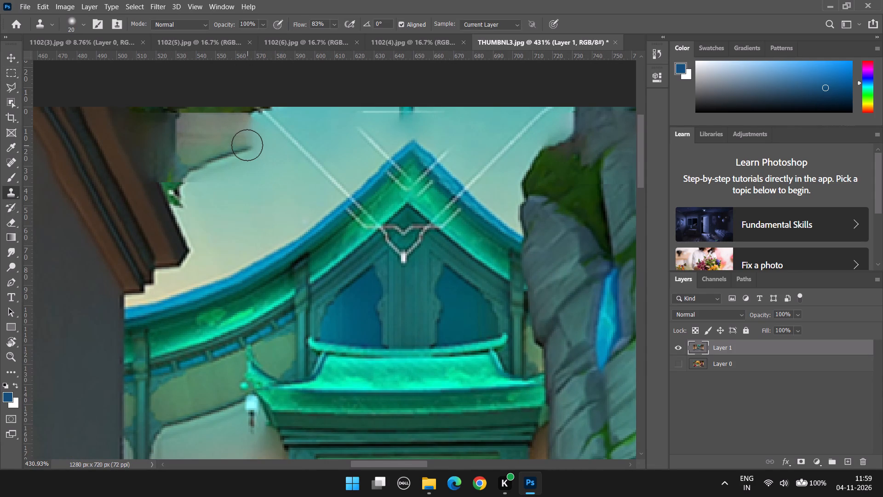
{"action": "left_click", "coordinate": [247, 145]}
{"action": "left_click", "coordinate": [247, 142]}
{"action": "left_click_drag", "start_coordinate": [247, 142], "coordinate": [242, 117]}
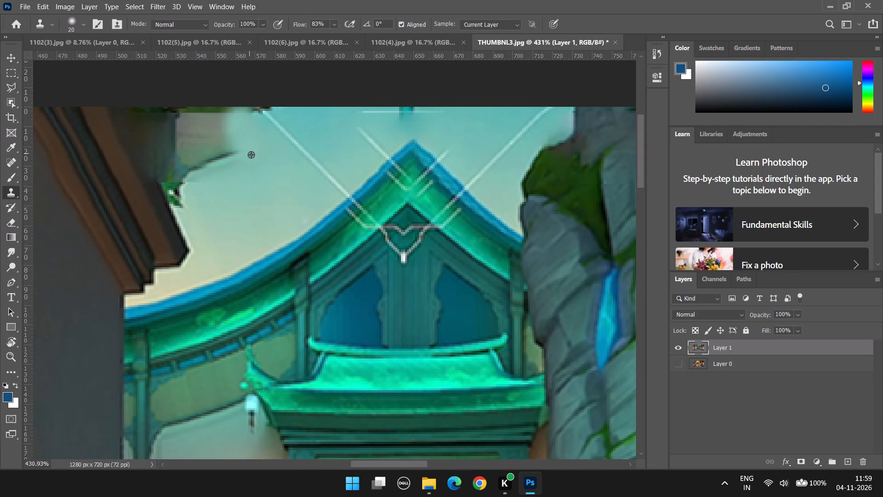
Clone clean sky over the upper part of the white diagonal line left of the temple roof.
{"action": "left_click", "coordinate": [259, 163], "text": "alt"}
{"action": "left_click", "coordinate": [281, 132]}
{"action": "left_click", "coordinate": [282, 170], "text": "alt"}
{"action": "double_click", "coordinate": [315, 121], "text": "alt"}
{"action": "left_click_drag", "start_coordinate": [285, 128], "coordinate": [286, 128]}
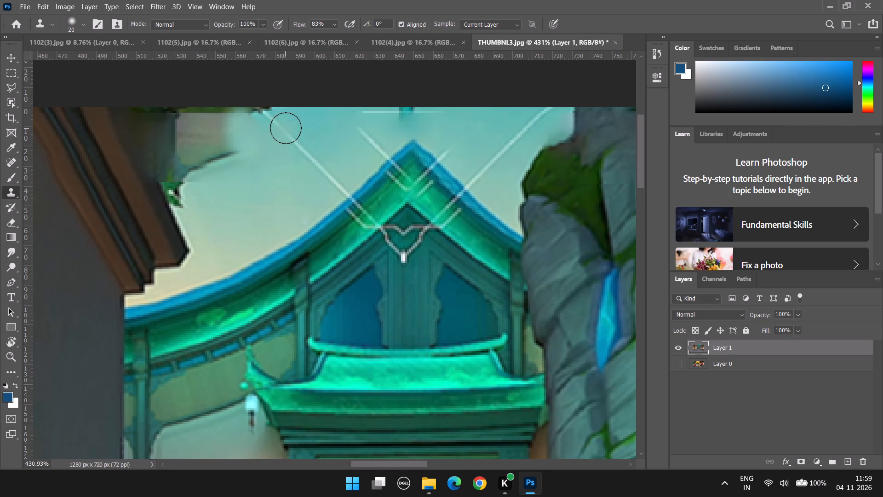
{"action": "left_click_drag", "start_coordinate": [286, 128], "coordinate": [313, 161]}
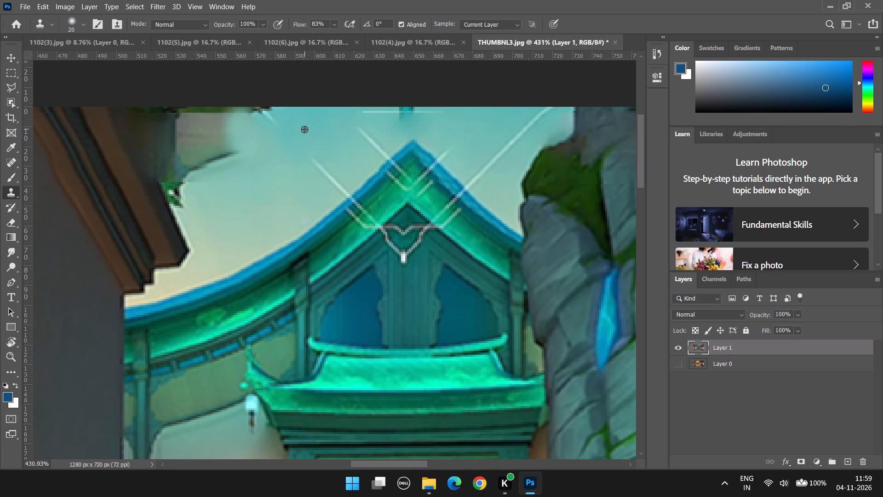
Clone sky over the diagonal line's remaining top end and the dark strip along the image's top edge near the brown eave.
{"action": "left_click", "coordinate": [304, 129], "text": "alt"}
{"action": "left_click", "coordinate": [281, 120]}
{"action": "left_click_drag", "start_coordinate": [275, 116], "coordinate": [255, 114]}
{"action": "left_click_drag", "start_coordinate": [255, 114], "coordinate": [241, 113]}
{"action": "left_click", "coordinate": [299, 120], "text": "alt"}
{"action": "left_click_drag", "start_coordinate": [256, 118], "coordinate": [254, 118]}
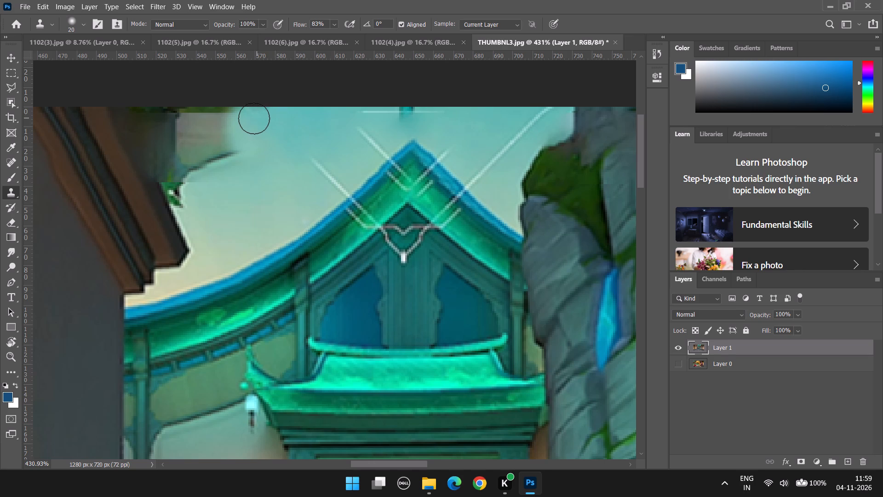
{"action": "left_click_drag", "start_coordinate": [254, 118], "coordinate": [212, 119]}
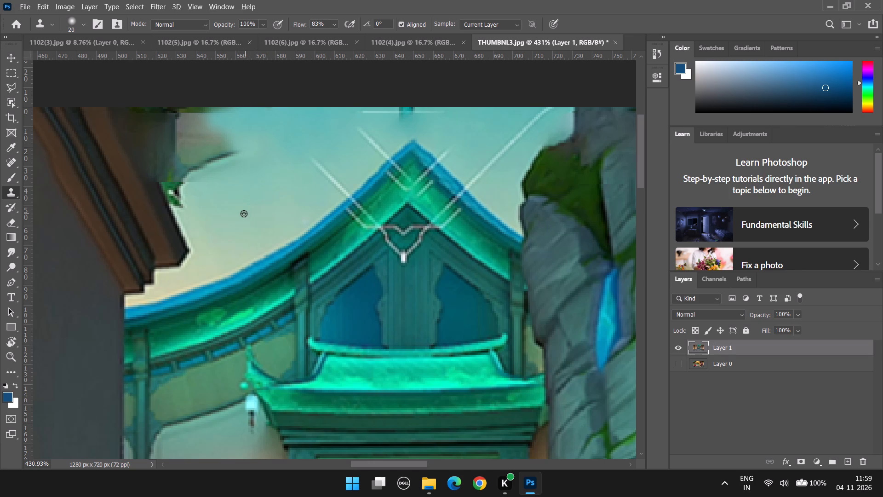
Clone clean sky over the dark wispy fragment extending from the brown eave.
{"action": "left_click", "coordinate": [238, 215], "text": "alt"}
{"action": "left_click_drag", "start_coordinate": [218, 179], "coordinate": [252, 185]}
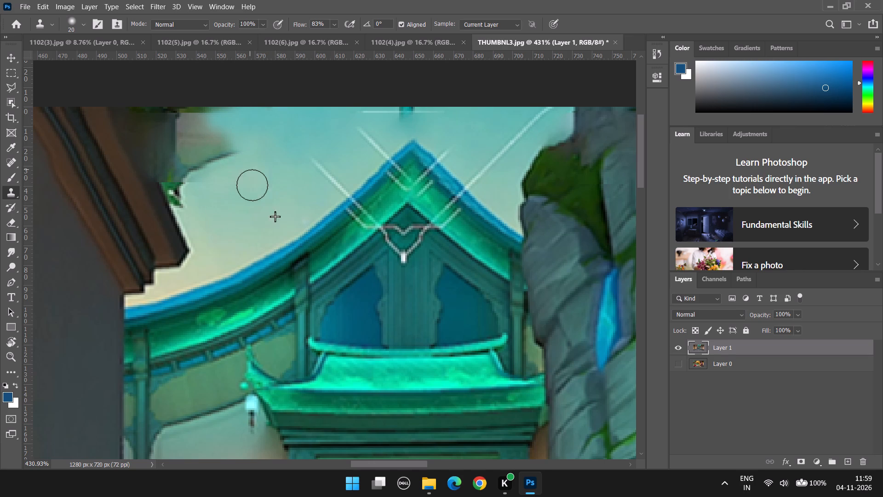
{"action": "left_click_drag", "start_coordinate": [252, 185], "coordinate": [217, 142]}
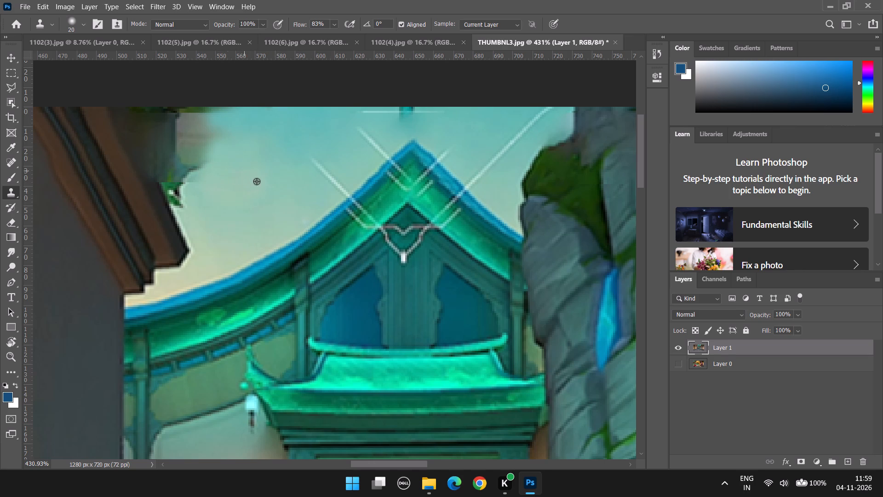
{"action": "left_click", "coordinate": [271, 133], "text": "alt"}
{"action": "left_click_drag", "start_coordinate": [232, 140], "coordinate": [254, 185]}
{"action": "left_click_drag", "start_coordinate": [231, 140], "coordinate": [250, 180]}
{"action": "left_click_drag", "start_coordinate": [218, 148], "coordinate": [238, 177]}
Blend the sky between the brown eave and the temple roof using fresh Clone Stamp samples.
{"action": "left_click", "coordinate": [280, 136], "text": "alt"}
{"action": "left_click", "coordinate": [295, 133], "text": "alt"}
{"action": "left_click_drag", "start_coordinate": [258, 136], "coordinate": [258, 136]}
{"action": "left_click_drag", "start_coordinate": [258, 136], "coordinate": [270, 158]}
{"action": "left_click_drag", "start_coordinate": [263, 139], "coordinate": [272, 163]}
{"action": "left_click", "coordinate": [278, 142], "text": "alt"}
{"action": "left_click", "coordinate": [263, 156]}
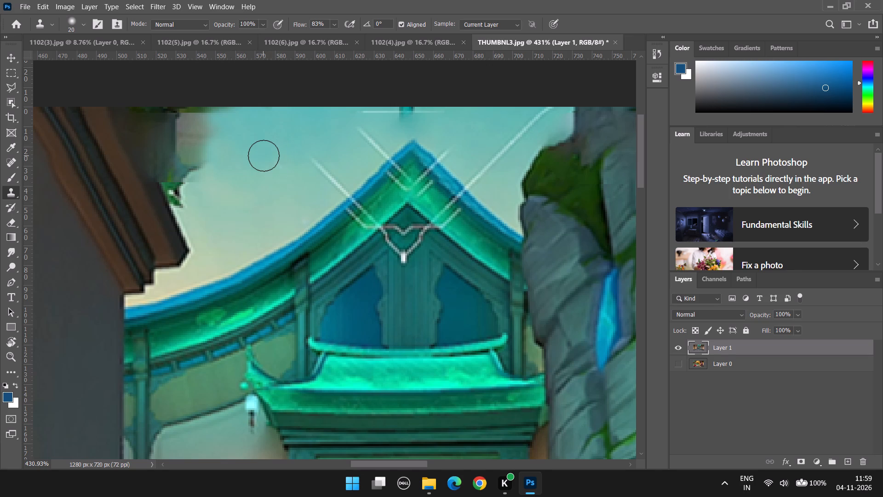
{"action": "left_click", "coordinate": [270, 162]}
{"action": "left_click", "coordinate": [275, 165]}
{"action": "left_click", "coordinate": [275, 133], "text": "alt"}
Clone sky over the outer white diagonal line left of the temple roof, down to the blue roof edge.
{"action": "left_click", "coordinate": [298, 156]}
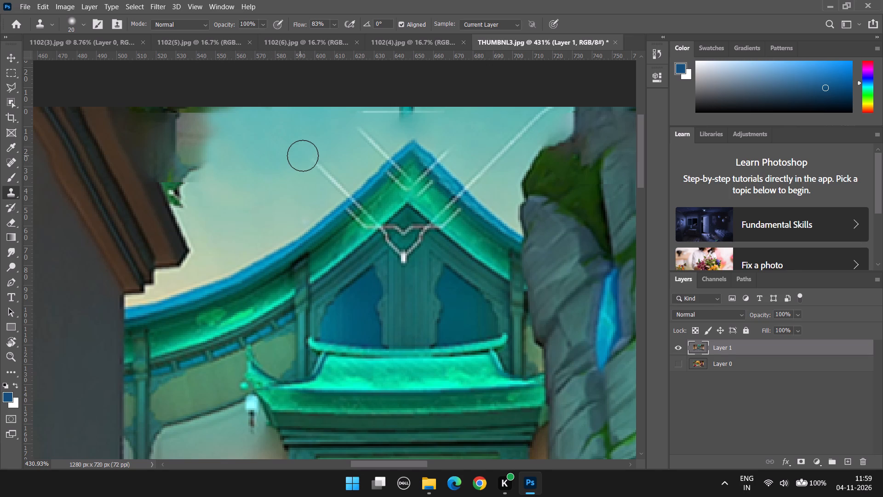
{"action": "left_click", "coordinate": [304, 156]}
{"action": "left_click", "coordinate": [308, 159]}
{"action": "left_click", "coordinate": [314, 167]}
{"action": "left_click", "coordinate": [316, 170]}
{"action": "left_click", "coordinate": [293, 198], "text": "alt"}
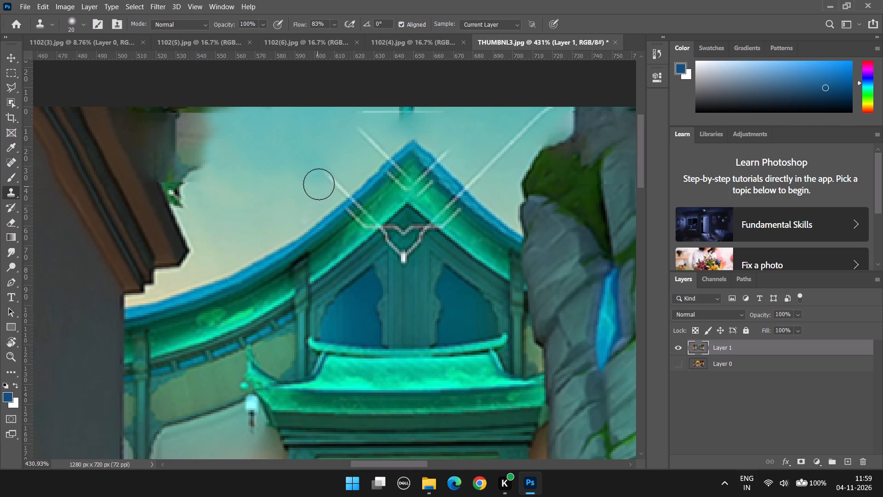
{"action": "left_click", "coordinate": [323, 177]}
{"action": "double_click", "coordinate": [329, 172]}
{"action": "left_click", "coordinate": [302, 199], "text": "alt"}
{"action": "double_click", "coordinate": [330, 183]}
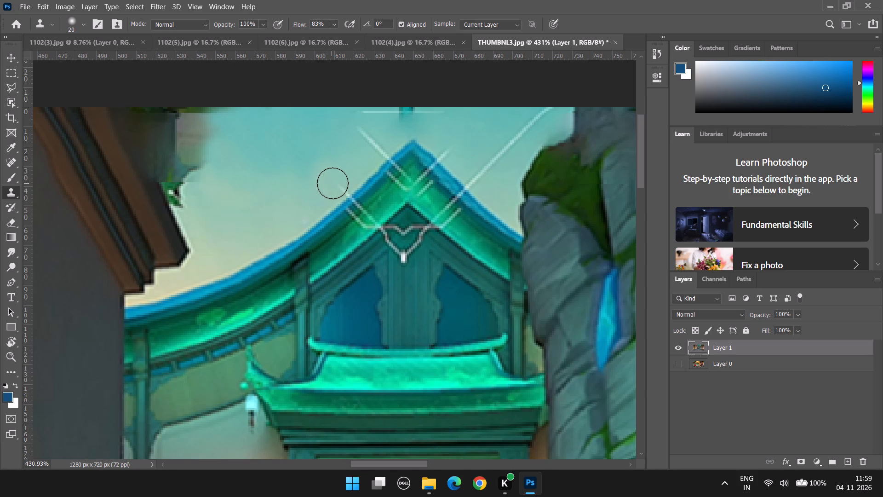
{"action": "double_click", "coordinate": [337, 183]}
{"action": "left_click_drag", "start_coordinate": [332, 191], "coordinate": [328, 194]}
{"action": "left_click", "coordinate": [294, 210], "text": "alt"}
{"action": "double_click", "coordinate": [343, 187]}
Clone sky over the white diagonal line just left of the roof peak, undoing strokes that smear roof colour and resampling.
{"action": "left_click", "coordinate": [354, 161], "text": "alt"}
{"action": "left_click", "coordinate": [357, 138]}
{"action": "double_click", "coordinate": [362, 138]}
{"action": "left_click", "coordinate": [373, 144]}
{"action": "left_click", "coordinate": [332, 183], "text": "alt"}
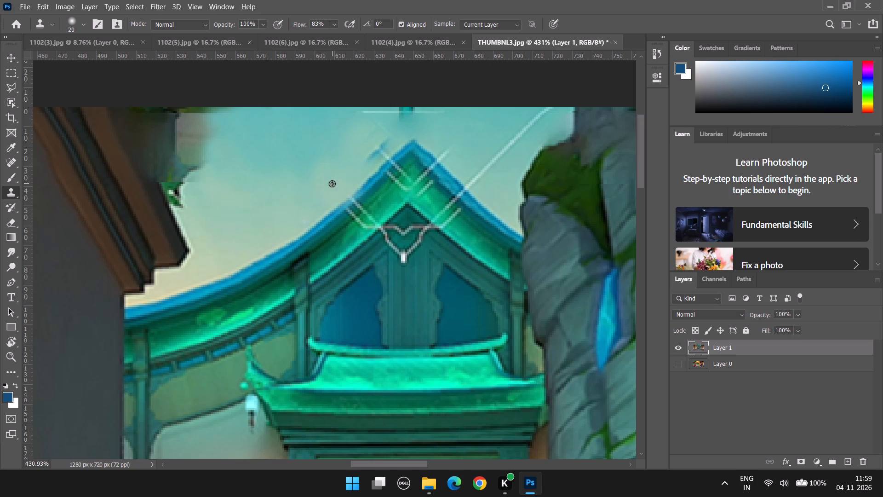
{"action": "key", "text": "ctrl+z"}
{"action": "key", "text": "ctrl+z"}
{"action": "left_click", "coordinate": [333, 153], "text": "alt"}
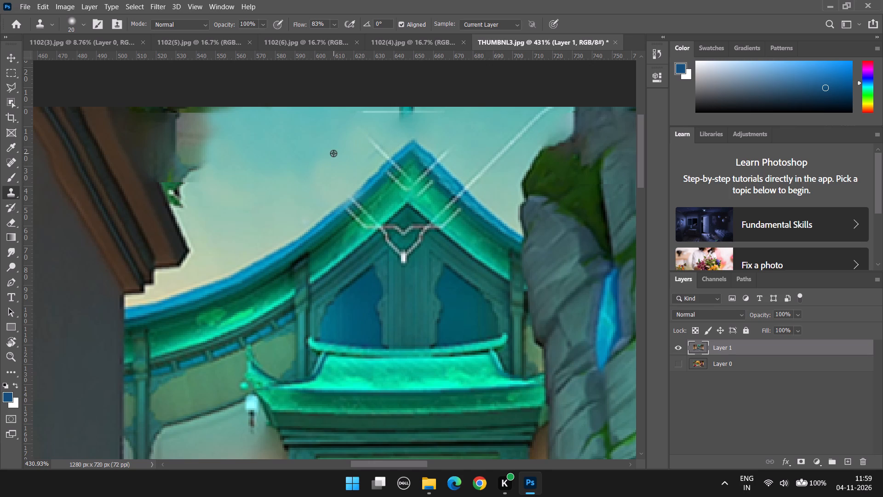
{"action": "left_click_drag", "start_coordinate": [360, 129], "coordinate": [375, 152]}
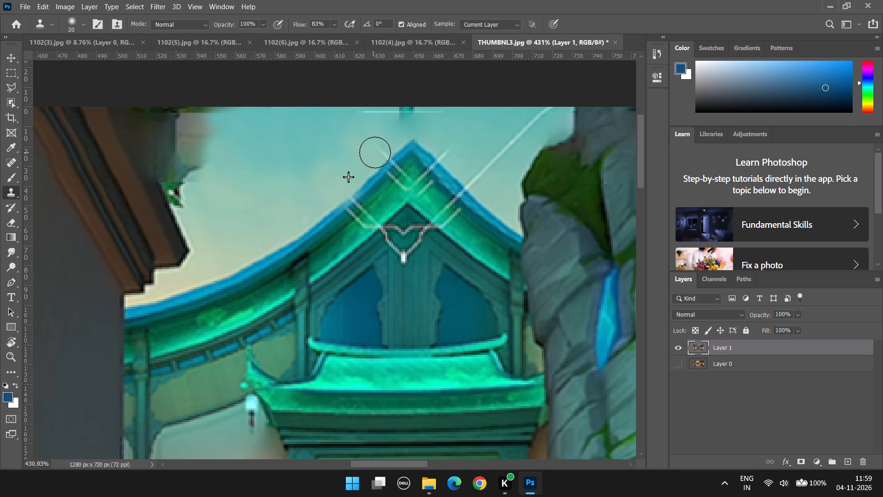
{"action": "left_click_drag", "start_coordinate": [375, 152], "coordinate": [376, 152]}
{"action": "left_click", "coordinate": [347, 151], "text": "alt"}
{"action": "left_click", "coordinate": [378, 152]}
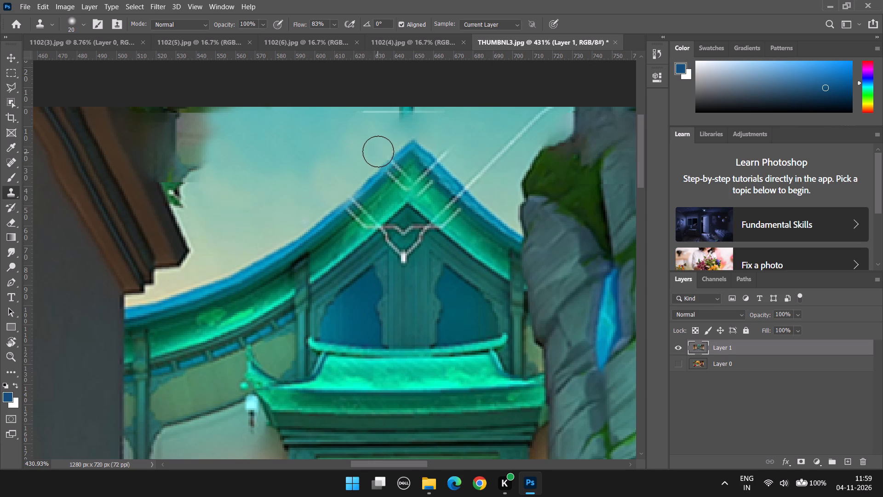
{"action": "left_click", "coordinate": [381, 147]}
Clone sky over the horizontal white line and dark mark above the roof peak along the image's top edge.
{"action": "double_click", "coordinate": [349, 132], "text": "alt"}
{"action": "left_click", "coordinate": [349, 116], "text": "alt"}
{"action": "left_click_drag", "start_coordinate": [364, 110], "coordinate": [463, 114]}
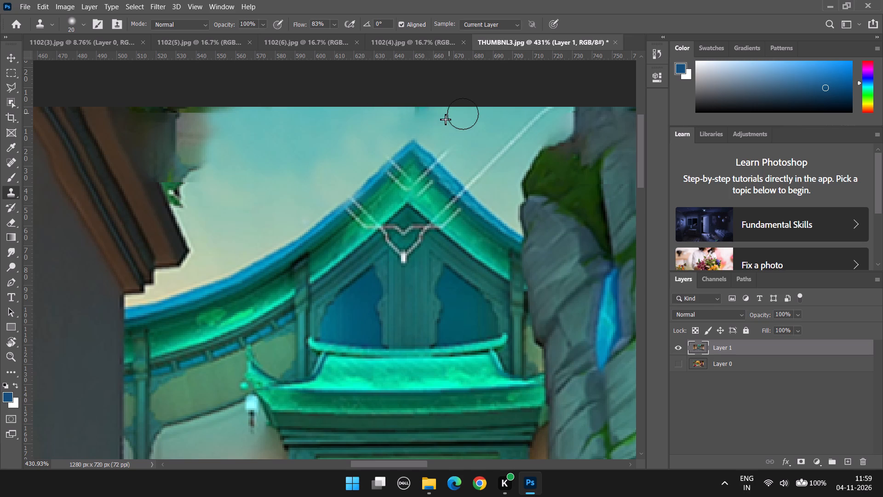
{"action": "left_click_drag", "start_coordinate": [463, 114], "coordinate": [463, 114]}
{"action": "left_click", "coordinate": [364, 121], "text": "alt"}
{"action": "left_click_drag", "start_coordinate": [405, 111], "coordinate": [438, 112]}
Clone sky over the short diagonal line right of the roof peak, finishing with a 5 px brush at 100% flow.
{"action": "left_click", "coordinate": [467, 127], "text": "alt"}
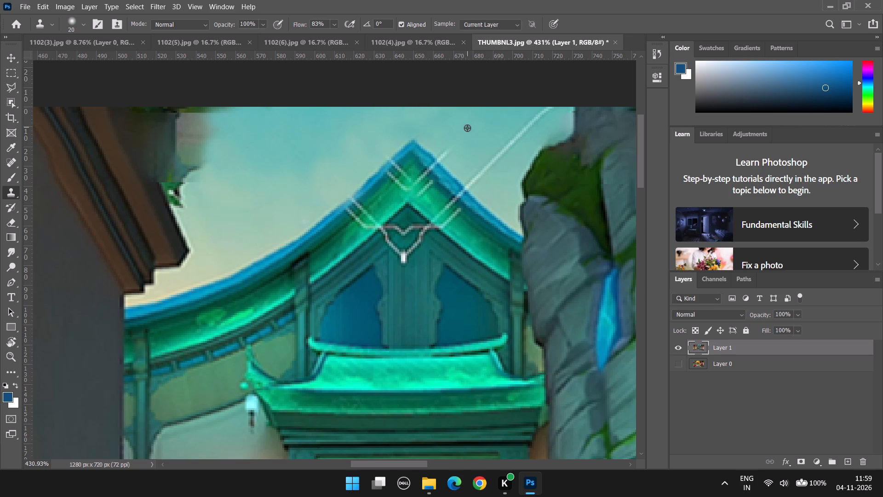
{"action": "left_click", "coordinate": [480, 128], "text": "alt"}
{"action": "left_click_drag", "start_coordinate": [456, 142], "coordinate": [448, 153]}
{"action": "left_click_drag", "start_coordinate": [448, 153], "coordinate": [448, 154]}
{"action": "type", "text": "[["}
{"action": "key", "text": "bracketleft"}
{"action": "key", "text": "bracketleft"}
{"action": "key", "text": "bracketleft"}
{"action": "key", "text": "bracketleft"}
{"action": "key", "text": "bracketleft"}
{"action": "scroll", "coordinate": [454, 153], "scroll_direction": "up", "scroll_amount": 8, "text": "alt"}
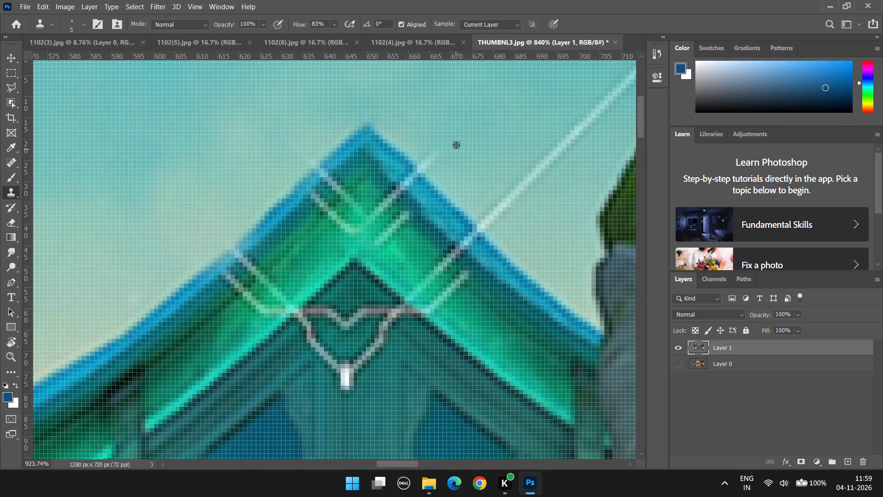
{"action": "left_click", "coordinate": [336, 25]}
{"action": "left_click_drag", "start_coordinate": [342, 35], "coordinate": [376, 42]}
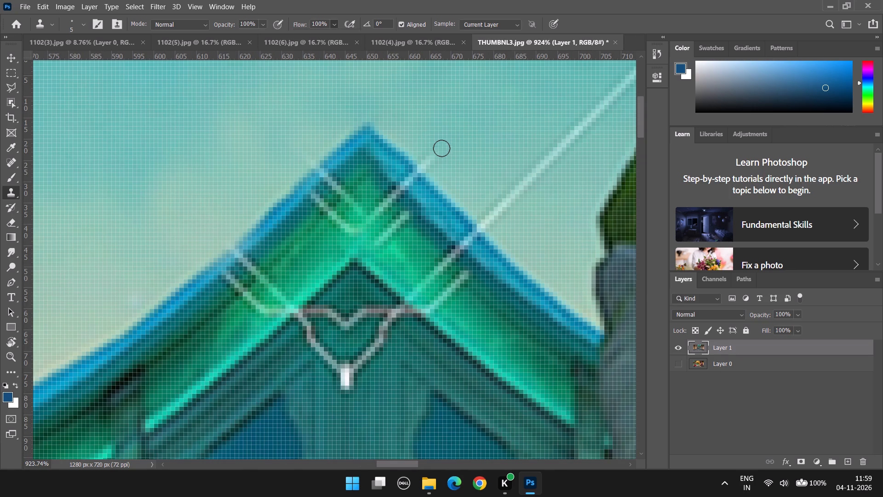
{"action": "left_click", "coordinate": [441, 148]}
{"action": "left_click_drag", "start_coordinate": [441, 143], "coordinate": [422, 152]}
{"action": "left_click_drag", "start_coordinate": [422, 152], "coordinate": [413, 122]}
Clone sky over the faint line remnant beside the left slope of the roof peak.
{"action": "left_click", "coordinate": [323, 122], "text": "alt"}
{"action": "left_click_drag", "start_coordinate": [308, 136], "coordinate": [293, 162]}
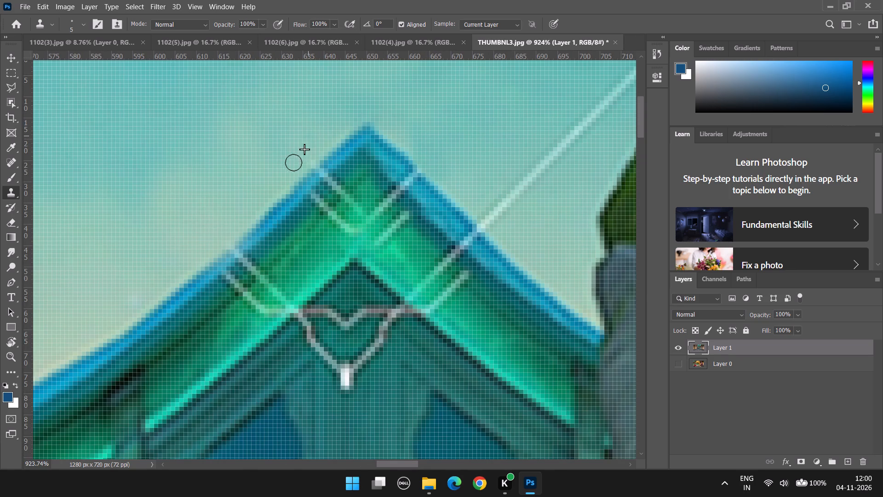
{"action": "left_click_drag", "start_coordinate": [293, 162], "coordinate": [370, 103]}
Clone sky over the upper part of the long diagonal line right of the roof, enlarging the brush to 8 px.
{"action": "scroll", "coordinate": [425, 131], "scroll_direction": "down", "scroll_amount": 6, "text": "alt"}
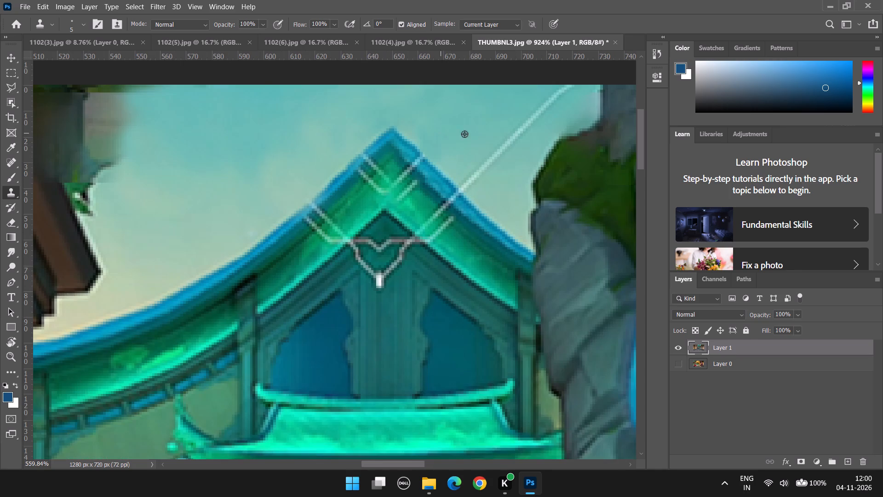
{"action": "left_click", "coordinate": [512, 96], "text": "alt"}
{"action": "left_click_drag", "start_coordinate": [571, 85], "coordinate": [556, 95]}
{"action": "left_click_drag", "start_coordinate": [556, 95], "coordinate": [560, 92]}
{"action": "left_click", "coordinate": [533, 94], "text": "alt"}
{"action": "key", "text": "bracketright"}
{"action": "type", "text": "]]"}
{"action": "left_click_drag", "start_coordinate": [548, 96], "coordinate": [497, 153]}
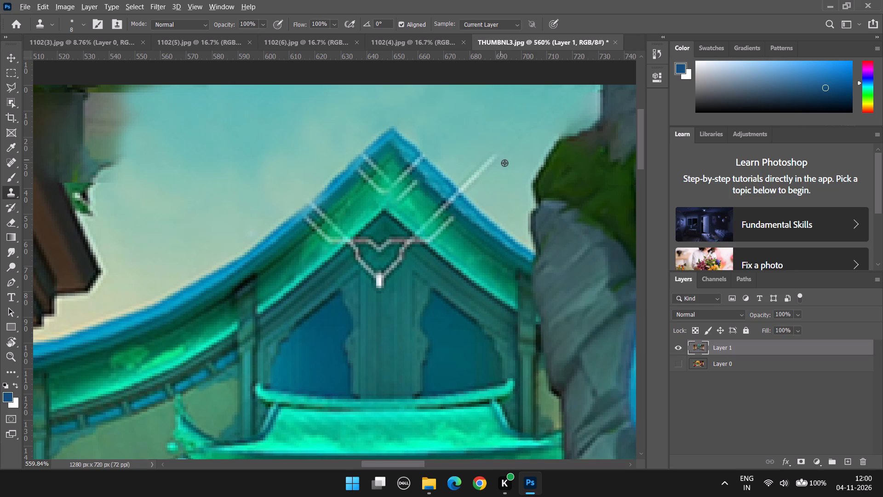
Clone sky over the long diagonal line's lower part down to the blue roof edge, undoing and resampling where needed.
{"action": "left_click", "coordinate": [509, 167], "text": "alt"}
{"action": "left_click_drag", "start_coordinate": [501, 153], "coordinate": [472, 182]}
{"action": "double_click", "coordinate": [492, 182], "text": "alt"}
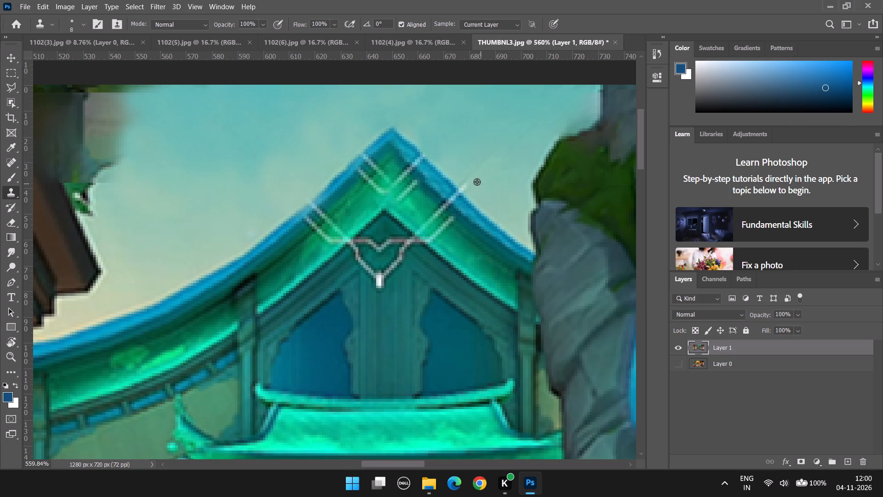
{"action": "left_click_drag", "start_coordinate": [491, 159], "coordinate": [487, 168]}
{"action": "left_click", "coordinate": [482, 174]}
{"action": "left_click_drag", "start_coordinate": [473, 180], "coordinate": [468, 184]}
{"action": "key", "text": "ctrl+z"}
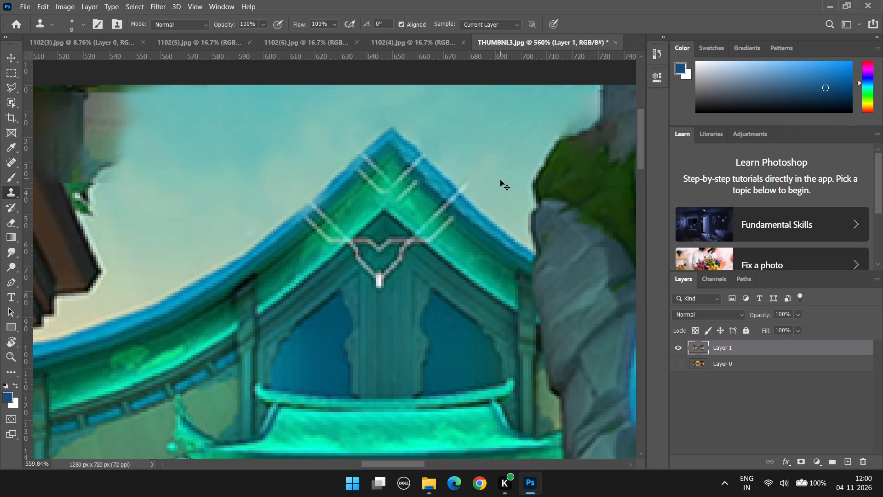
{"action": "key", "text": "ctrl+z"}
{"action": "left_click", "coordinate": [498, 183]}
{"action": "left_click", "coordinate": [497, 185], "text": "alt"}
{"action": "left_click_drag", "start_coordinate": [471, 178], "coordinate": [464, 179]}
{"action": "left_click_drag", "start_coordinate": [464, 179], "coordinate": [497, 141]}
Smooth the cloned sky between the roof's right slope and the mossy rock with fresh samples.
{"action": "left_click", "coordinate": [521, 133], "text": "alt"}
{"action": "left_click_drag", "start_coordinate": [509, 144], "coordinate": [496, 154], "text": "alt"}
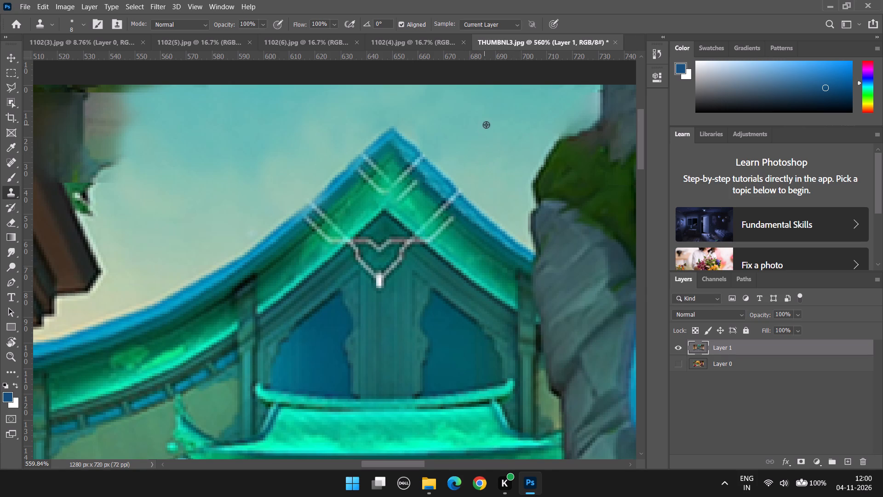
{"action": "left_click", "coordinate": [486, 125], "text": "alt"}
{"action": "left_click_drag", "start_coordinate": [525, 130], "coordinate": [501, 162]}
Blend the patchy cloned sky above the temple roof's left slope.
{"action": "scroll", "coordinate": [511, 156], "scroll_direction": "down", "scroll_amount": 6, "text": "alt"}
{"action": "scroll", "coordinate": [428, 172], "scroll_direction": "up", "scroll_amount": 4, "text": "alt"}
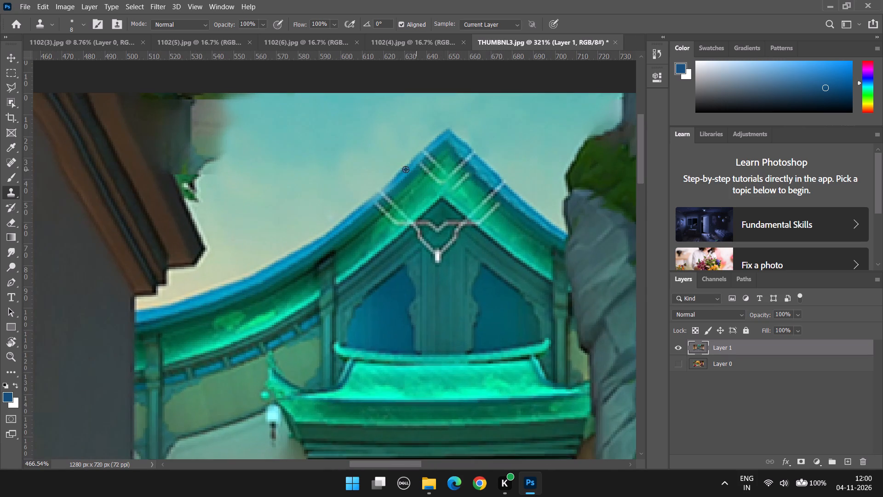
{"action": "left_click", "coordinate": [327, 192], "text": "alt"}
{"action": "left_click_drag", "start_coordinate": [339, 173], "coordinate": [359, 145]}
{"action": "left_click_drag", "start_coordinate": [359, 145], "coordinate": [350, 167]}
Set the Clone Stamp to a 35 px brush with 64% flow and 59% opacity.
{"action": "key", "text": "bracketright"}
{"action": "type", "text": "]]"}
{"action": "type", "text": "]]]]"}
{"action": "double_click", "coordinate": [335, 23]}
{"action": "double_click", "coordinate": [340, 23]}
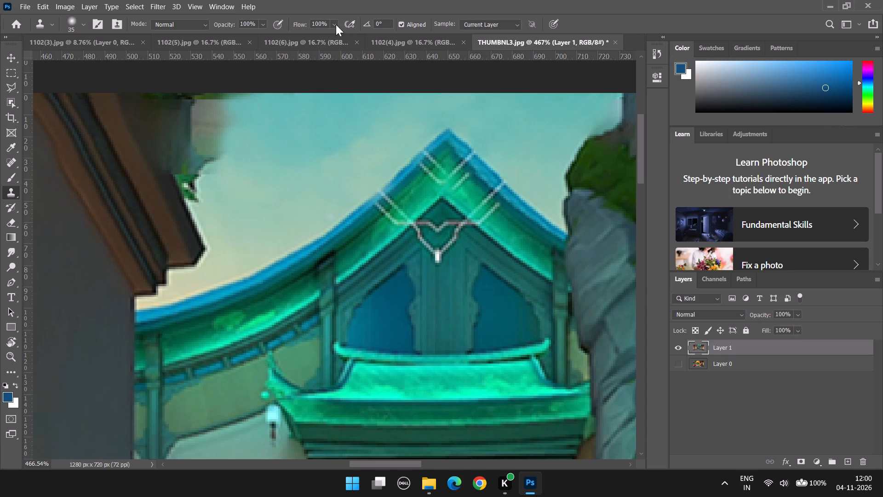
{"action": "double_click", "coordinate": [335, 23]}
{"action": "double_click", "coordinate": [332, 23]}
{"action": "left_click", "coordinate": [332, 23]}
{"action": "double_click", "coordinate": [327, 34]}
{"action": "left_click", "coordinate": [264, 23]}
{"action": "left_click", "coordinate": [252, 34]}
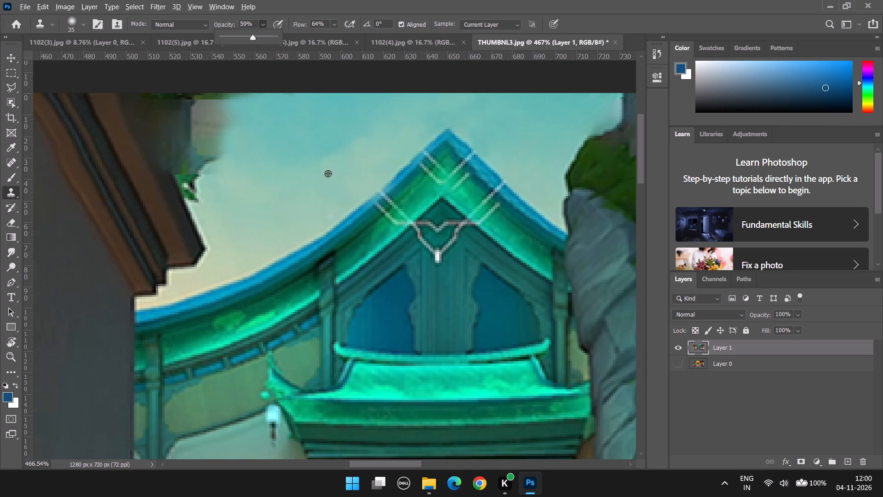
Blend the patchy sky above the temple roof's left slope with soft clone strokes from nearby sky.
{"action": "left_click", "coordinate": [321, 179], "text": "alt"}
{"action": "left_click_drag", "start_coordinate": [359, 151], "coordinate": [350, 137]}
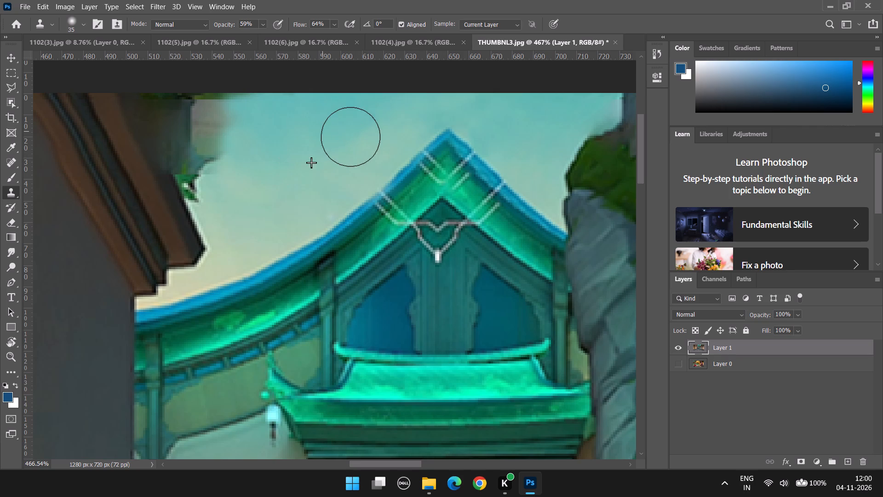
{"action": "left_click_drag", "start_coordinate": [350, 137], "coordinate": [351, 144]}
{"action": "left_click", "coordinate": [317, 178], "text": "alt"}
{"action": "left_click_drag", "start_coordinate": [371, 115], "coordinate": [329, 149], "text": "alt"}
{"action": "left_click_drag", "start_coordinate": [369, 114], "coordinate": [333, 144]}
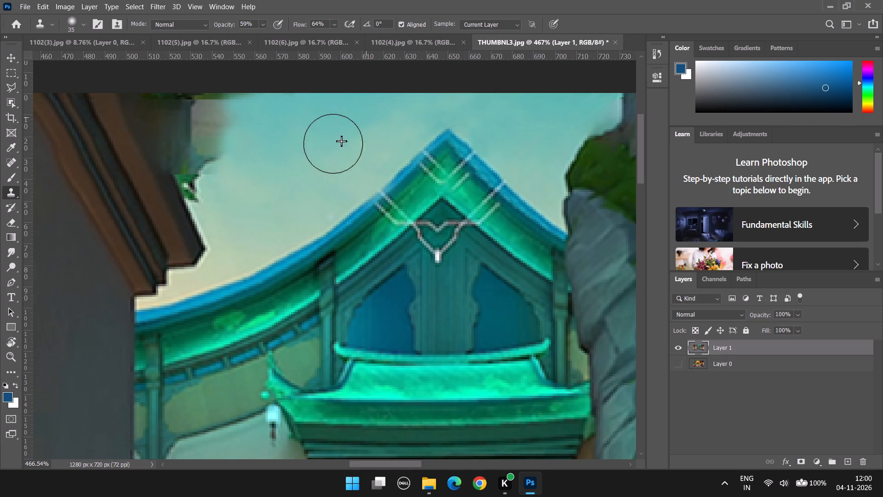
{"action": "left_click_drag", "start_coordinate": [333, 144], "coordinate": [335, 142]}
{"action": "left_click_drag", "start_coordinate": [351, 127], "coordinate": [277, 173]}
Clone sky over the blurred dark fringe beside the brown eave's upper edge, undoing the last strokes that go too far.
{"action": "left_click_drag", "start_coordinate": [276, 135], "coordinate": [269, 178]}
{"action": "left_click_drag", "start_coordinate": [270, 124], "coordinate": [260, 160]}
{"action": "left_click_drag", "start_coordinate": [255, 113], "coordinate": [252, 156]}
{"action": "left_click_drag", "start_coordinate": [243, 125], "coordinate": [246, 153]}
{"action": "left_click_drag", "start_coordinate": [238, 122], "coordinate": [242, 156]}
{"action": "left_click_drag", "start_coordinate": [230, 121], "coordinate": [236, 152]}
{"action": "left_click_drag", "start_coordinate": [230, 119], "coordinate": [230, 158]}
{"action": "left_click_drag", "start_coordinate": [223, 119], "coordinate": [231, 156]}
{"action": "left_click", "coordinate": [278, 157], "text": "alt"}
{"action": "left_click_drag", "start_coordinate": [225, 112], "coordinate": [223, 144]}
{"action": "left_click_drag", "start_coordinate": [216, 121], "coordinate": [222, 141]}
{"action": "left_click_drag", "start_coordinate": [227, 115], "coordinate": [229, 168]}
{"action": "left_click_drag", "start_coordinate": [227, 137], "coordinate": [229, 173]}
{"action": "key", "text": "ctrl+z"}
{"action": "key", "text": "ctrl+z"}
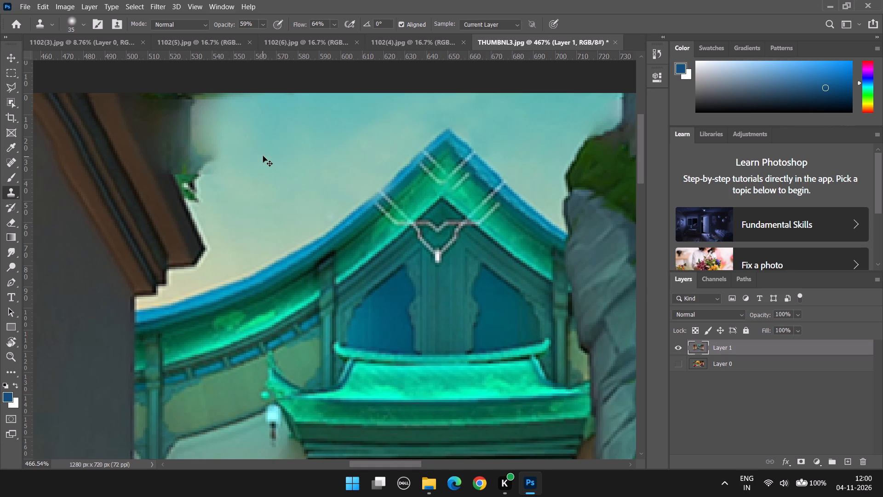
Set the Clone Stamp to an 8 px brush with 98% opacity and 100% flow.
{"action": "type", "text": "[["}
{"action": "key", "text": "bracketleft"}
{"action": "key", "text": "bracketleft"}
{"action": "key", "text": "bracketleft"}
{"action": "key", "text": "bracketleft"}
{"action": "key", "text": "bracketleft"}
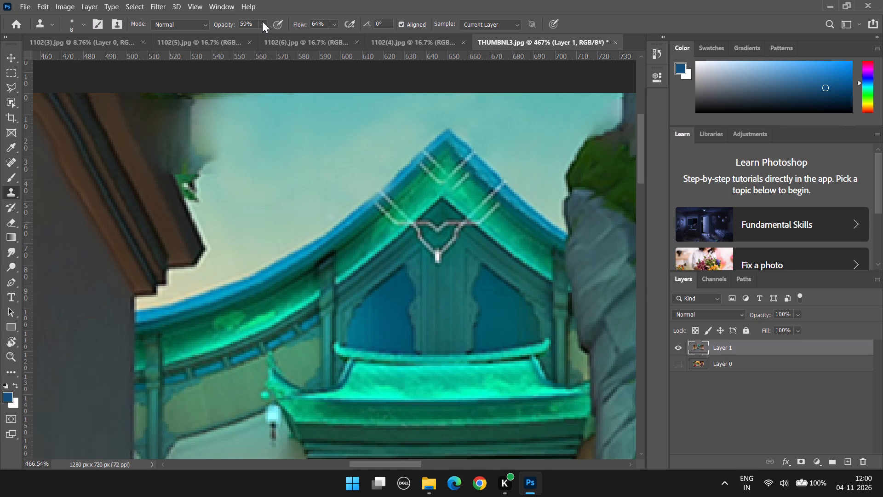
{"action": "left_click", "coordinate": [261, 21]}
{"action": "left_click_drag", "start_coordinate": [272, 32], "coordinate": [320, 37]}
{"action": "left_click_drag", "start_coordinate": [274, 35], "coordinate": [291, 35]}
{"action": "left_click", "coordinate": [301, 35]}
{"action": "double_click", "coordinate": [305, 35]}
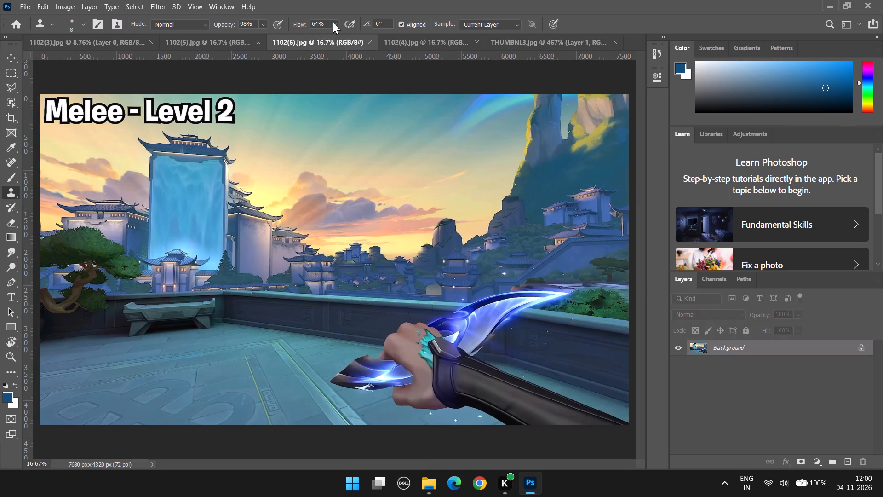
{"action": "left_click", "coordinate": [224, 41]}
{"action": "left_click", "coordinate": [427, 46]}
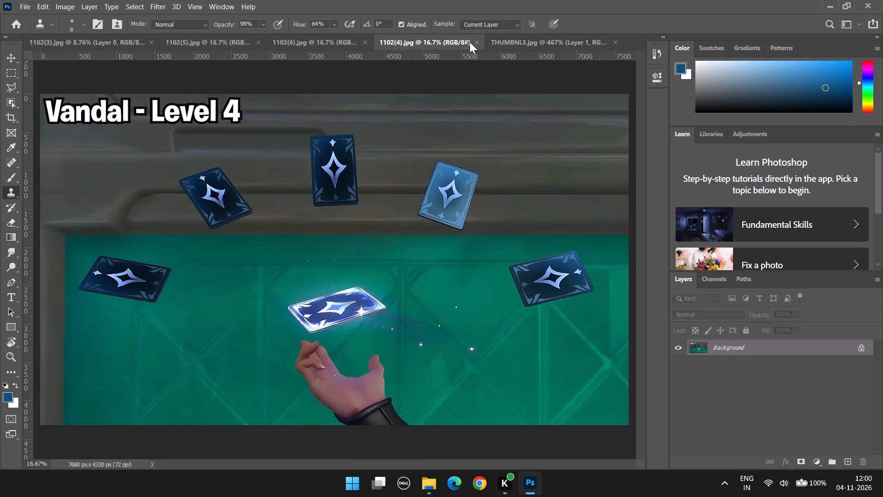
{"action": "left_click", "coordinate": [501, 40]}
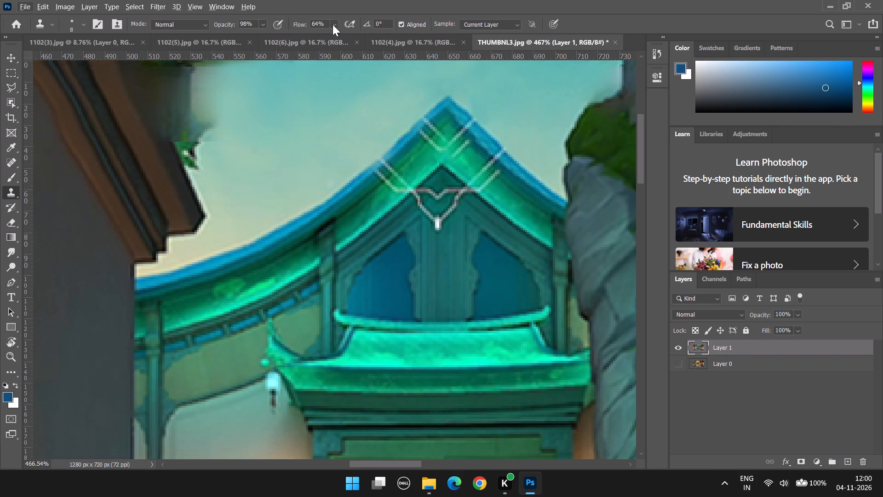
{"action": "left_click", "coordinate": [331, 24]}
{"action": "left_click", "coordinate": [352, 38]}
{"action": "left_click", "coordinate": [366, 38]}
Clone sky over the green leaf remnant sticking out beside the brown eave, undoing the misplaced first dab.
{"action": "left_click", "coordinate": [304, 111]}
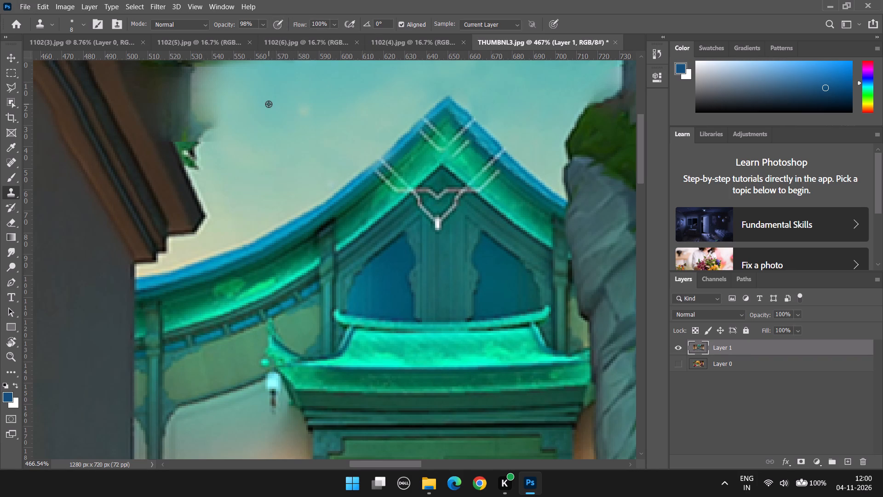
{"action": "left_click", "coordinate": [269, 104], "text": "alt"}
{"action": "key", "text": "ctrl+z"}
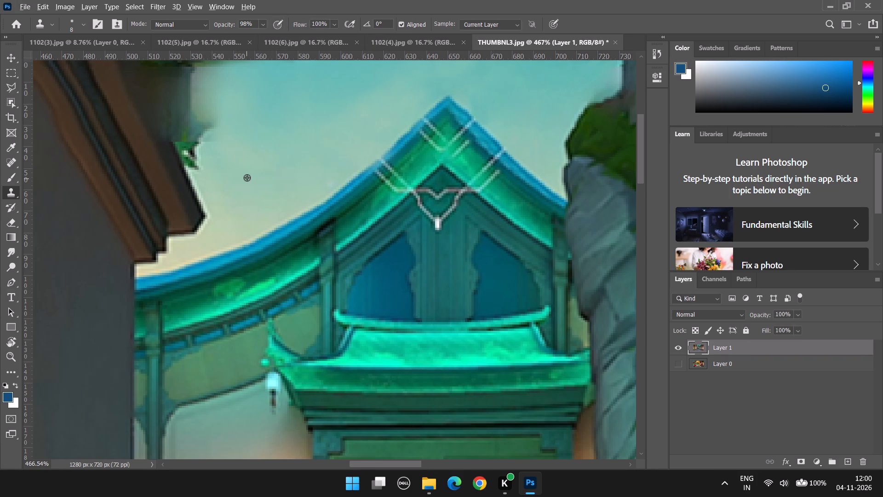
{"action": "left_click", "coordinate": [247, 178], "text": "alt"}
{"action": "left_click_drag", "start_coordinate": [201, 169], "coordinate": [189, 159]}
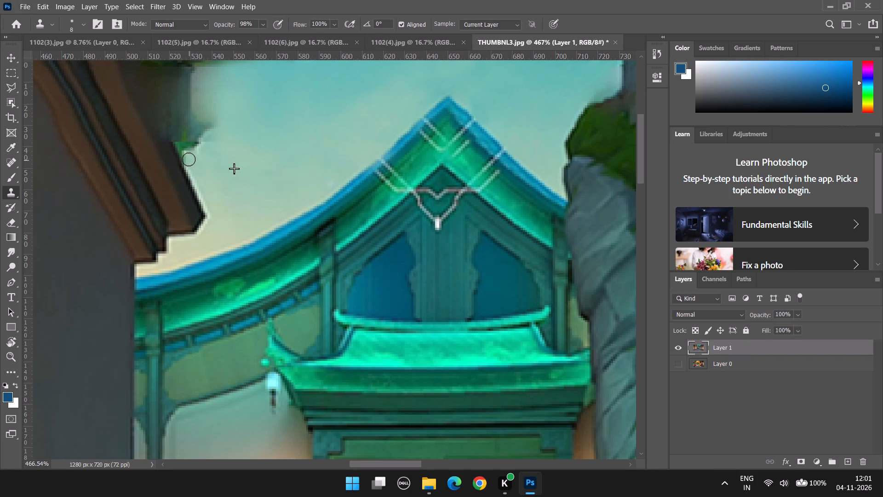
{"action": "left_click_drag", "start_coordinate": [189, 159], "coordinate": [211, 130]}
Clone sky over the blurry dark edge above the leaf remnant's spot, resampling nearby sky between strokes.
{"action": "left_click", "coordinate": [231, 144], "text": "alt"}
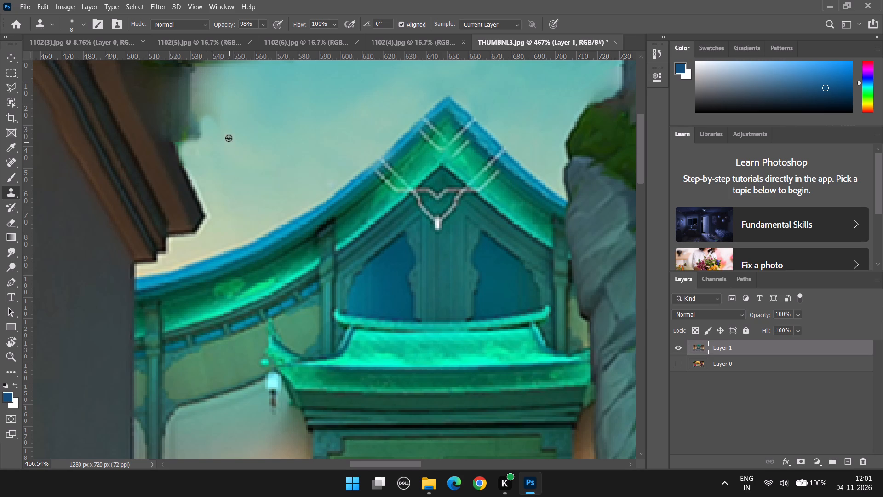
{"action": "left_click_drag", "start_coordinate": [215, 71], "coordinate": [212, 99]}
{"action": "left_click", "coordinate": [243, 89], "text": "alt"}
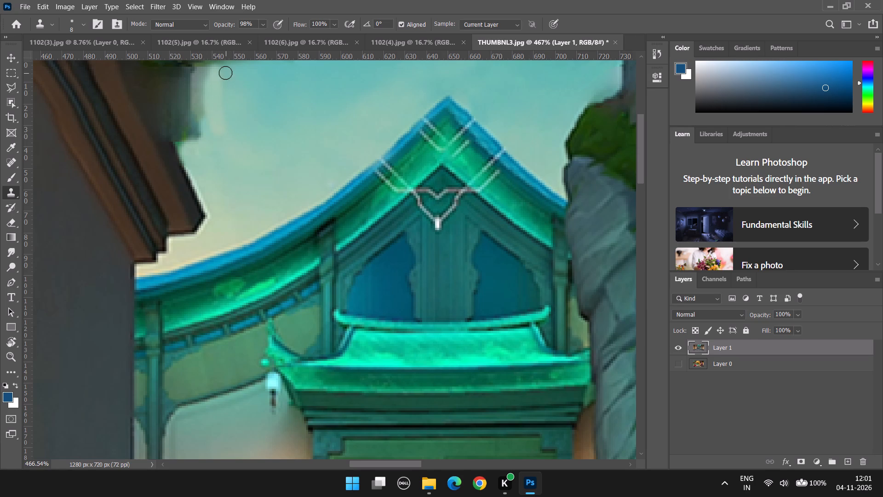
{"action": "left_click_drag", "start_coordinate": [225, 73], "coordinate": [207, 112]}
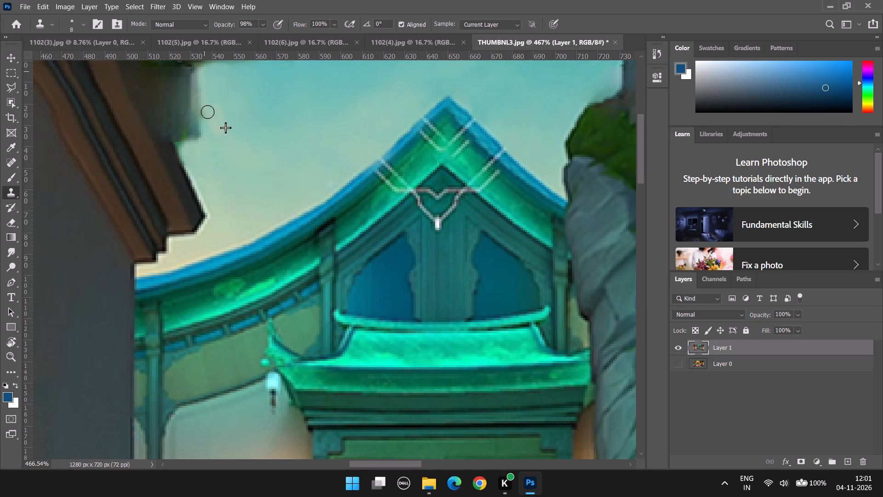
{"action": "left_click_drag", "start_coordinate": [207, 112], "coordinate": [207, 111]}
{"action": "left_click", "coordinate": [292, 74], "text": "alt"}
{"action": "left_click_drag", "start_coordinate": [227, 69], "coordinate": [191, 118]}
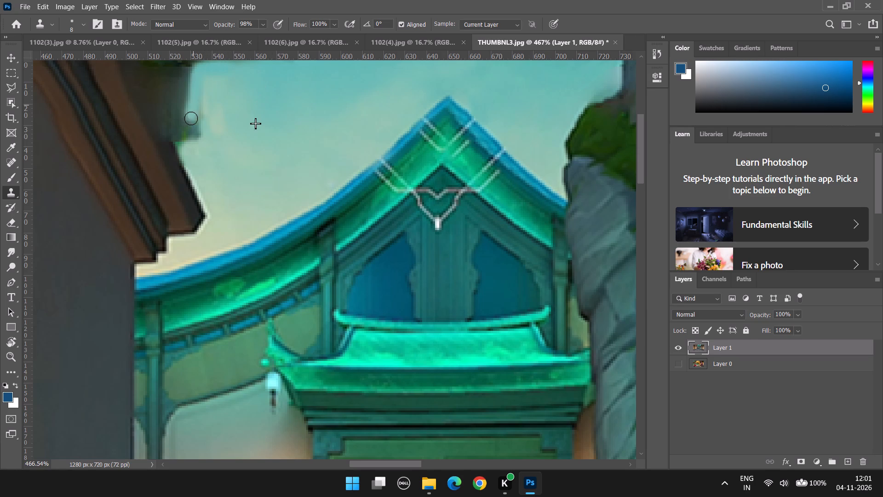
{"action": "left_click_drag", "start_coordinate": [191, 118], "coordinate": [212, 108]}
{"action": "left_click", "coordinate": [251, 76], "text": "alt"}
{"action": "left_click_drag", "start_coordinate": [219, 84], "coordinate": [202, 81]}
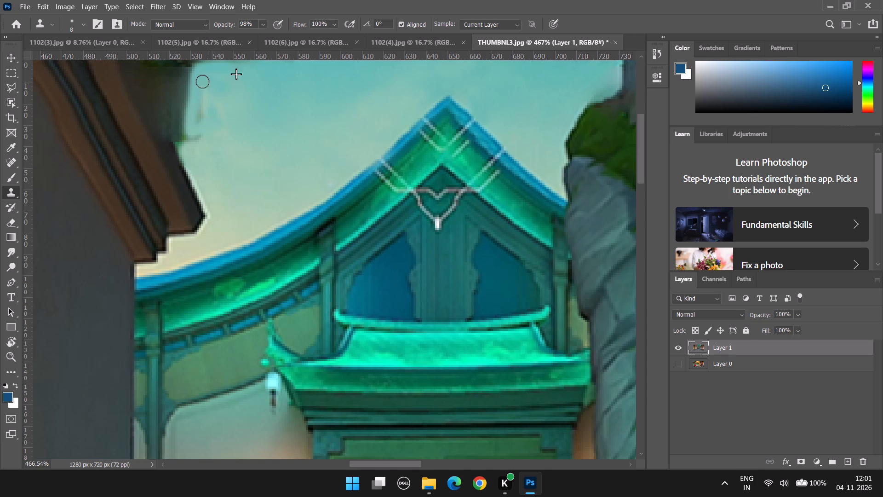
{"action": "left_click_drag", "start_coordinate": [202, 81], "coordinate": [244, 122]}
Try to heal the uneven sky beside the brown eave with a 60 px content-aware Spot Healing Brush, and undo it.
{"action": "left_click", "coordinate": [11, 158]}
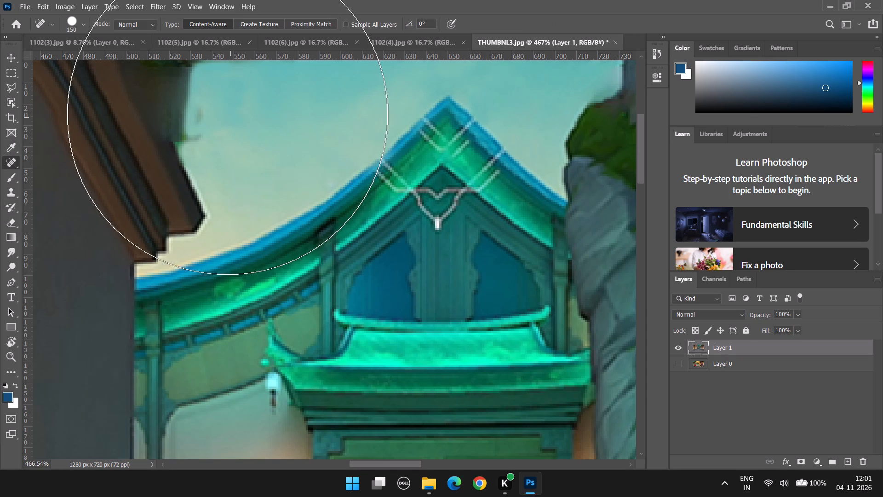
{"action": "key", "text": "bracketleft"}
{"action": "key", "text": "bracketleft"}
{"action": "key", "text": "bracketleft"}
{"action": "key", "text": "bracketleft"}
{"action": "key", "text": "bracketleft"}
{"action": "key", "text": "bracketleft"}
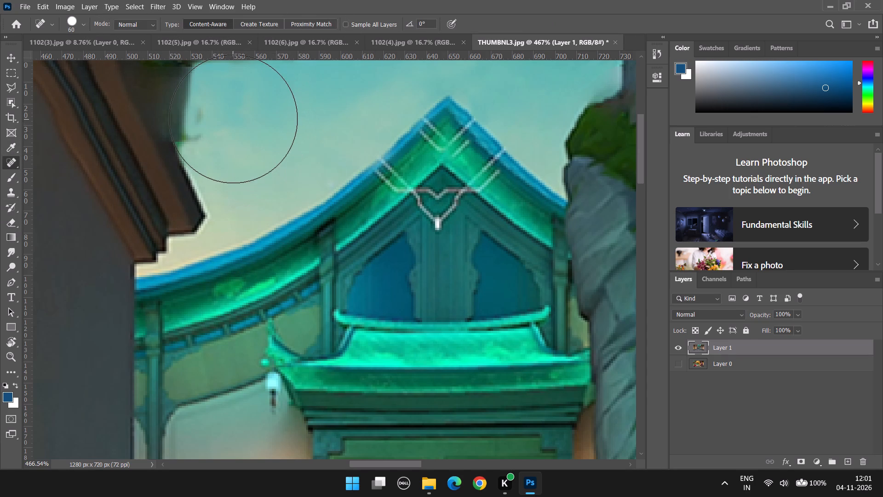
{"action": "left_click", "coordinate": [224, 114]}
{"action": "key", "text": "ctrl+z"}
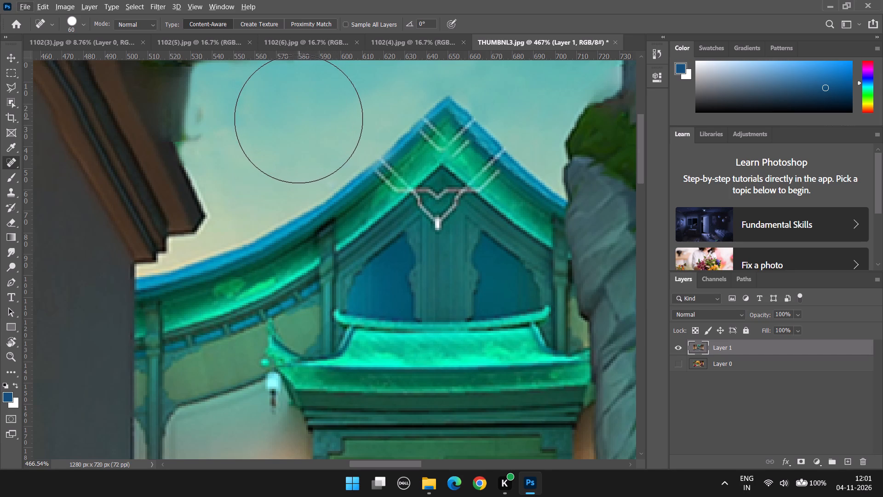
Heal the uneven sky between the brown eave and the temple roof with a 20 px Spot Healing Brush.
{"action": "key", "text": "bracketleft"}
{"action": "key", "text": "bracketleft"}
{"action": "key", "text": "bracketleft"}
{"action": "key", "text": "bracketleft"}
{"action": "key", "text": "bracketleft"}
{"action": "key", "text": "bracketleft"}
{"action": "key", "text": "bracketleft"}
{"action": "double_click", "coordinate": [289, 99]}
{"action": "left_click_drag", "start_coordinate": [283, 97], "coordinate": [229, 115]}
{"action": "left_click_drag", "start_coordinate": [232, 92], "coordinate": [223, 118]}
{"action": "left_click_drag", "start_coordinate": [218, 91], "coordinate": [215, 127]}
{"action": "left_click_drag", "start_coordinate": [211, 89], "coordinate": [208, 124]}
{"action": "left_click_drag", "start_coordinate": [206, 98], "coordinate": [206, 148]}
{"action": "left_click_drag", "start_coordinate": [204, 116], "coordinate": [204, 146]}
{"action": "left_click_drag", "start_coordinate": [209, 85], "coordinate": [232, 84]}
{"action": "left_click_drag", "start_coordinate": [240, 84], "coordinate": [255, 84]}
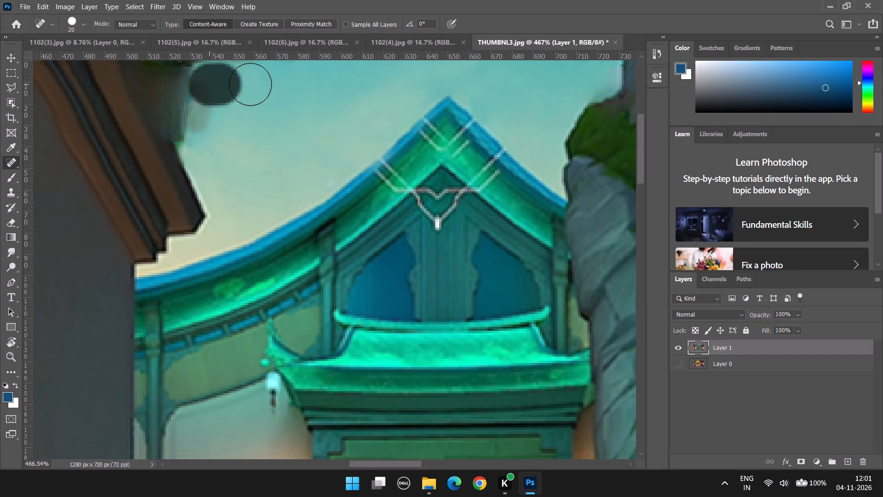
{"action": "left_click_drag", "start_coordinate": [216, 78], "coordinate": [242, 77]}
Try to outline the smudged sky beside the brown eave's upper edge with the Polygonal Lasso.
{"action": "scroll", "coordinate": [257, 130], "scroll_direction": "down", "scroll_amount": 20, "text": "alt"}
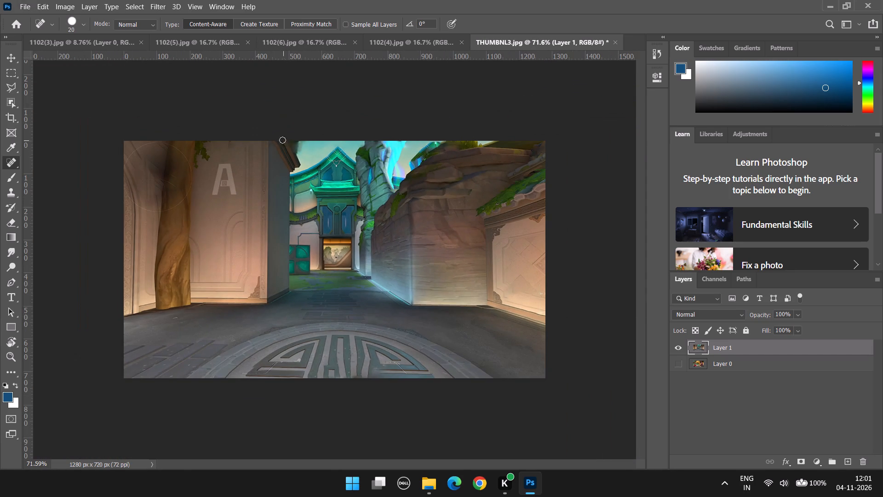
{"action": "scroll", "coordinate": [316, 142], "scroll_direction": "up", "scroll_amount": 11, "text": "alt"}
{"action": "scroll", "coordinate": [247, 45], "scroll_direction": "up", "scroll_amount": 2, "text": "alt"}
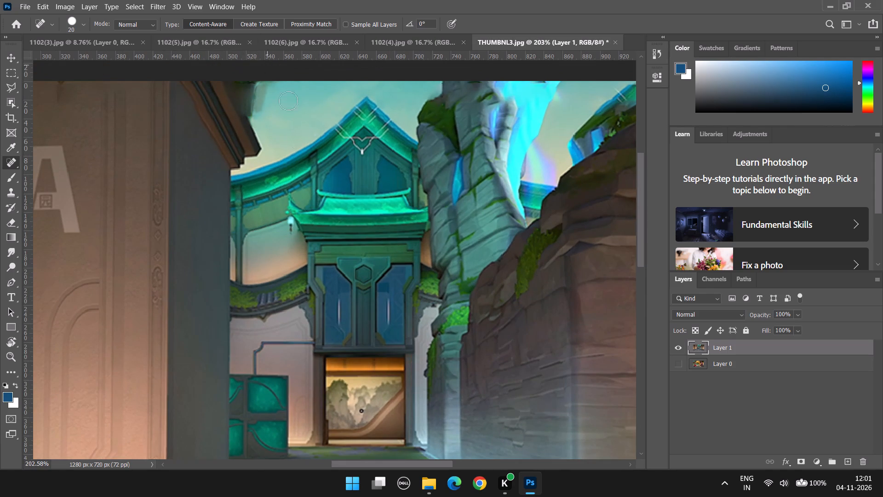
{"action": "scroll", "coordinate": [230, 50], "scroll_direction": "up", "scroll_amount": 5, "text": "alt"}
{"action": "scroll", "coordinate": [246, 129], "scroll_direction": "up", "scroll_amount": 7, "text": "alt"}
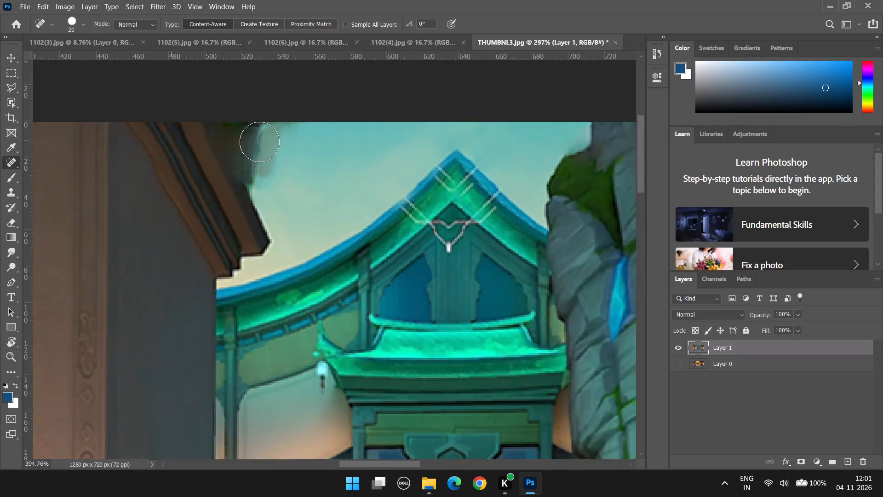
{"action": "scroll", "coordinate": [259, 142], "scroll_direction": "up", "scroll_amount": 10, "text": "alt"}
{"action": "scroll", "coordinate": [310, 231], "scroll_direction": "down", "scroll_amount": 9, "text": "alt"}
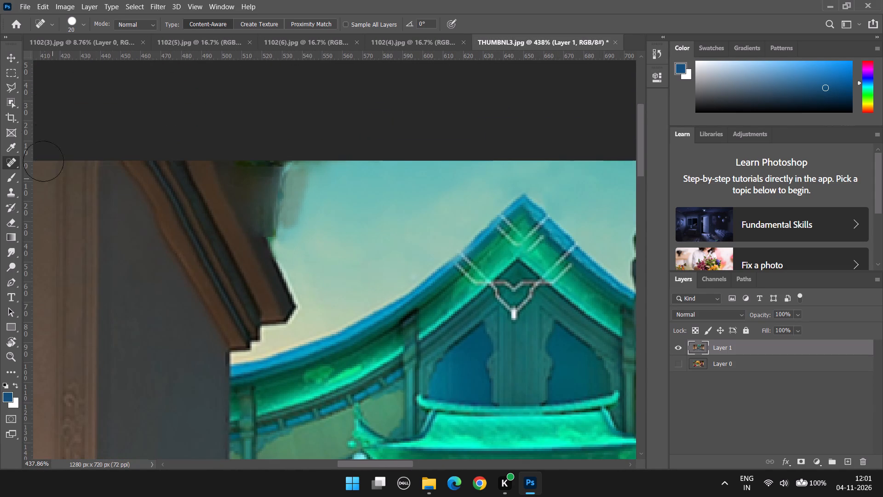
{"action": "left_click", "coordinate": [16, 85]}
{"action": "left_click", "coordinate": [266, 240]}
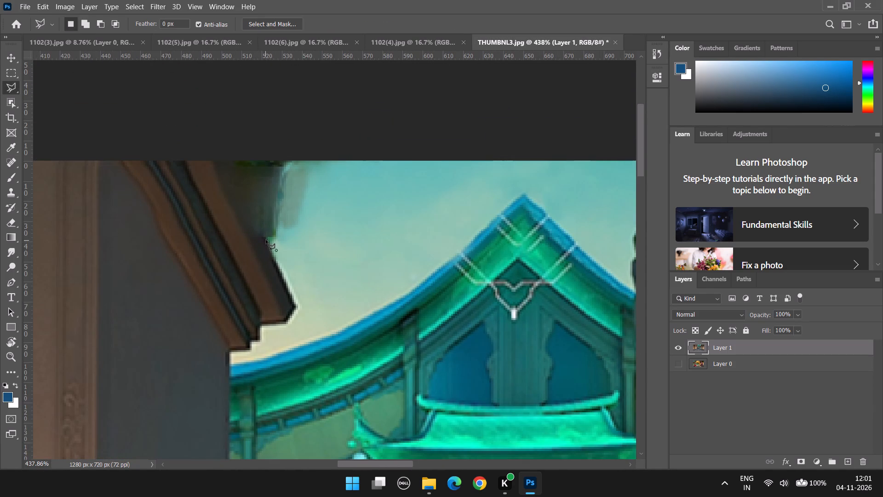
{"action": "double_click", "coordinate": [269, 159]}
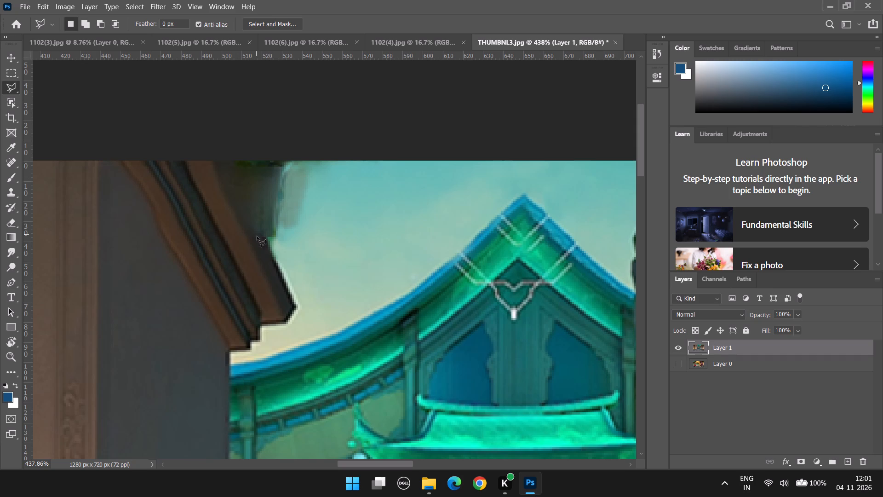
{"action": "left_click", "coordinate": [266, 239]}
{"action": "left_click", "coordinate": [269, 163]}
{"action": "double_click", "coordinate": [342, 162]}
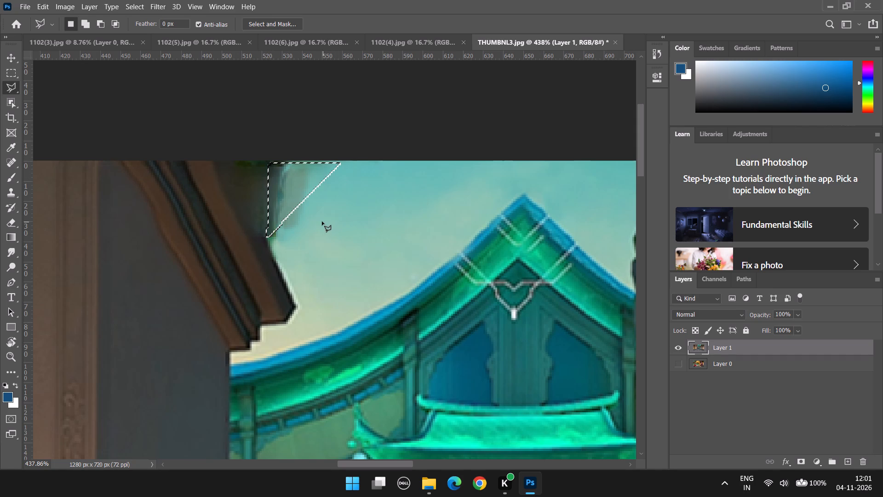
Outline the smudged sky beside the brown eave's upper edge with a four-corner Polygonal Lasso and clone nearby clean sky over it, enlarging the brush to 35 px.
{"action": "left_click", "coordinate": [321, 224]}
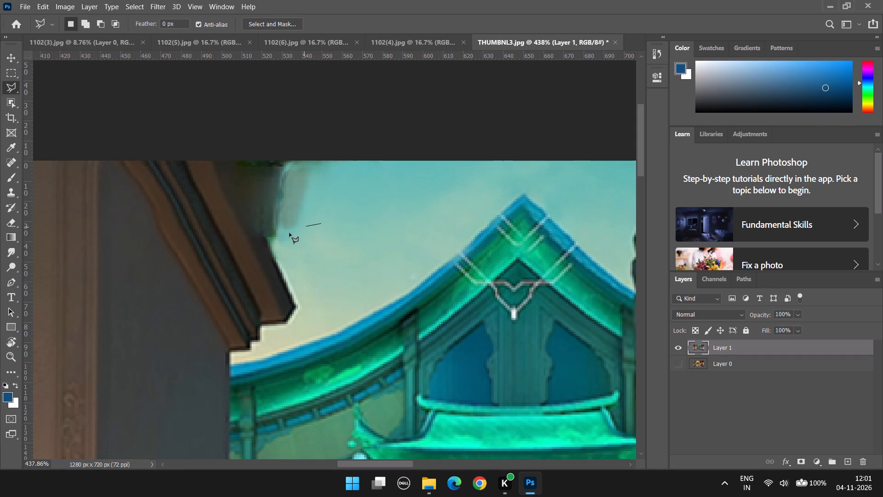
{"action": "left_click", "coordinate": [266, 241]}
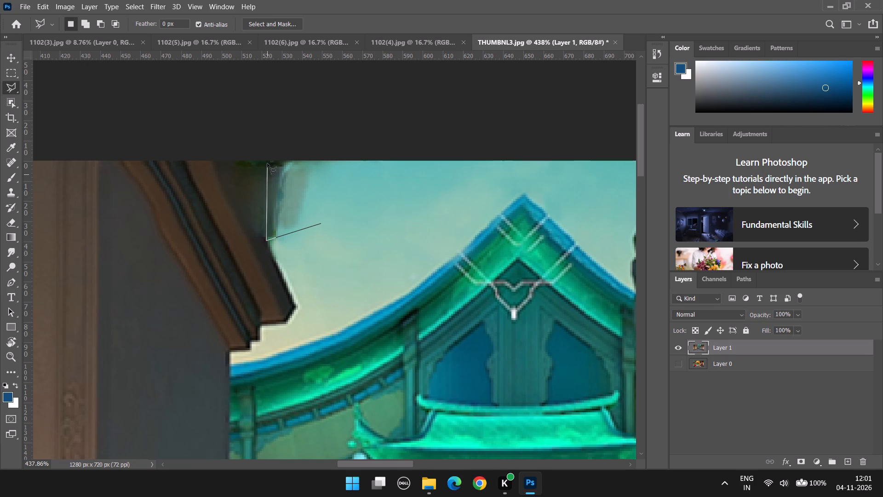
{"action": "left_click", "coordinate": [267, 160]}
{"action": "double_click", "coordinate": [336, 161]}
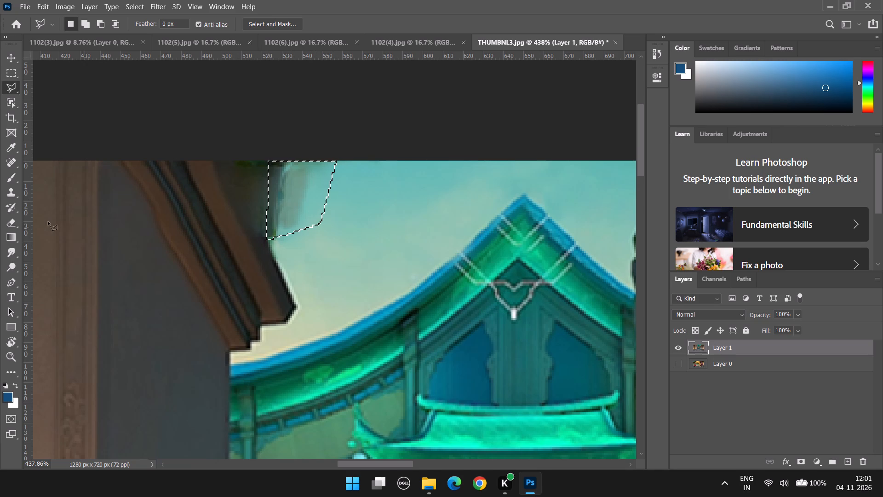
{"action": "left_click", "coordinate": [11, 192]}
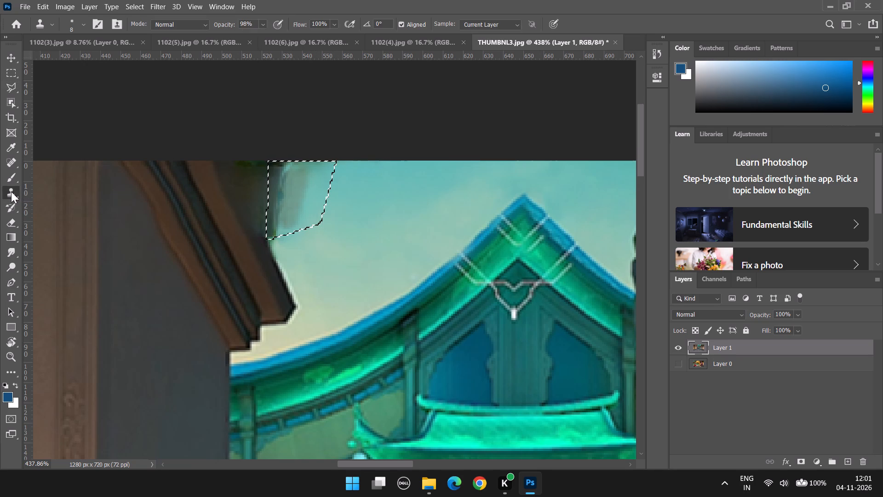
{"action": "double_click", "coordinate": [368, 175], "text": "alt"}
{"action": "left_click_drag", "start_coordinate": [293, 179], "coordinate": [288, 194]}
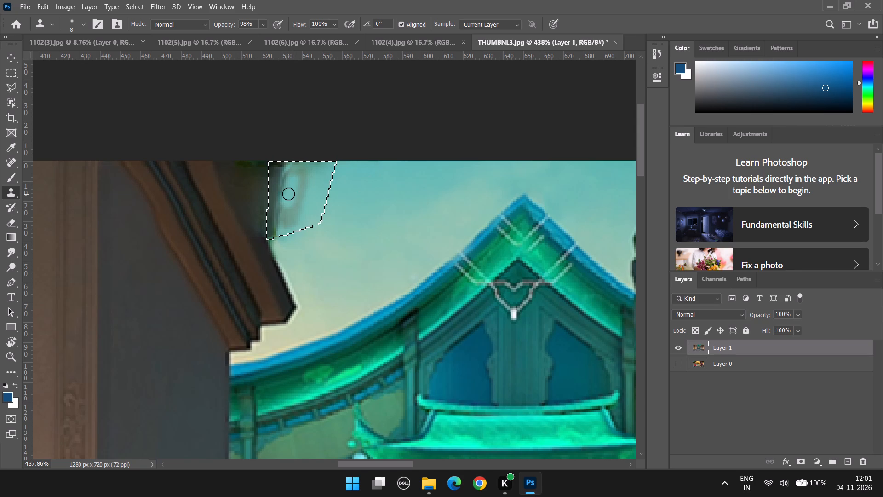
{"action": "type", "text": "]]]"}
{"action": "type", "text": "]]"}
{"action": "type", "text": "]]"}
{"action": "left_click", "coordinate": [302, 191]}
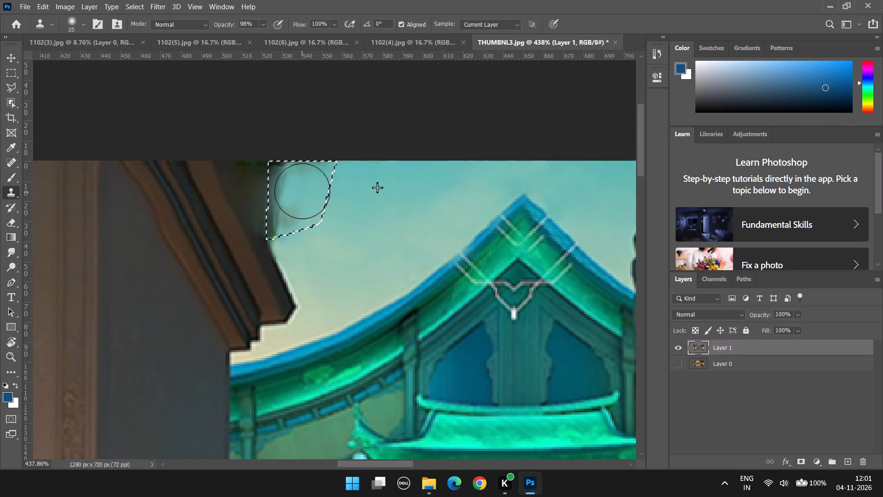
{"action": "left_click_drag", "start_coordinate": [306, 185], "coordinate": [275, 237]}
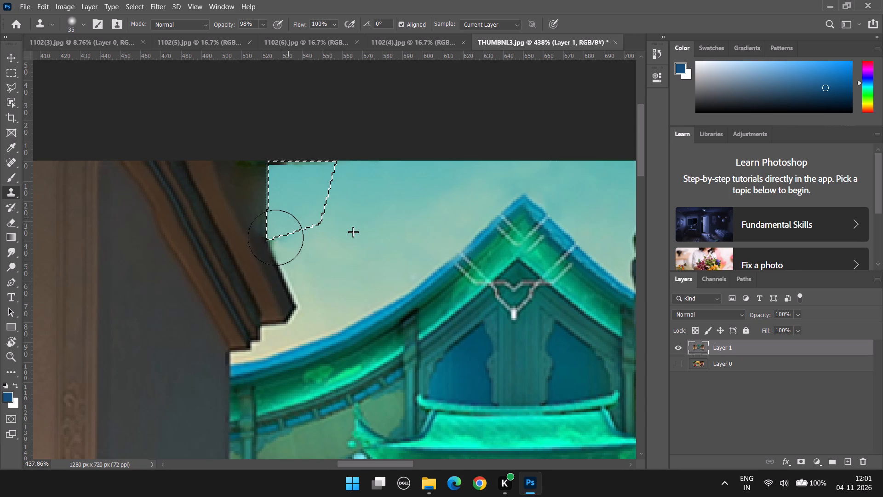
{"action": "left_click_drag", "start_coordinate": [275, 237], "coordinate": [304, 203]}
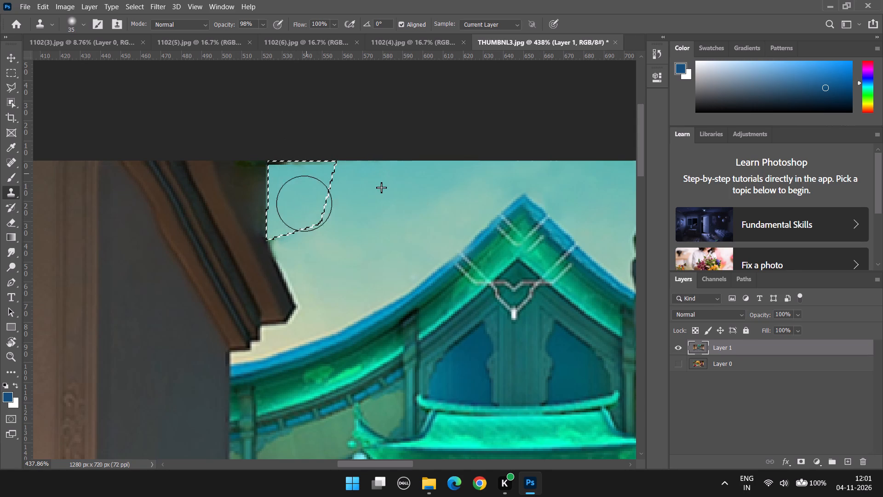
{"action": "left_click_drag", "start_coordinate": [304, 203], "coordinate": [303, 216]}
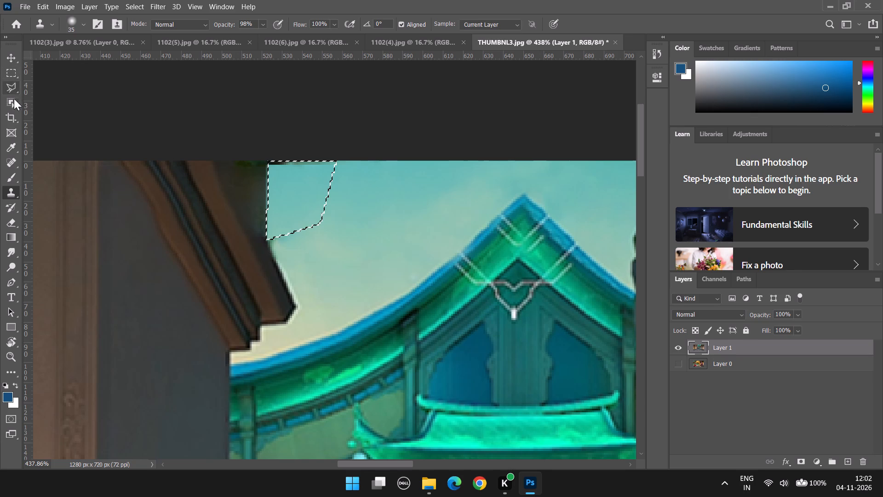
Deselect the cloned sky area beside the brown eave and clear the stray lasso selection in the open sky.
{"action": "left_click", "coordinate": [13, 91]}
{"action": "right_click", "coordinate": [269, 179]}
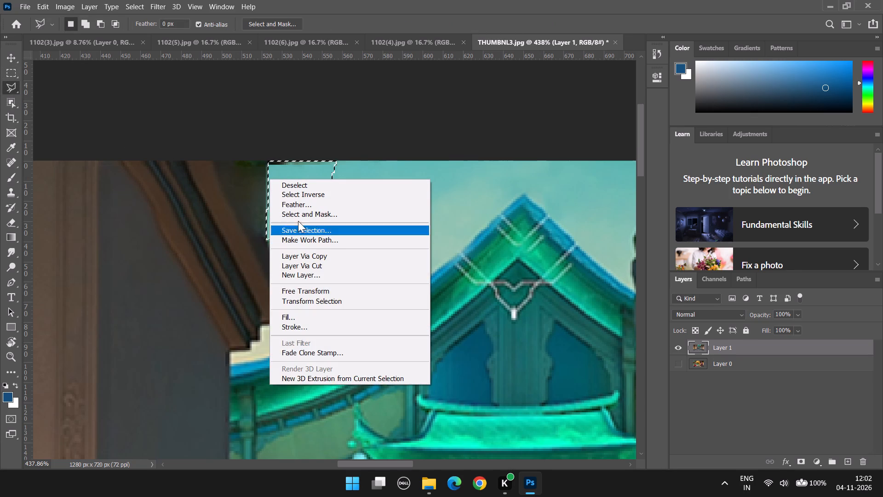
{"action": "double_click", "coordinate": [301, 183]}
{"action": "scroll", "coordinate": [314, 199], "scroll_direction": "down", "scroll_amount": 10, "text": "alt"}
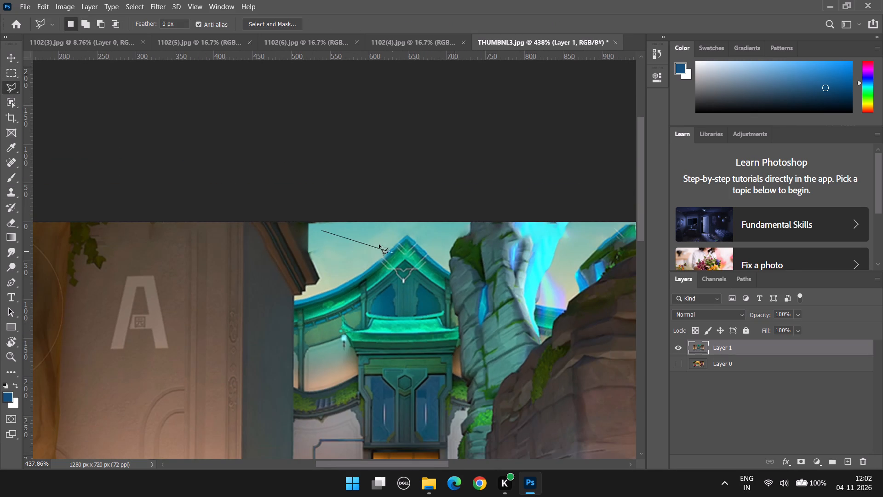
{"action": "scroll", "coordinate": [326, 188], "scroll_direction": "up", "scroll_amount": 16, "text": "alt"}
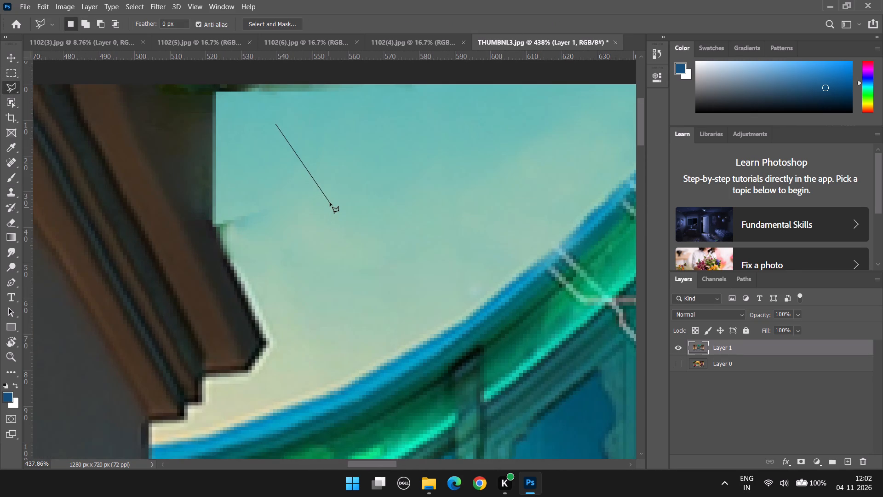
{"action": "left_click", "coordinate": [297, 191]}
{"action": "double_click", "coordinate": [330, 165]}
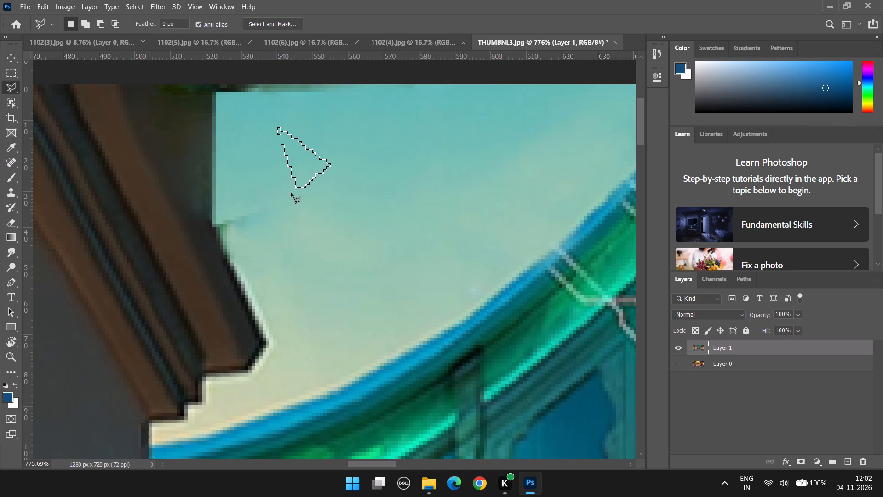
{"action": "right_click", "coordinate": [311, 163]}
{"action": "left_click", "coordinate": [342, 168]}
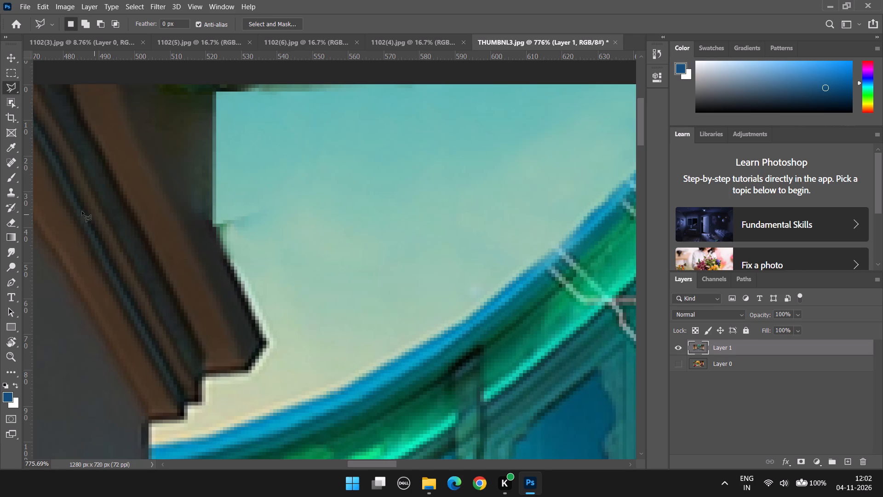
Clone sky over the faint smudge at the lower corner of the repaired patch, against the brown eave, with the 35 px Clone Stamp.
{"action": "left_click", "coordinate": [16, 193]}
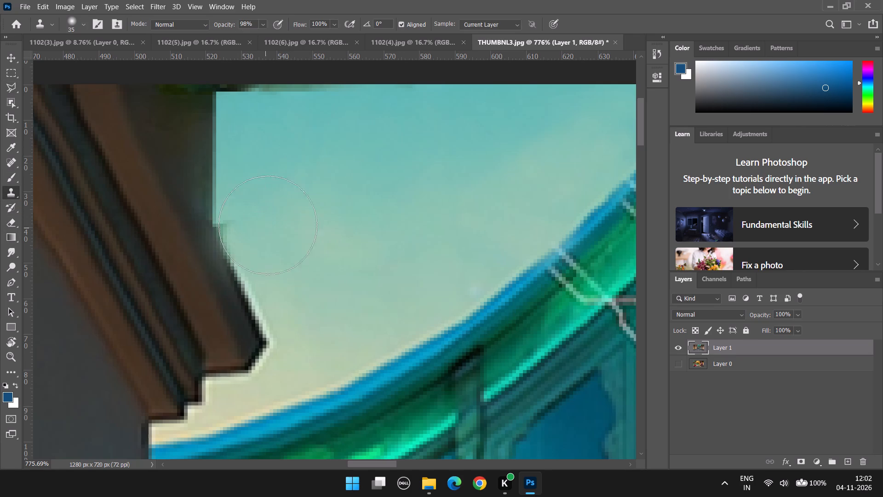
{"action": "left_click", "coordinate": [256, 217]}
Examine the repaired sky within the whole picture and the white HUD markings over the temple gable.
{"action": "scroll", "coordinate": [328, 218], "scroll_direction": "down", "scroll_amount": 12, "text": "alt"}
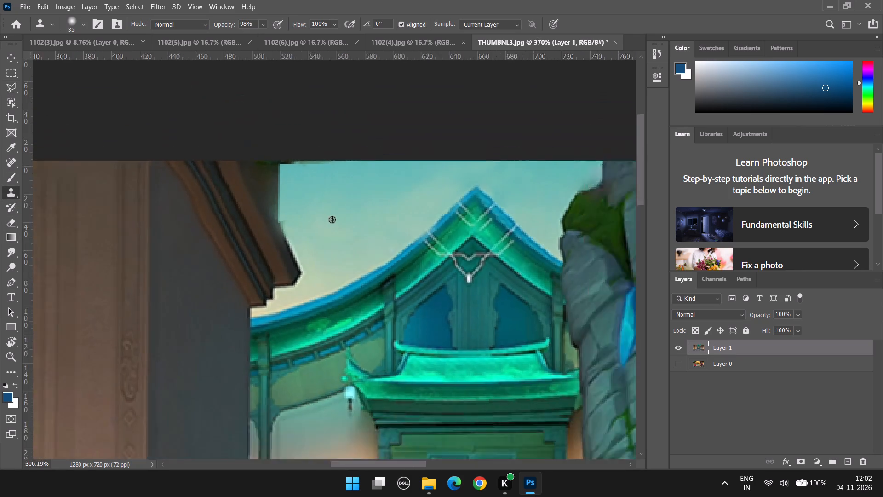
{"action": "scroll", "coordinate": [332, 220], "scroll_direction": "down", "scroll_amount": 2, "text": "alt"}
{"action": "scroll", "coordinate": [429, 218], "scroll_direction": "down", "scroll_amount": 12, "text": "alt"}
{"action": "scroll", "coordinate": [415, 147], "scroll_direction": "up", "scroll_amount": 5, "text": "alt"}
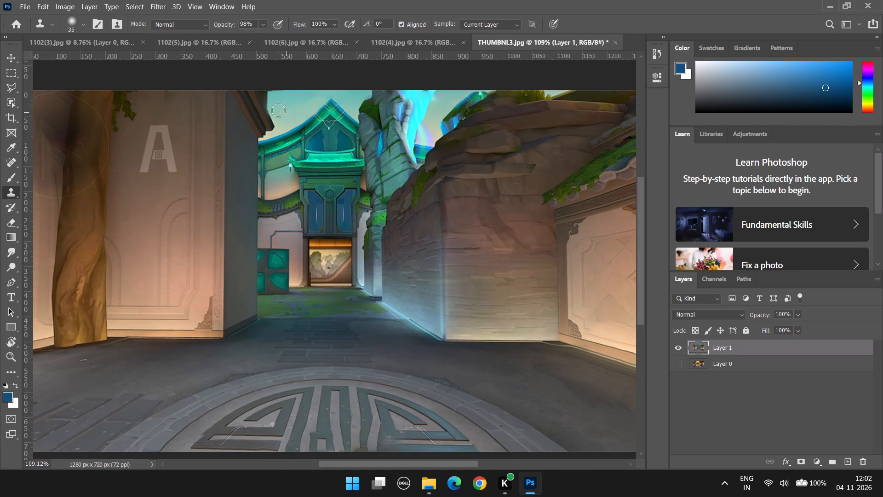
{"action": "scroll", "coordinate": [321, 92], "scroll_direction": "up", "scroll_amount": 19}
{"action": "scroll", "coordinate": [336, 144], "scroll_direction": "down", "scroll_amount": 1, "text": "alt"}
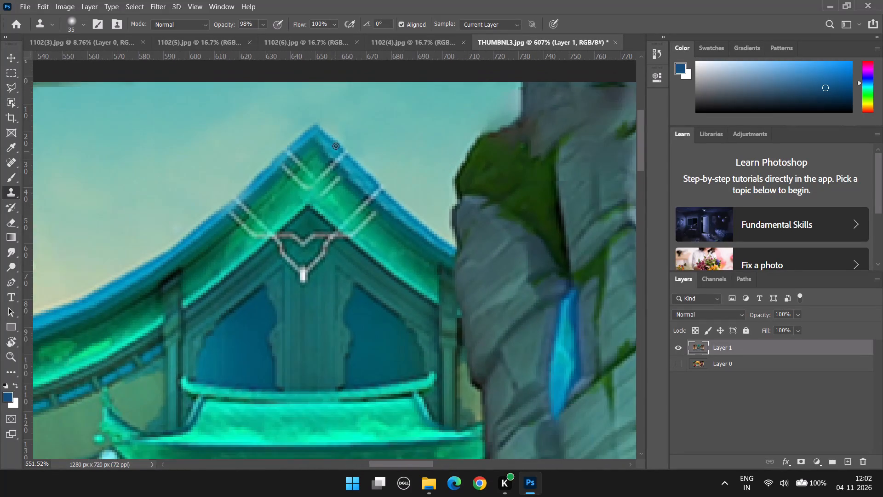
{"action": "scroll", "coordinate": [336, 146], "scroll_direction": "down", "scroll_amount": 1, "text": "alt"}
{"action": "scroll", "coordinate": [320, 164], "scroll_direction": "up", "scroll_amount": 3, "text": "alt"}
{"action": "scroll", "coordinate": [311, 158], "scroll_direction": "down", "scroll_amount": 8, "text": "alt"}
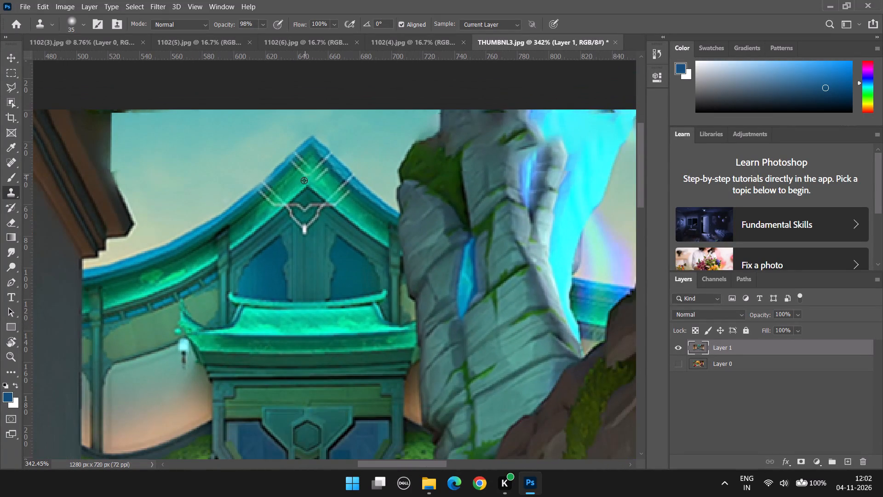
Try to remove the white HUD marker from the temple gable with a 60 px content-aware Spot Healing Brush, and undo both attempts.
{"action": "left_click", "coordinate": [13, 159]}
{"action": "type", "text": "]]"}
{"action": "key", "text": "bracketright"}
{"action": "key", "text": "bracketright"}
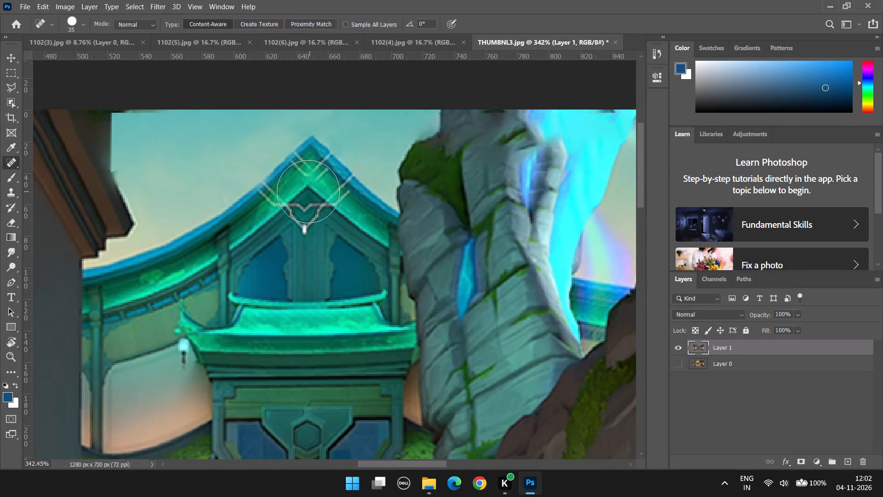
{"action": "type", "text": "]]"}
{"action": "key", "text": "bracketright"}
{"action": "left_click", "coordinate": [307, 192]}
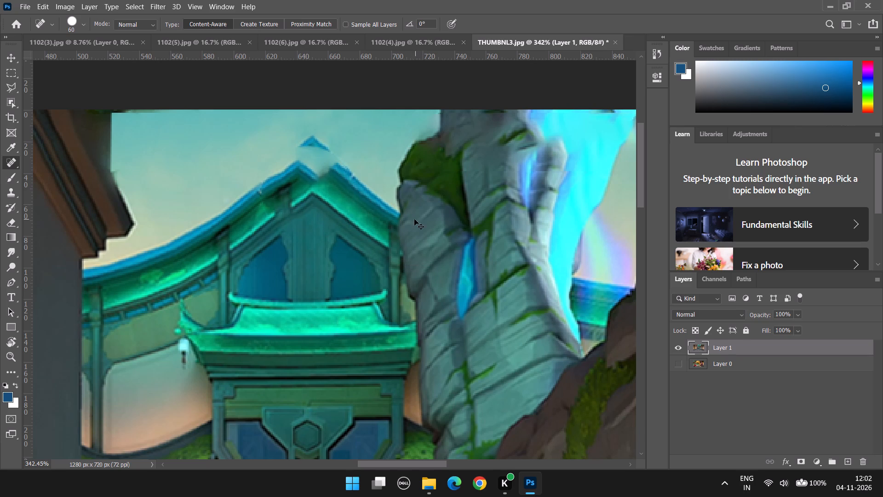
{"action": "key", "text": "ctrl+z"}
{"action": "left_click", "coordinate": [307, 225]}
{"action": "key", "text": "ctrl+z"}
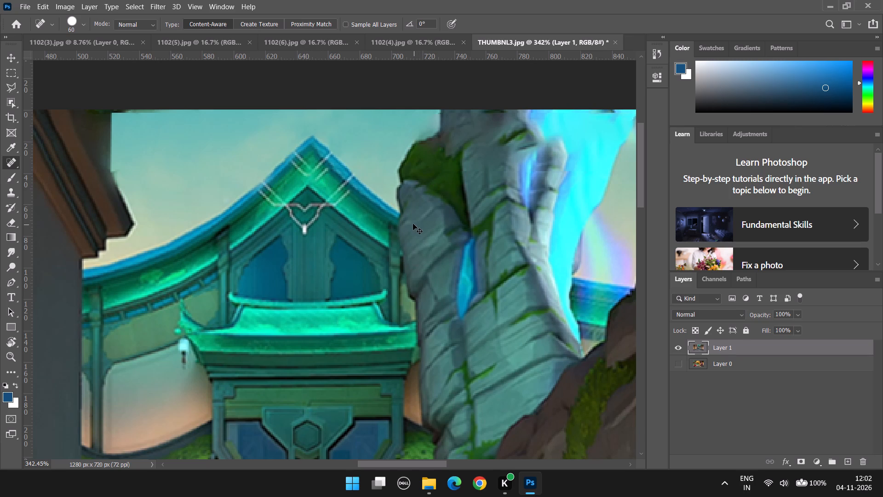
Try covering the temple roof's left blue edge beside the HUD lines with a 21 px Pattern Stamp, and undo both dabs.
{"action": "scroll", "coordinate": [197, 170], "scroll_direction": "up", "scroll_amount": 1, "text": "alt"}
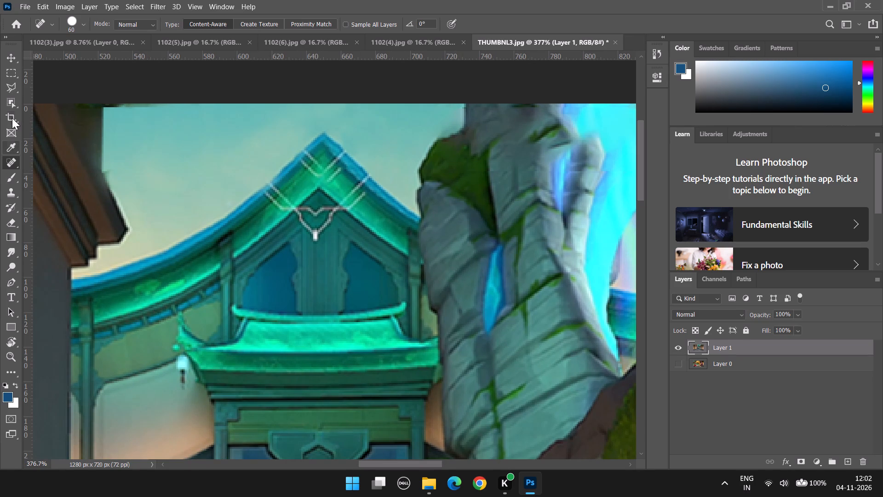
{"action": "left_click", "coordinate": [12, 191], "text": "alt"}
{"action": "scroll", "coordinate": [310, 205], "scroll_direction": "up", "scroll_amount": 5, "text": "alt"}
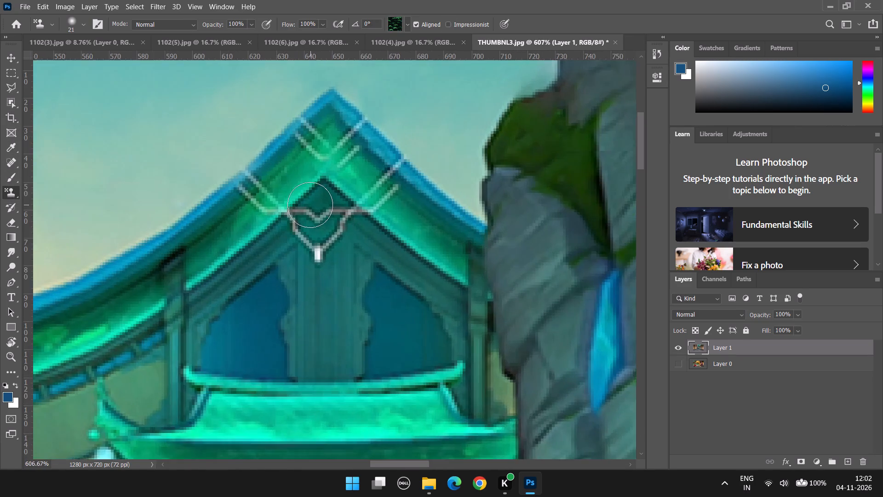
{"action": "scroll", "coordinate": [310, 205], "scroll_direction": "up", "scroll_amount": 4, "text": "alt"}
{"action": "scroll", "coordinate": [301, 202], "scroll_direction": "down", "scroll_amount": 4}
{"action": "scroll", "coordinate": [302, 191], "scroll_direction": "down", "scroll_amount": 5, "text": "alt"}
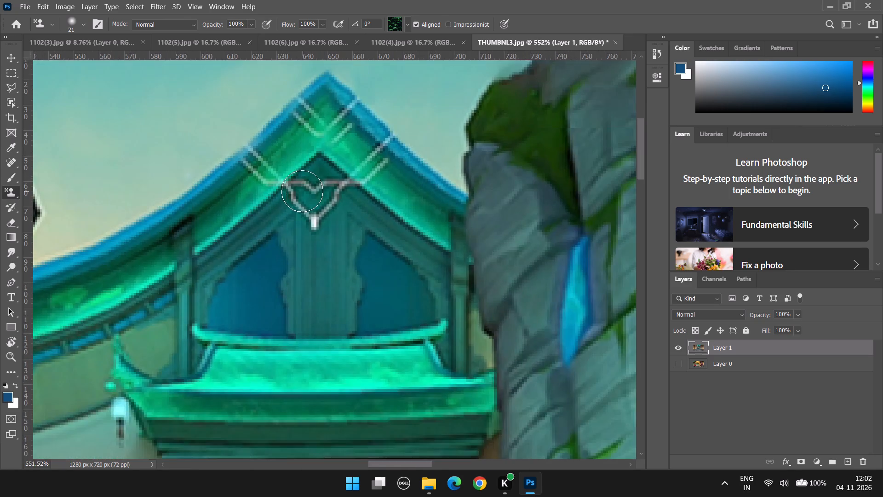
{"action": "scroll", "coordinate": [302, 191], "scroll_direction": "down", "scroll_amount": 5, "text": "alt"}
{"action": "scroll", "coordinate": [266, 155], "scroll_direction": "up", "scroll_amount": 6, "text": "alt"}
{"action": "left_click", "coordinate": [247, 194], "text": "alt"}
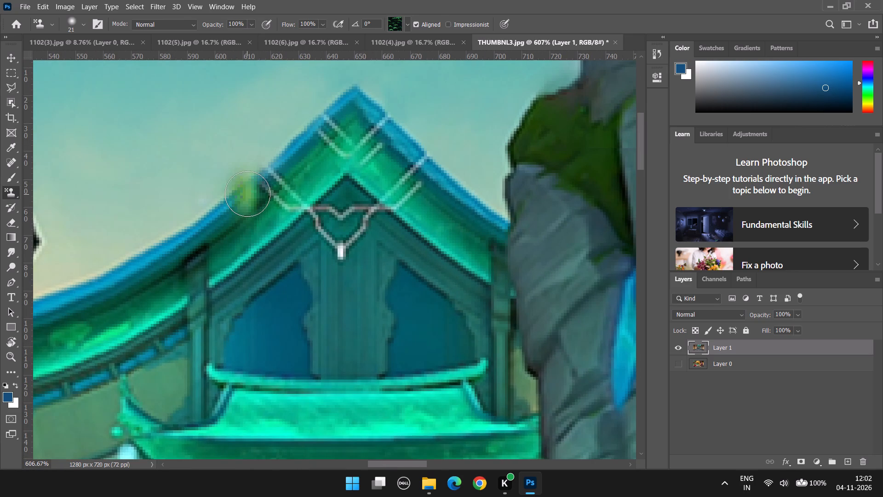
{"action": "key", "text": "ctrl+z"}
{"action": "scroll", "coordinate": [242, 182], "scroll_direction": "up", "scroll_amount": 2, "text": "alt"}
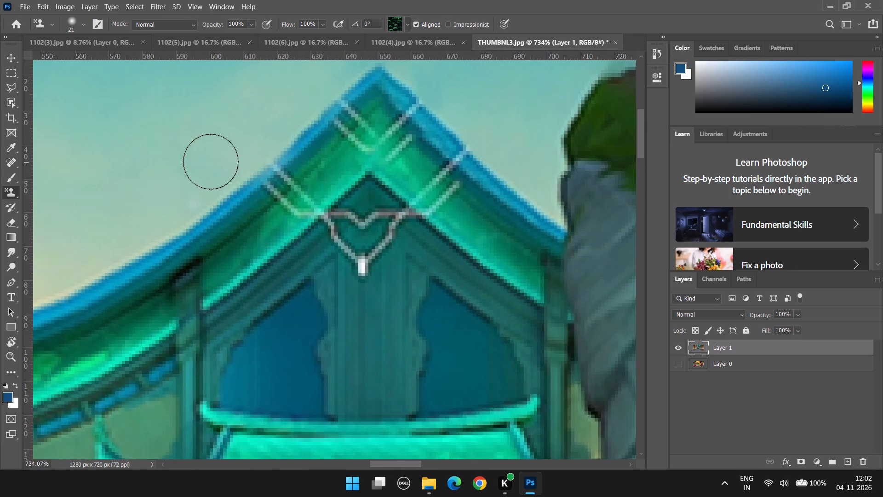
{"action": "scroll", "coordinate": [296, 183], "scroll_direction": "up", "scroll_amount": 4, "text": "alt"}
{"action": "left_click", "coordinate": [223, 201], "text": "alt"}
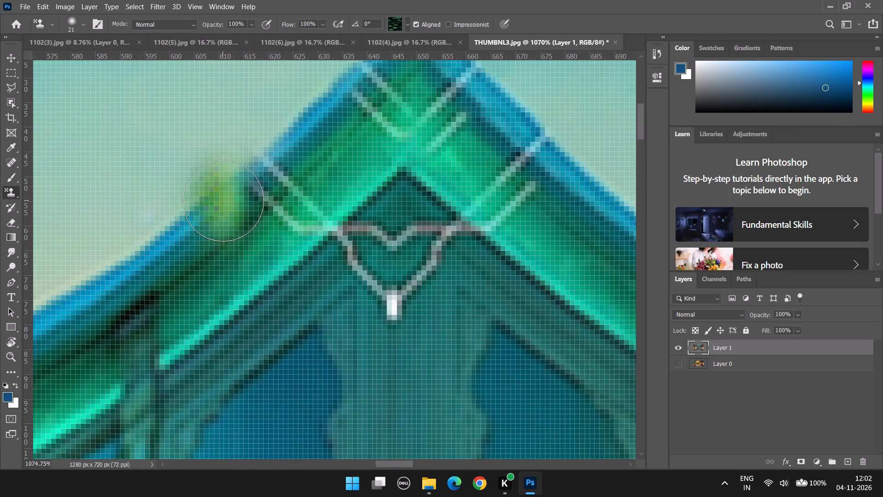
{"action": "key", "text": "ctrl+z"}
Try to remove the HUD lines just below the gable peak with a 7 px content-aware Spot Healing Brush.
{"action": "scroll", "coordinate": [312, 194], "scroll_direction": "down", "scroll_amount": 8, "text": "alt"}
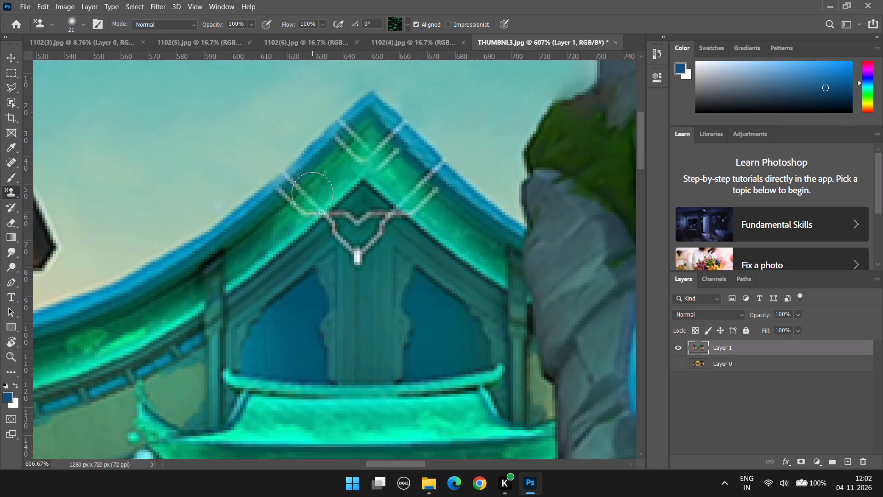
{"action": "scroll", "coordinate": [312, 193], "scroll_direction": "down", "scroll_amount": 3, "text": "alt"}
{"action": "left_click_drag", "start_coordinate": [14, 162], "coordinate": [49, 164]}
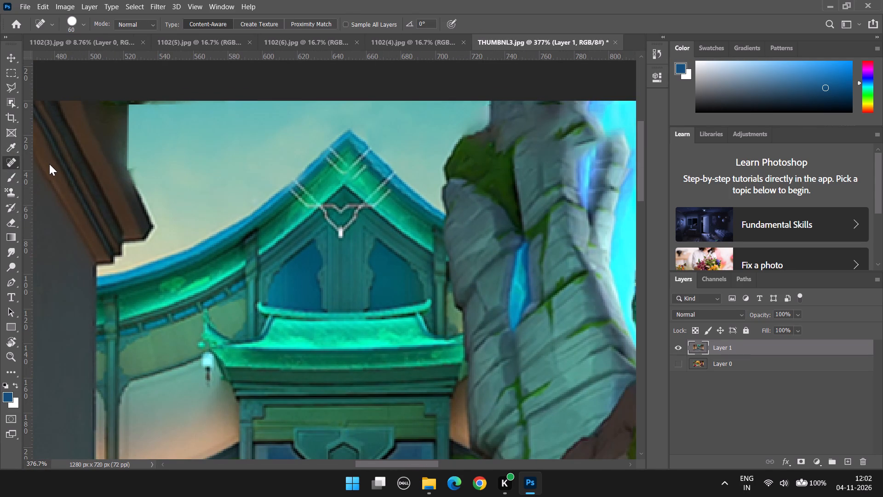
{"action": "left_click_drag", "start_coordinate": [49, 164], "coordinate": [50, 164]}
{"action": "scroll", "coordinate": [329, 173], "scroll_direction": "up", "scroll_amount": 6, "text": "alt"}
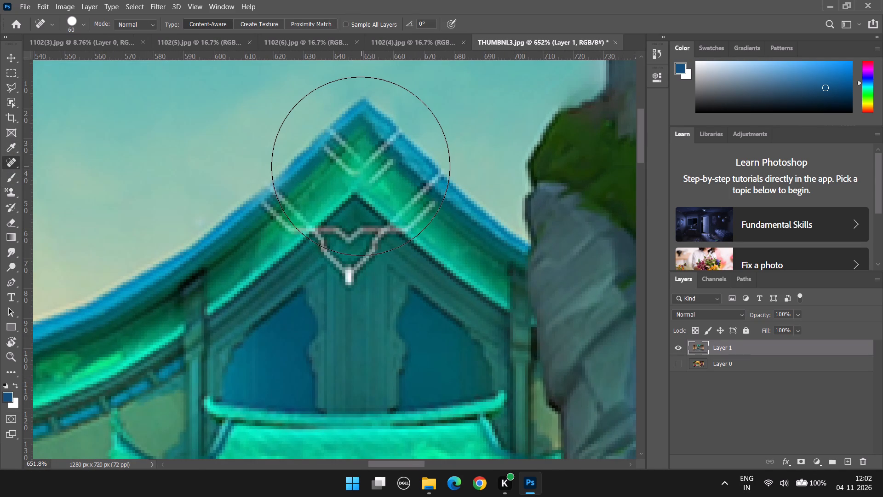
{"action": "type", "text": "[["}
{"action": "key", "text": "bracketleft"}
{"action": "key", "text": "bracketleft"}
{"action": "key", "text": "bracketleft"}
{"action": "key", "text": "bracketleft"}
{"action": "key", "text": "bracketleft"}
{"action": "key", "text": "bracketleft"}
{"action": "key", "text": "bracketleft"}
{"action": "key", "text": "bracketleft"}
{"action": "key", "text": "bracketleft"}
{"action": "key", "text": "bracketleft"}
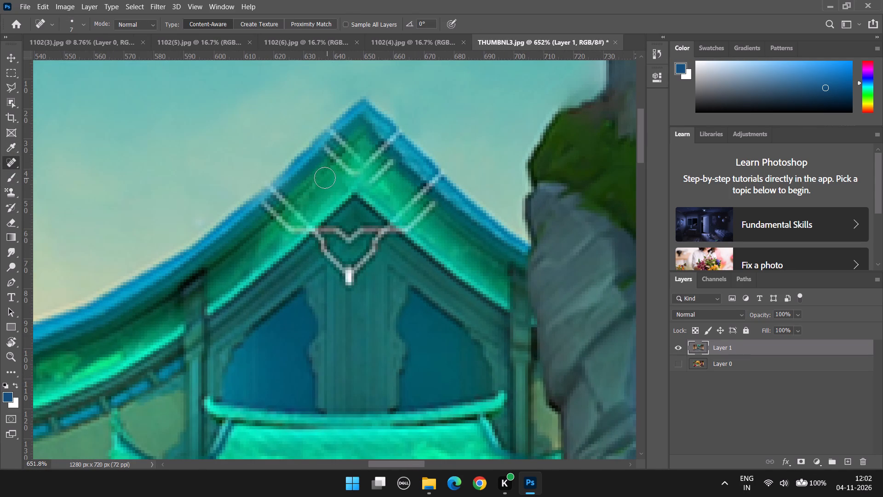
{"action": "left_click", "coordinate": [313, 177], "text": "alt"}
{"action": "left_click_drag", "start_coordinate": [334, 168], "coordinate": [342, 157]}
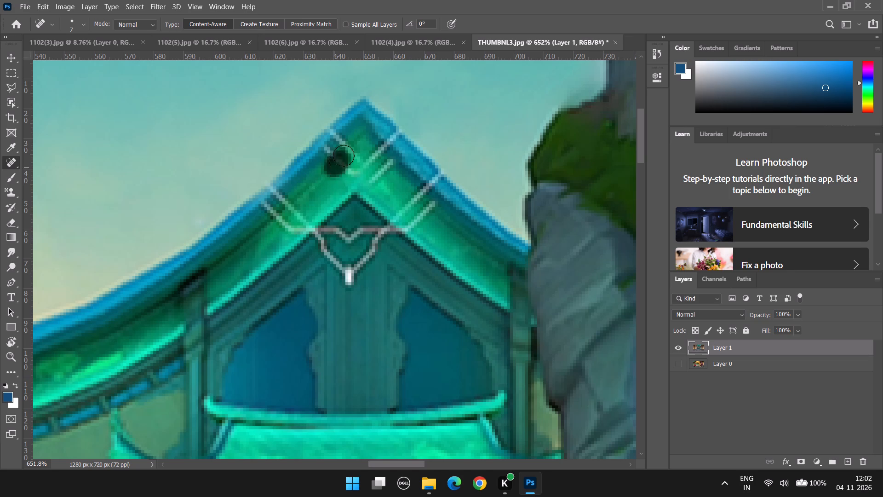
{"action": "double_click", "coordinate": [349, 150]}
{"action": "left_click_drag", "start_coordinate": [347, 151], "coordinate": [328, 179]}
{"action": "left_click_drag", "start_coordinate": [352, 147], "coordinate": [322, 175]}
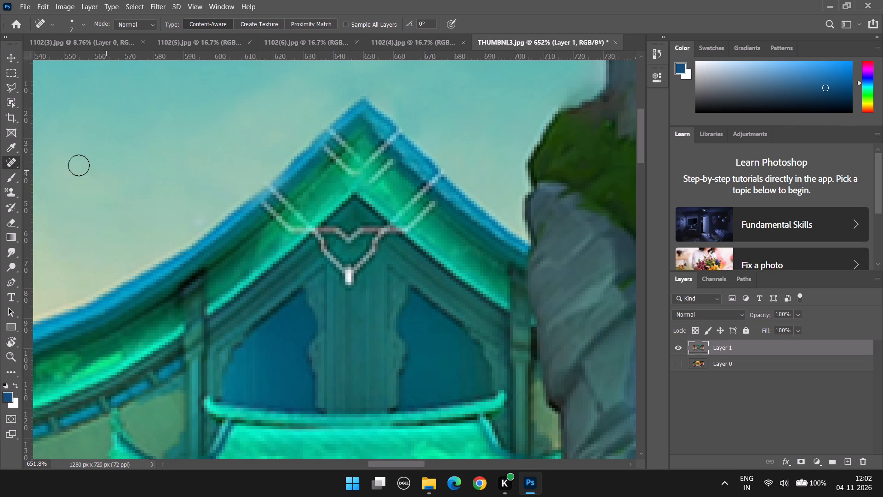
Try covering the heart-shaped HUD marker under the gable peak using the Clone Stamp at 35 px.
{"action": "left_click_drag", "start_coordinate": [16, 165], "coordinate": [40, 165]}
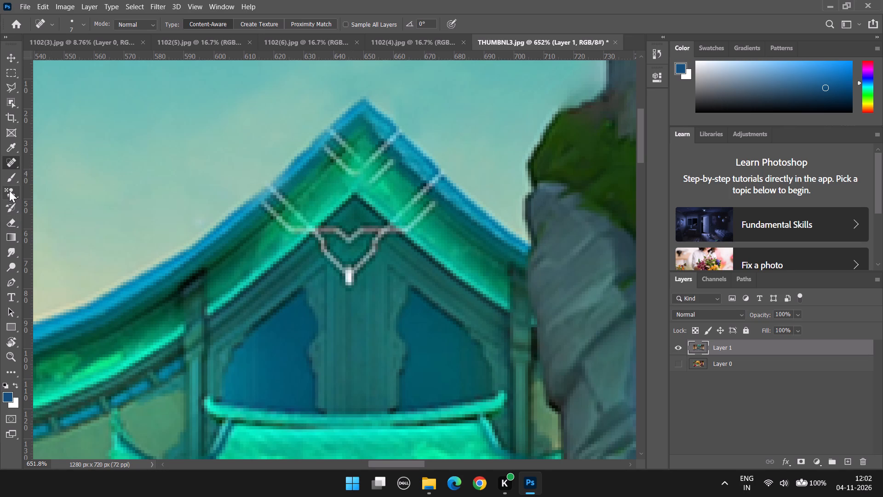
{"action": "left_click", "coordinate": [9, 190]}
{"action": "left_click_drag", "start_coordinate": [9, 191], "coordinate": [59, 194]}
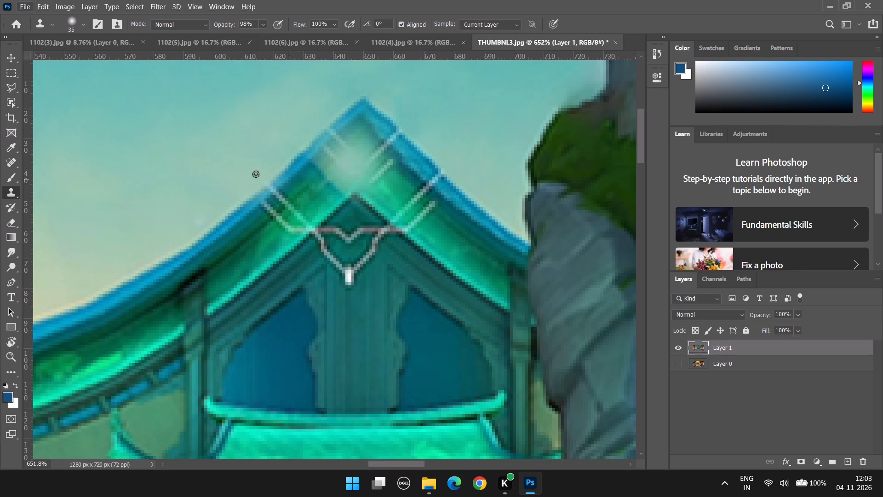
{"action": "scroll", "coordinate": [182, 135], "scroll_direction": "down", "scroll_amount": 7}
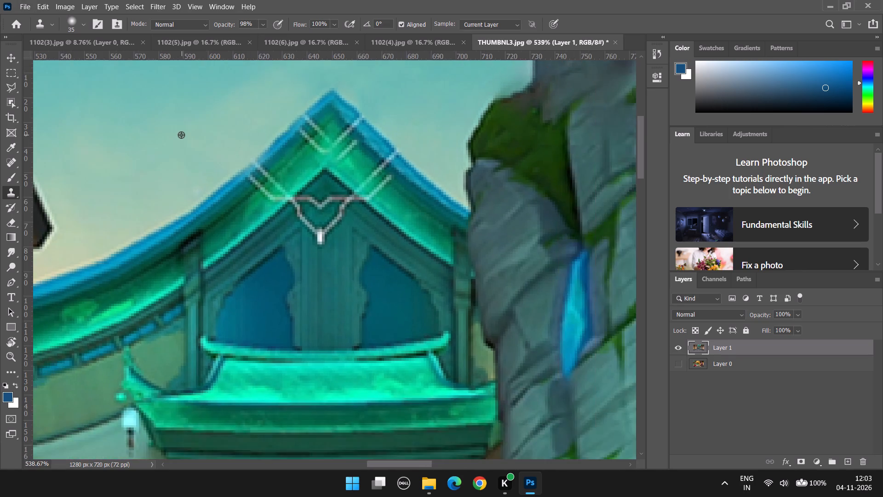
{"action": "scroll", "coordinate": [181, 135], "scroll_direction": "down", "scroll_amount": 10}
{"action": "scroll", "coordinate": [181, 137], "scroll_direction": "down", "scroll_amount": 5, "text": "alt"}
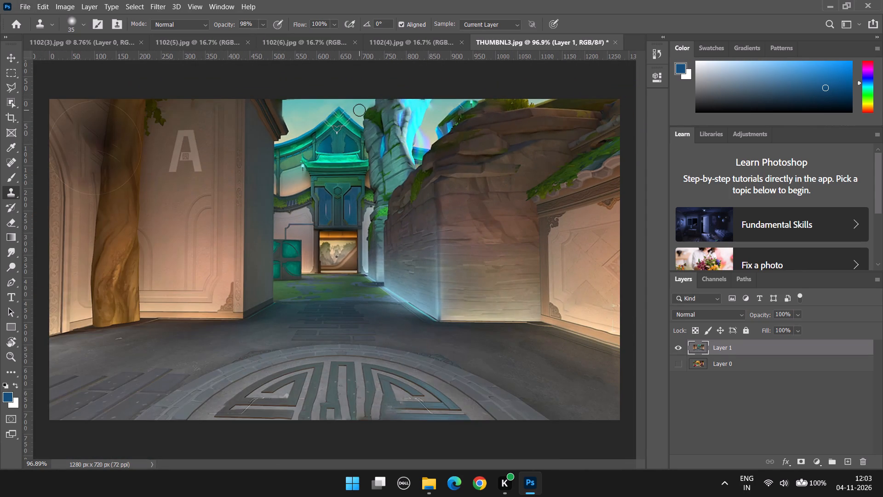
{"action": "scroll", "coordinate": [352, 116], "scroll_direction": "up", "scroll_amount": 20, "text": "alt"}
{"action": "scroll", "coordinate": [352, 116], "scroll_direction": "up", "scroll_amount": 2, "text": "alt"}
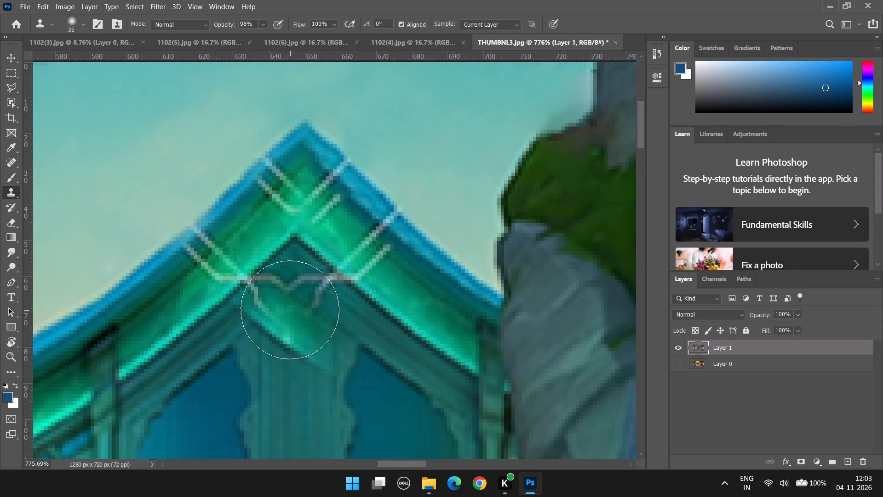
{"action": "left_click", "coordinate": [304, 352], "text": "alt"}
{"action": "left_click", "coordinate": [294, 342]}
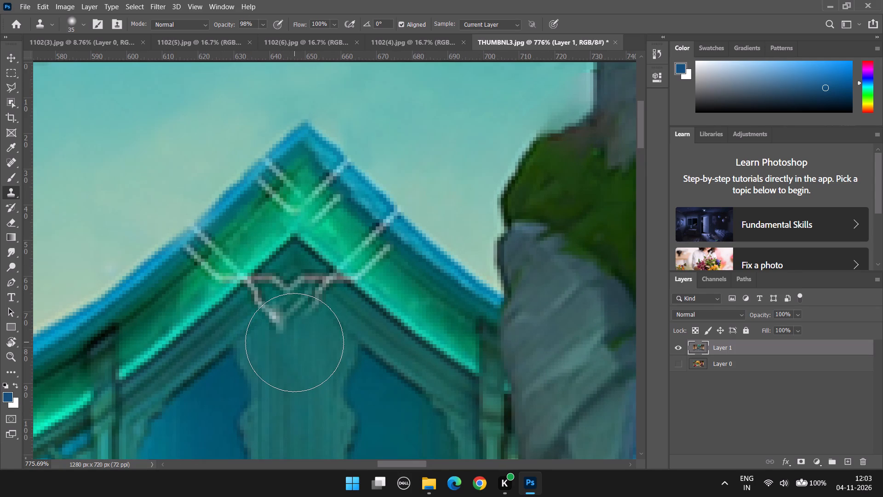
Clone the teal gable panel over the white marker and the heart-shaped HUD outline with a 7 px Clone Stamp.
{"action": "key", "text": "bracketleft"}
{"action": "key", "text": "bracketleft"}
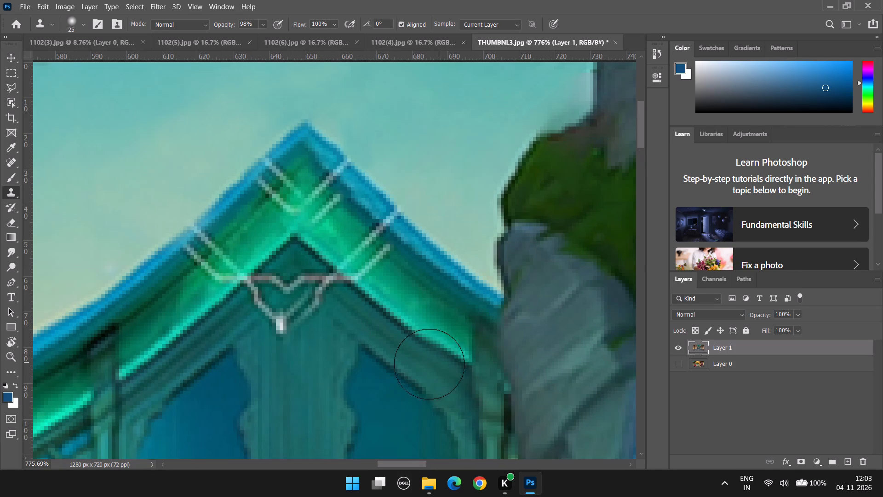
{"action": "key", "text": "bracketleft"}
{"action": "key", "text": "bracketleft"}
{"action": "key", "text": "bracketleft"}
{"action": "key", "text": "bracketleft"}
{"action": "key", "text": "bracketleft"}
{"action": "key", "text": "bracketleft"}
{"action": "left_click", "coordinate": [294, 374], "text": "alt"}
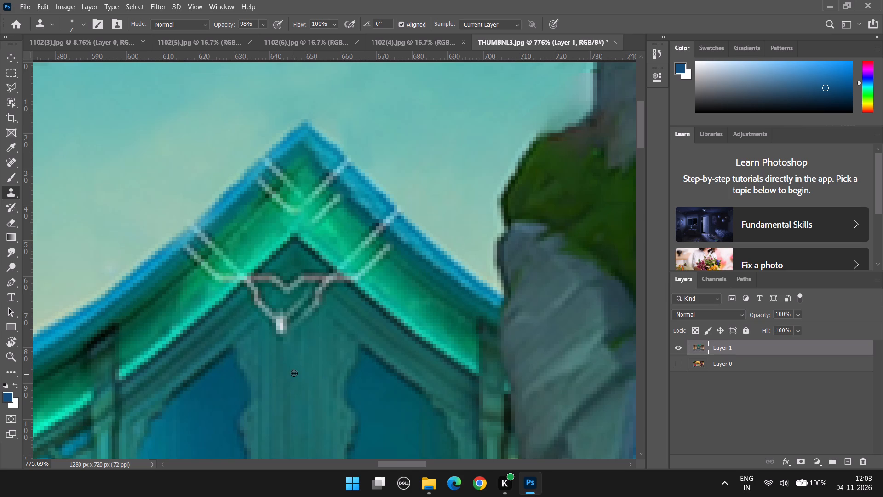
{"action": "left_click_drag", "start_coordinate": [278, 326], "coordinate": [307, 309]}
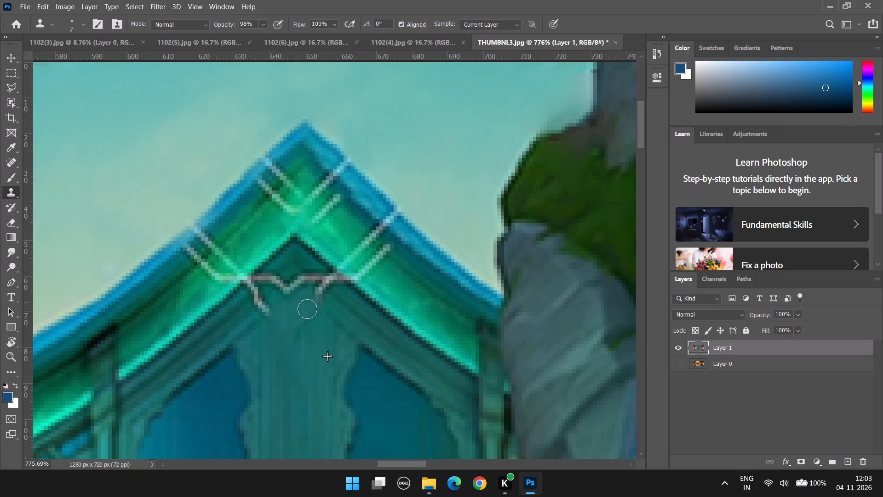
{"action": "left_click_drag", "start_coordinate": [307, 309], "coordinate": [272, 281]}
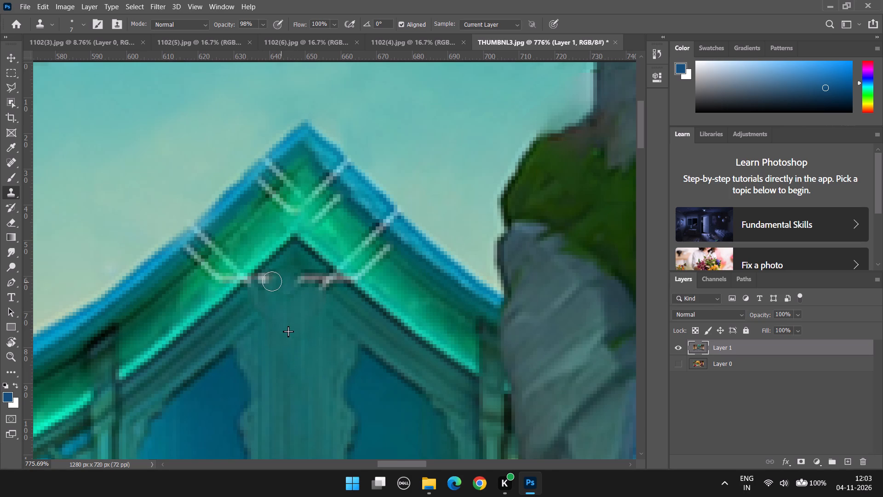
{"action": "left_click_drag", "start_coordinate": [272, 281], "coordinate": [278, 282]}
Clone teal panel texture over the remaining horizontal HUD line under the gable peak, covering its right and left ends.
{"action": "left_click", "coordinate": [288, 329], "text": "alt"}
{"action": "left_click_drag", "start_coordinate": [300, 282], "coordinate": [299, 309]}
{"action": "left_click", "coordinate": [305, 276]}
{"action": "left_click_drag", "start_coordinate": [305, 294], "coordinate": [305, 302]}
{"action": "left_click_drag", "start_coordinate": [310, 278], "coordinate": [315, 297]}
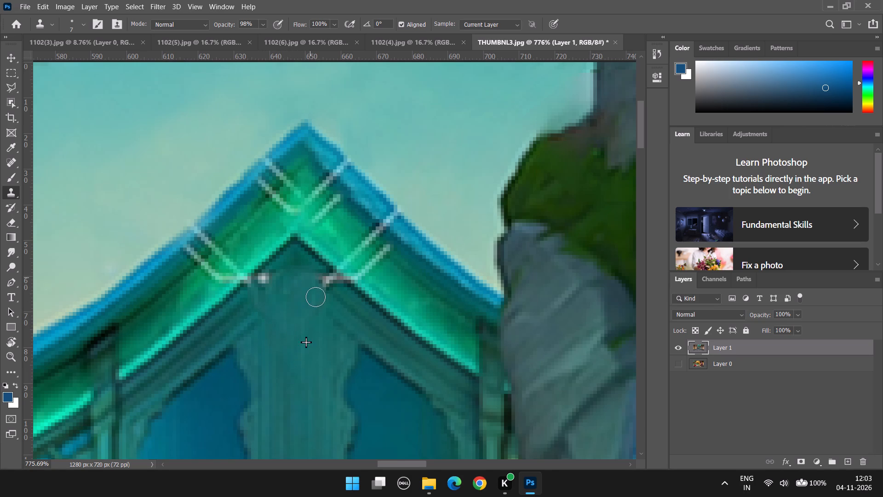
{"action": "left_click_drag", "start_coordinate": [312, 278], "coordinate": [319, 293]}
{"action": "left_click_drag", "start_coordinate": [321, 281], "coordinate": [328, 289]}
{"action": "left_click_drag", "start_coordinate": [327, 277], "coordinate": [335, 286]}
{"action": "left_click_drag", "start_coordinate": [328, 277], "coordinate": [338, 291]}
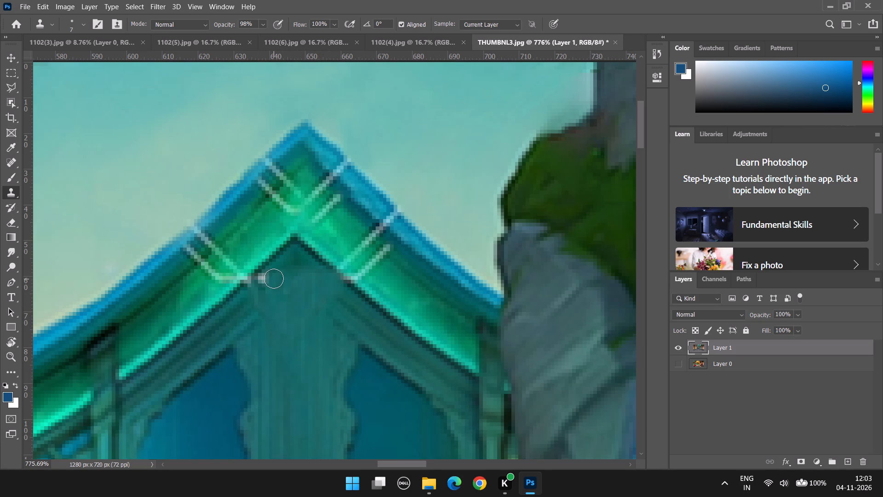
{"action": "left_click", "coordinate": [282, 314], "text": "alt"}
{"action": "left_click_drag", "start_coordinate": [274, 280], "coordinate": [256, 297]}
{"action": "left_click_drag", "start_coordinate": [274, 276], "coordinate": [255, 295]}
{"action": "left_click_drag", "start_coordinate": [268, 278], "coordinate": [245, 298]}
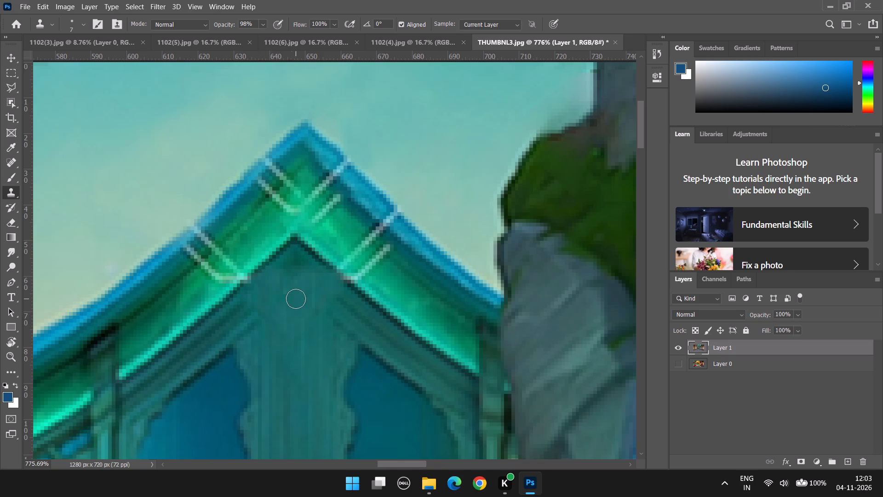
Clone clean green roof over the lower ends of the HUD lines on the gable's left slope.
{"action": "scroll", "coordinate": [294, 303], "scroll_direction": "down", "scroll_amount": 11}
{"action": "scroll", "coordinate": [283, 309], "scroll_direction": "up", "scroll_amount": 12, "text": "alt"}
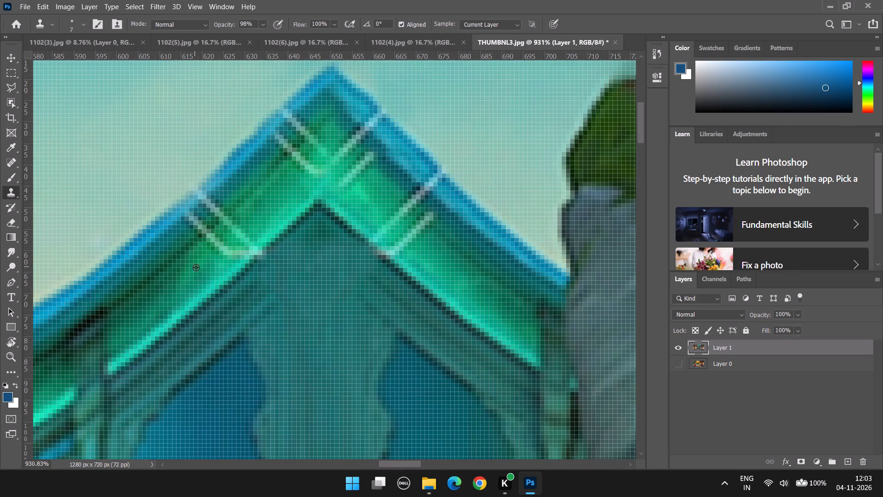
{"action": "scroll", "coordinate": [212, 271], "scroll_direction": "down", "scroll_amount": 3, "text": "alt"}
{"action": "left_click", "coordinate": [208, 280], "text": "alt"}
{"action": "left_click_drag", "start_coordinate": [245, 250], "coordinate": [233, 256]}
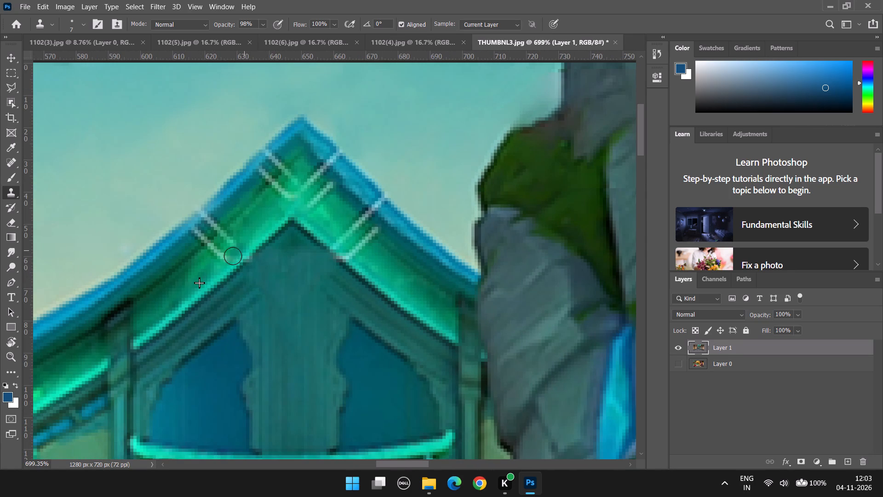
{"action": "left_click_drag", "start_coordinate": [233, 256], "coordinate": [222, 263]}
{"action": "left_click", "coordinate": [210, 272], "text": "alt"}
{"action": "left_click_drag", "start_coordinate": [243, 240], "coordinate": [213, 264]}
{"action": "left_click_drag", "start_coordinate": [235, 243], "coordinate": [213, 263]}
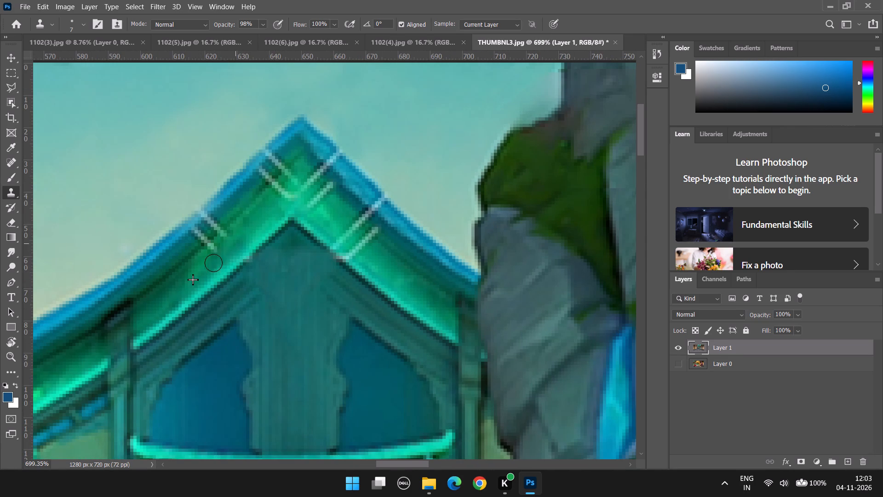
{"action": "left_click_drag", "start_coordinate": [213, 263], "coordinate": [206, 266]}
{"action": "left_click_drag", "start_coordinate": [241, 240], "coordinate": [214, 261]}
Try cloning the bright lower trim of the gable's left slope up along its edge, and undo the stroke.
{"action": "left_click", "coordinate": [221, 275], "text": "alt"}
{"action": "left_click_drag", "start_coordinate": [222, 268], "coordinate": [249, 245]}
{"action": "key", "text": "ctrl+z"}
Clone roof texture over the remaining upper ends of the lower HUD line pair, up to the left slope's blue edge.
{"action": "scroll", "coordinate": [226, 271], "scroll_direction": "up", "scroll_amount": 3, "text": "alt"}
{"action": "left_click", "coordinate": [196, 254], "text": "alt"}
{"action": "left_click_drag", "start_coordinate": [210, 239], "coordinate": [208, 241]}
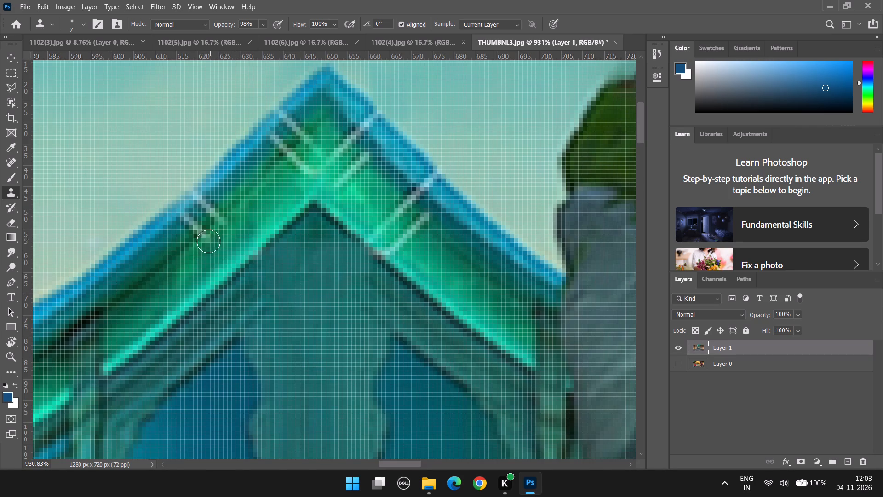
{"action": "left_click_drag", "start_coordinate": [208, 241], "coordinate": [204, 249]}
{"action": "left_click_drag", "start_coordinate": [220, 235], "coordinate": [211, 246]}
{"action": "left_click_drag", "start_coordinate": [231, 220], "coordinate": [212, 244]}
{"action": "left_click_drag", "start_coordinate": [230, 226], "coordinate": [196, 250]}
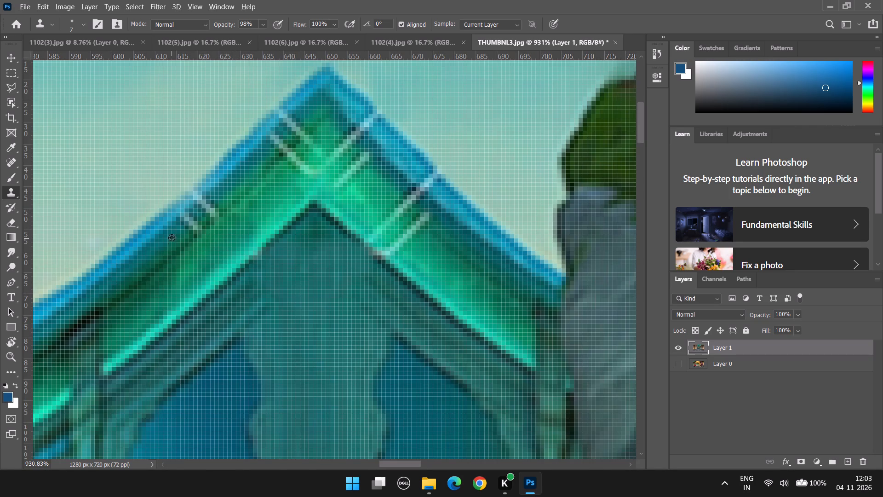
{"action": "left_click", "coordinate": [172, 238], "text": "alt"}
{"action": "left_click_drag", "start_coordinate": [206, 205], "coordinate": [182, 229]}
{"action": "left_click_drag", "start_coordinate": [208, 206], "coordinate": [183, 223]}
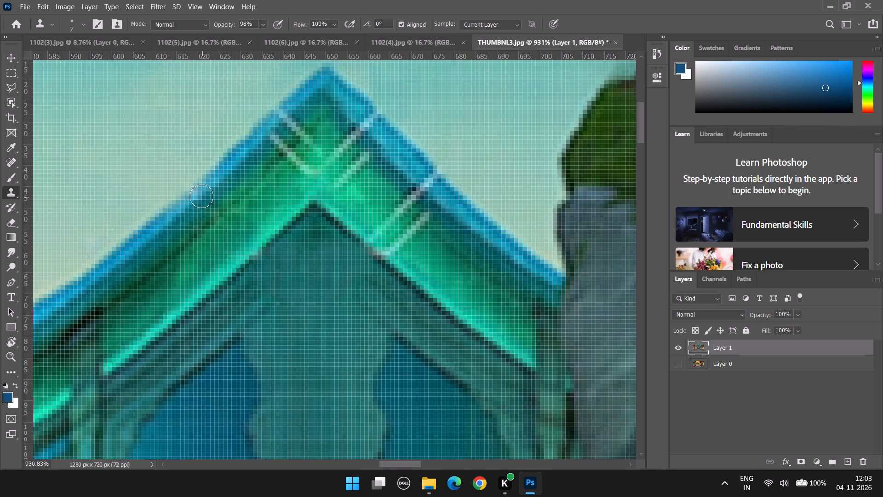
{"action": "left_click_drag", "start_coordinate": [200, 196], "coordinate": [186, 217]}
Clone the left slope's blue edge and dark green band over the outer ends of the HUD lines near the peak.
{"action": "left_click", "coordinate": [259, 152], "text": "alt"}
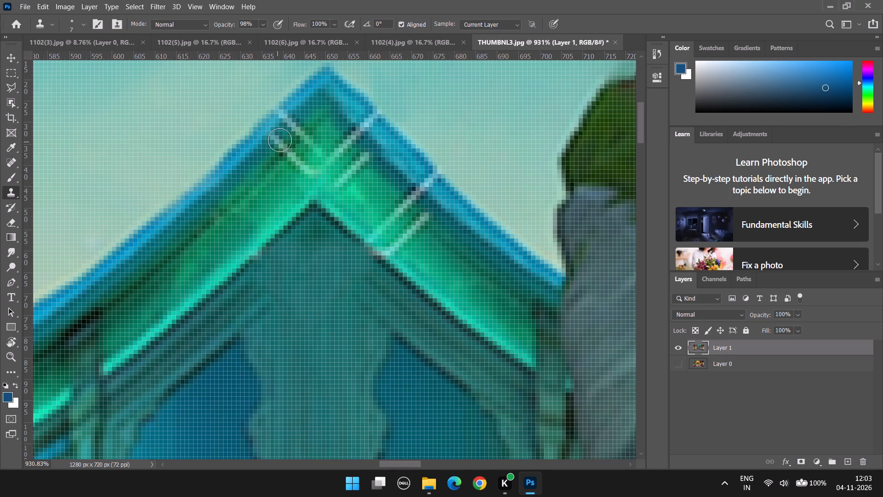
{"action": "left_click_drag", "start_coordinate": [277, 139], "coordinate": [260, 150]}
{"action": "left_click_drag", "start_coordinate": [278, 138], "coordinate": [269, 150]}
{"action": "left_click_drag", "start_coordinate": [287, 115], "coordinate": [273, 133]}
{"action": "left_click_drag", "start_coordinate": [292, 114], "coordinate": [280, 131]}
{"action": "left_click_drag", "start_coordinate": [298, 119], "coordinate": [280, 141]}
{"action": "left_click_drag", "start_coordinate": [301, 125], "coordinate": [276, 149]}
Clone the right slope's blue edge over the HUD line ends crossing it, from near the peak down the slope.
{"action": "left_click", "coordinate": [351, 109], "text": "alt"}
{"action": "left_click_drag", "start_coordinate": [361, 115], "coordinate": [376, 141]}
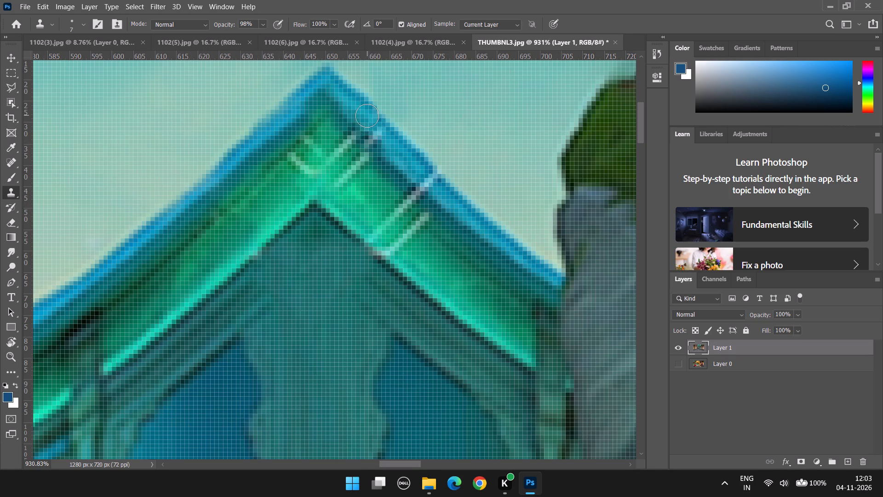
{"action": "left_click_drag", "start_coordinate": [367, 116], "coordinate": [379, 137]}
{"action": "key", "text": "ctrl+z"}
{"action": "left_click", "coordinate": [358, 110], "text": "alt"}
{"action": "left_click_drag", "start_coordinate": [370, 119], "coordinate": [381, 136]}
{"action": "left_click", "coordinate": [383, 138]}
{"action": "left_click_drag", "start_coordinate": [371, 118], "coordinate": [384, 142]}
{"action": "left_click", "coordinate": [384, 142]}
{"action": "left_click_drag", "start_coordinate": [365, 123], "coordinate": [431, 193]}
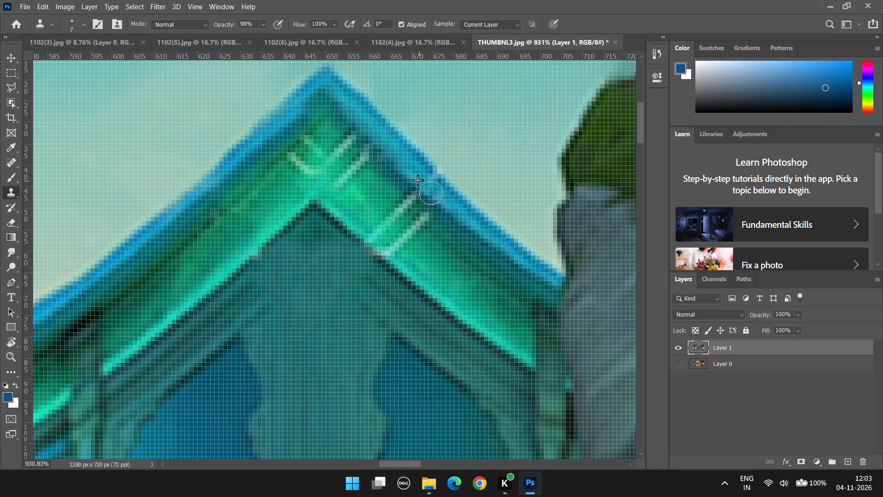
{"action": "left_click_drag", "start_coordinate": [431, 193], "coordinate": [426, 185]}
Extend the cloned blue edge further down the right slope, over the spot where the lower HUD line crossed.
{"action": "left_click", "coordinate": [419, 168], "text": "alt"}
{"action": "left_click_drag", "start_coordinate": [431, 170], "coordinate": [440, 187]}
{"action": "left_click_drag", "start_coordinate": [428, 177], "coordinate": [454, 213]}
{"action": "left_click", "coordinate": [448, 200], "text": "alt"}
{"action": "left_click_drag", "start_coordinate": [446, 202], "coordinate": [462, 218]}
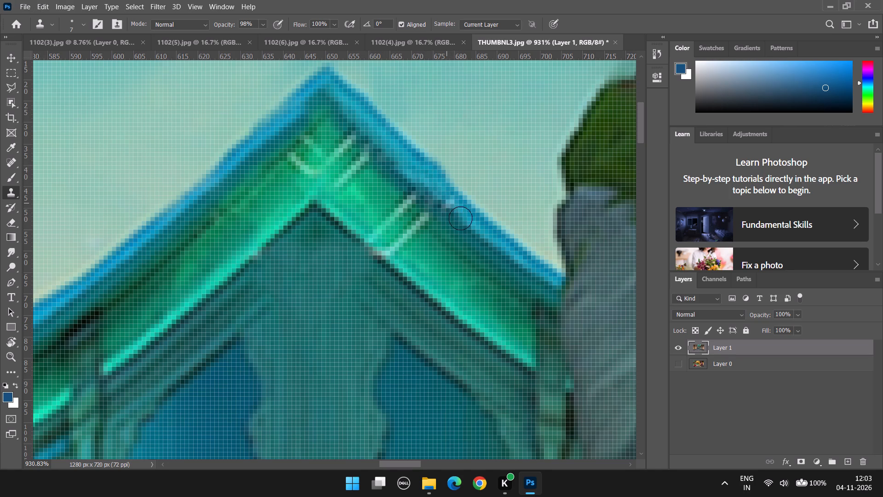
Clone clean green roof texture over the lower pair of HUD lines on the gable's right slope.
{"action": "left_click", "coordinate": [435, 257], "text": "alt"}
{"action": "left_click_drag", "start_coordinate": [393, 250], "coordinate": [409, 235]}
{"action": "left_click", "coordinate": [415, 249], "text": "alt"}
{"action": "left_click_drag", "start_coordinate": [412, 227], "coordinate": [422, 240]}
{"action": "left_click_drag", "start_coordinate": [418, 224], "coordinate": [427, 234]}
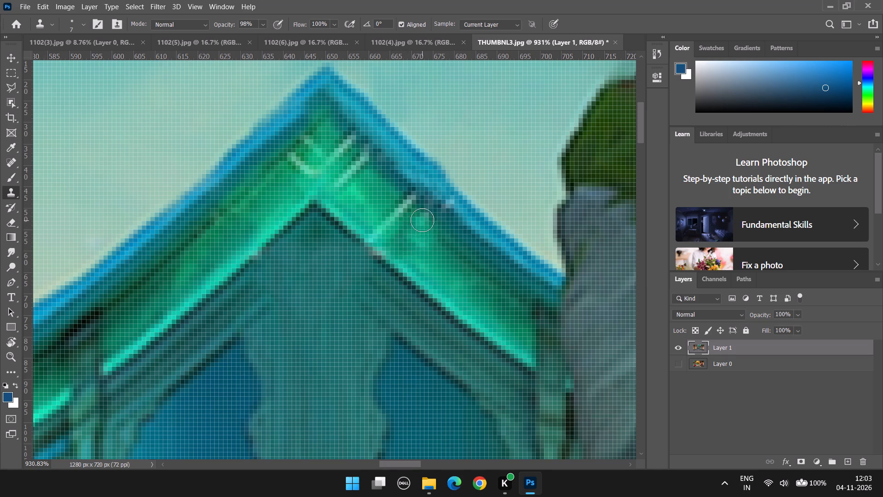
{"action": "left_click_drag", "start_coordinate": [422, 220], "coordinate": [431, 237]}
{"action": "left_click_drag", "start_coordinate": [389, 222], "coordinate": [405, 233]}
{"action": "left_click_drag", "start_coordinate": [393, 214], "coordinate": [410, 224]}
{"action": "left_click_drag", "start_coordinate": [396, 201], "coordinate": [419, 220]}
{"action": "left_click_drag", "start_coordinate": [407, 204], "coordinate": [419, 220]}
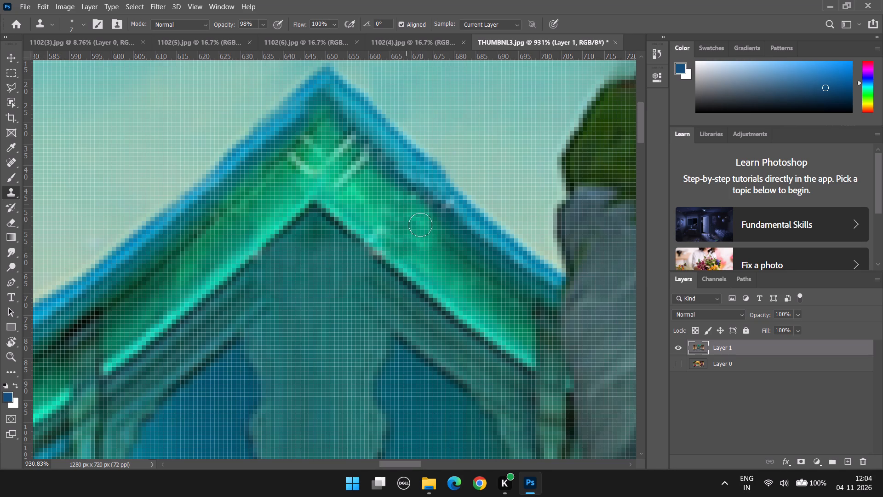
{"action": "left_click_drag", "start_coordinate": [387, 219], "coordinate": [403, 236]}
{"action": "left_click_drag", "start_coordinate": [377, 223], "coordinate": [403, 243]}
{"action": "key", "text": "ctrl+z"}
Clone green roof texture over the upper pair of HUD lines on the right slope, just below the gable peak.
{"action": "left_click", "coordinate": [364, 196], "text": "alt"}
{"action": "left_click_drag", "start_coordinate": [347, 184], "coordinate": [362, 196]}
{"action": "left_click_drag", "start_coordinate": [345, 175], "coordinate": [360, 183]}
{"action": "left_click_drag", "start_coordinate": [352, 166], "coordinate": [365, 178]}
{"action": "left_click_drag", "start_coordinate": [359, 162], "coordinate": [367, 169]}
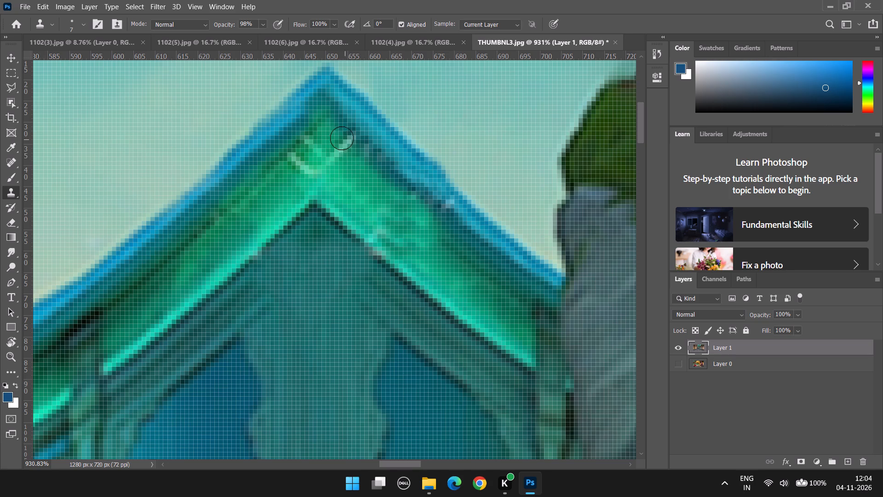
{"action": "left_click_drag", "start_coordinate": [342, 138], "coordinate": [350, 158]}
{"action": "left_click_drag", "start_coordinate": [335, 144], "coordinate": [337, 157]}
{"action": "left_click_drag", "start_coordinate": [327, 146], "coordinate": [333, 170]}
Clone green roof texture over the remaining HUD lines on the left slope just below the gable peak.
{"action": "left_click", "coordinate": [353, 176], "text": "alt"}
{"action": "left_click_drag", "start_coordinate": [319, 156], "coordinate": [304, 173]}
{"action": "left_click_drag", "start_coordinate": [317, 156], "coordinate": [303, 167]}
{"action": "left_click_drag", "start_coordinate": [312, 151], "coordinate": [289, 167]}
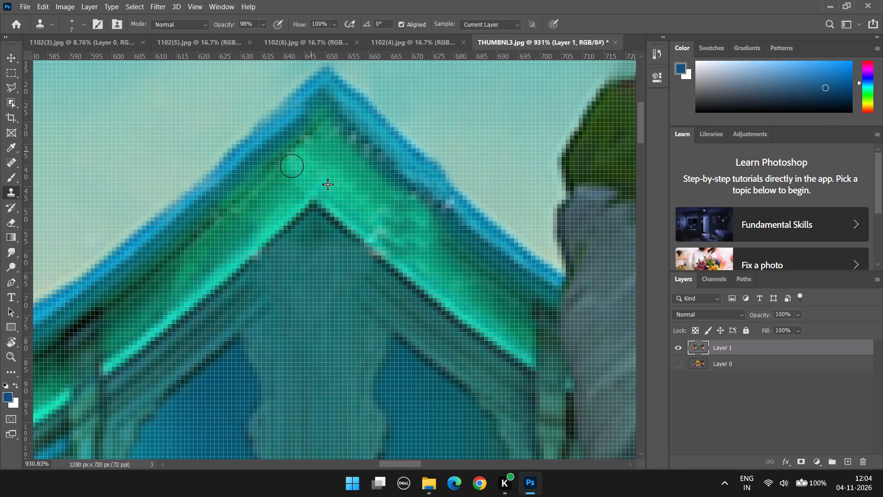
{"action": "left_click_drag", "start_coordinate": [311, 142], "coordinate": [299, 165]}
Switch to the 1102(5).jpg Vandal screenshot and unlock its background layer.
{"action": "scroll", "coordinate": [311, 191], "scroll_direction": "down", "scroll_amount": 20, "text": "alt"}
{"action": "scroll", "coordinate": [311, 191], "scroll_direction": "down", "scroll_amount": 6, "text": "alt"}
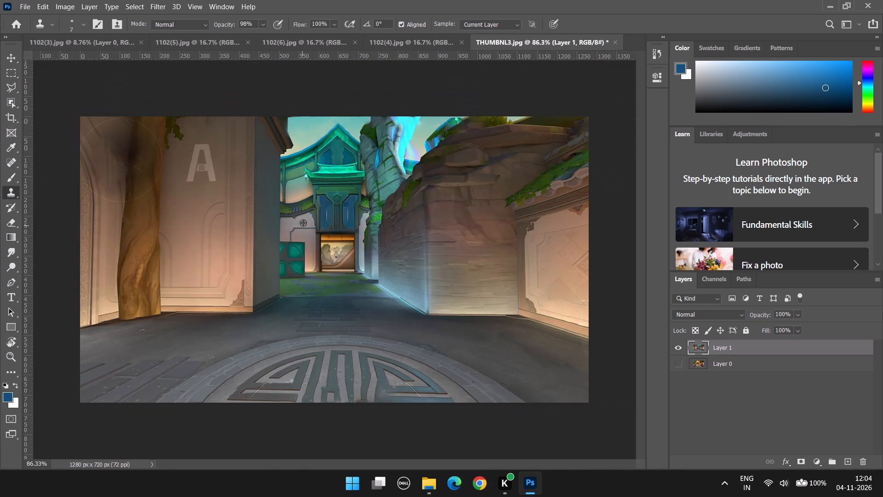
{"action": "left_click", "coordinate": [391, 44]}
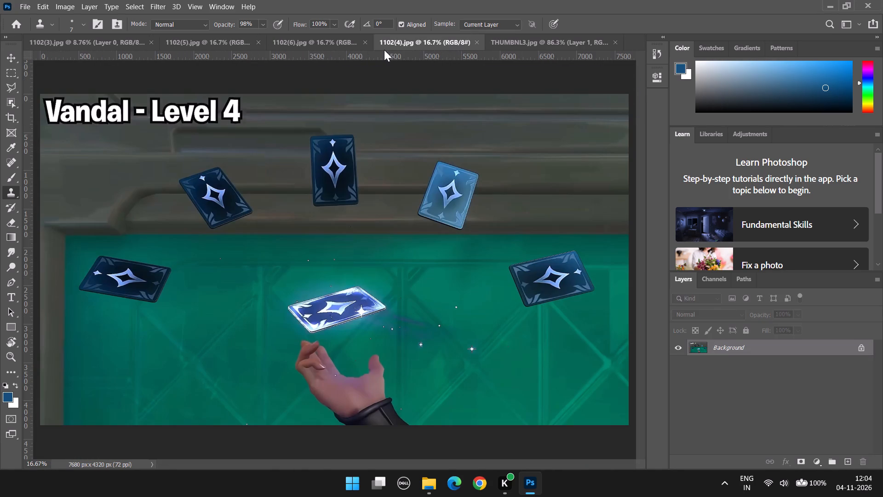
{"action": "left_click", "coordinate": [296, 39]}
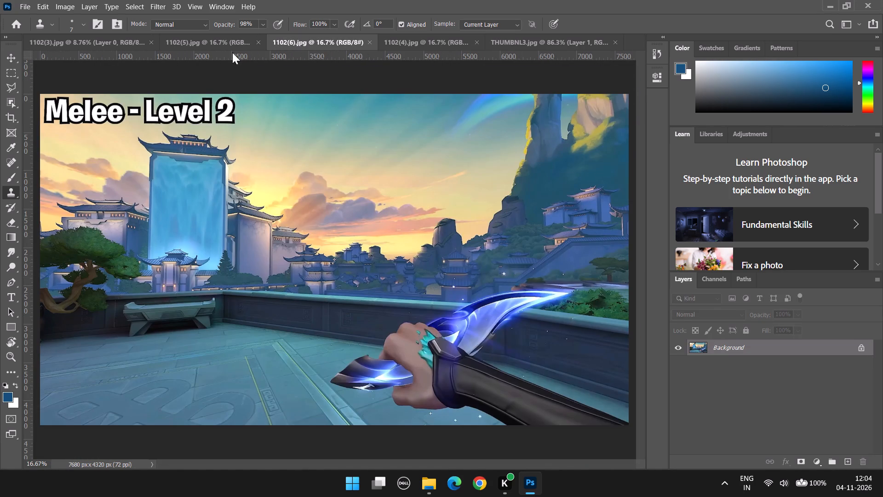
{"action": "left_click", "coordinate": [218, 41]}
{"action": "scroll", "coordinate": [518, 230], "scroll_direction": "down", "scroll_amount": 5}
{"action": "scroll", "coordinate": [559, 353], "scroll_direction": "up", "scroll_amount": 15, "text": "alt"}
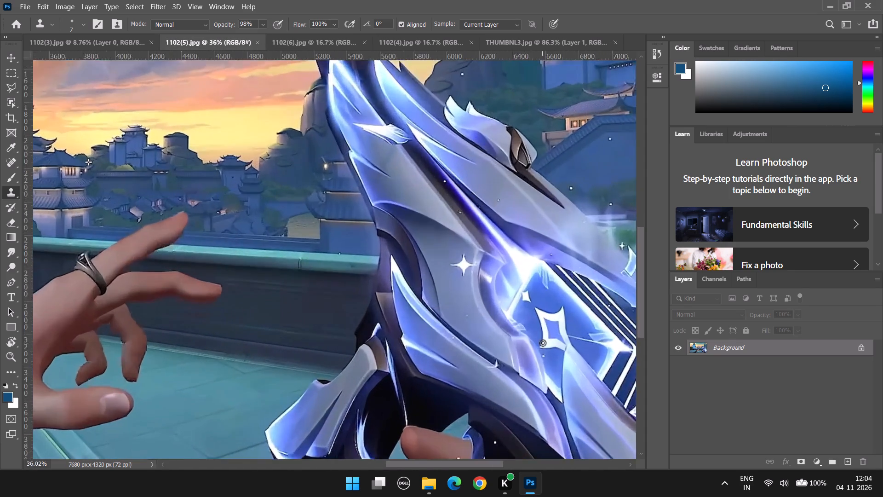
{"action": "scroll", "coordinate": [543, 343], "scroll_direction": "up", "scroll_amount": 3, "text": "alt"}
{"action": "scroll", "coordinate": [470, 107], "scroll_direction": "down", "scroll_amount": 7, "text": "alt"}
{"action": "left_click", "coordinate": [860, 349]}
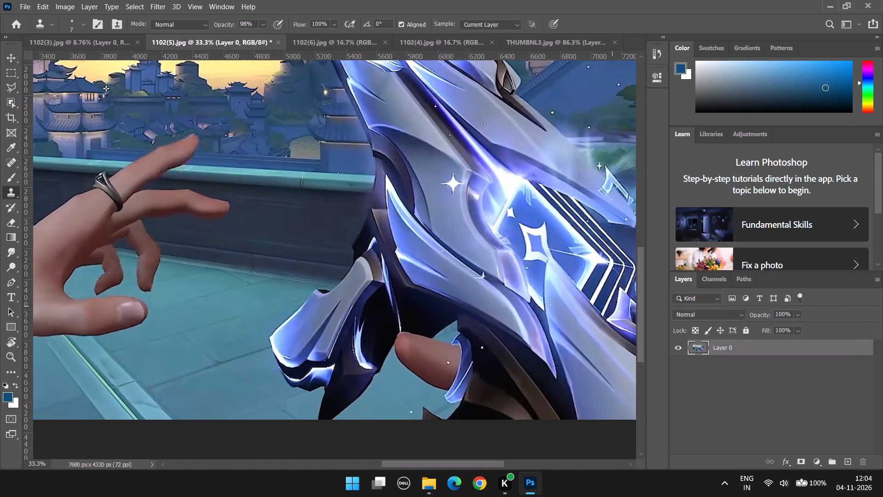
Examine the gun's outline and the finger and glove at the image's lower edge to plan the cutout.
{"action": "scroll", "coordinate": [545, 303], "scroll_direction": "down", "scroll_amount": 8, "text": "alt"}
{"action": "scroll", "coordinate": [521, 198], "scroll_direction": "up", "scroll_amount": 9, "text": "alt"}
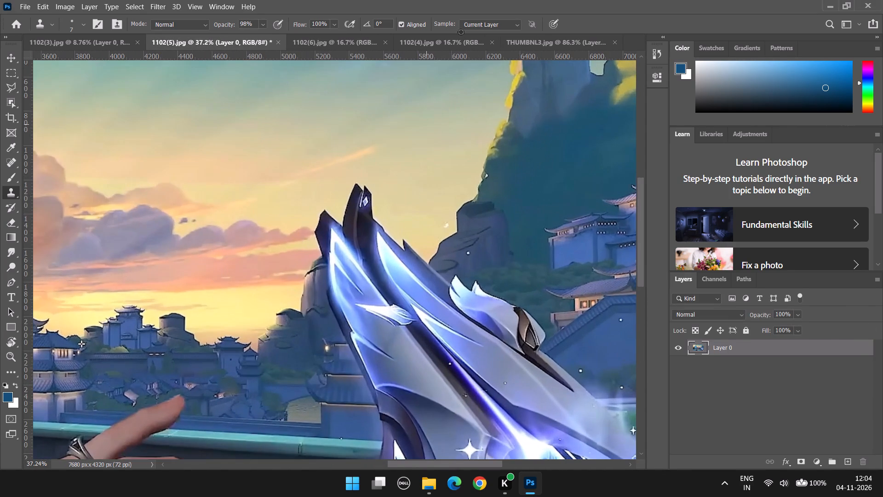
{"action": "scroll", "coordinate": [425, 292], "scroll_direction": "down", "scroll_amount": 12}
{"action": "scroll", "coordinate": [426, 266], "scroll_direction": "down", "scroll_amount": 18}
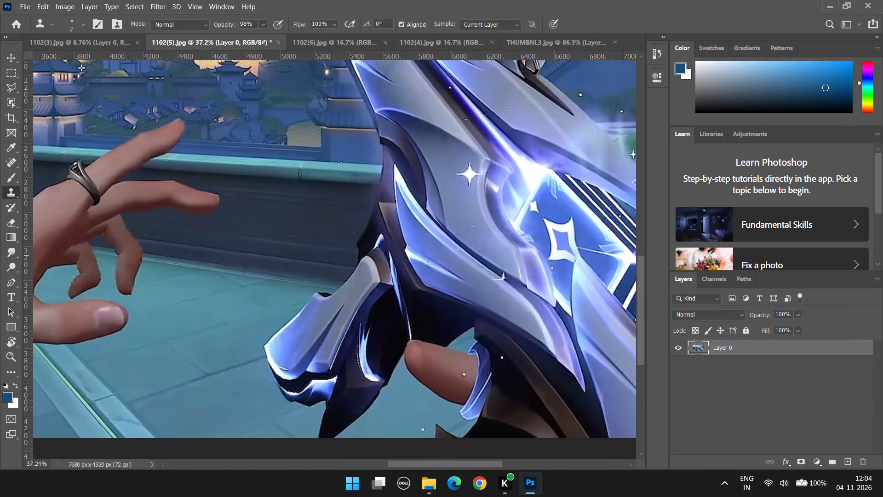
{"action": "scroll", "coordinate": [428, 265], "scroll_direction": "down", "scroll_amount": 9}
{"action": "scroll", "coordinate": [401, 308], "scroll_direction": "up", "scroll_amount": 5, "text": "alt"}
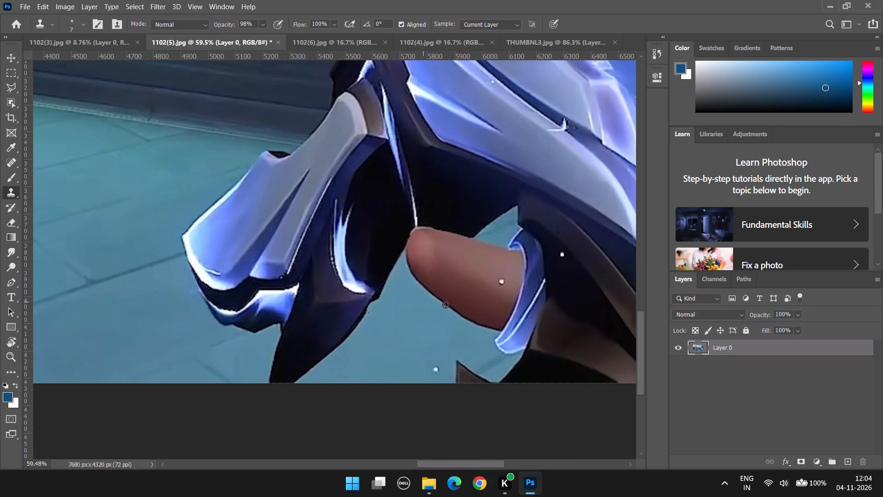
{"action": "scroll", "coordinate": [489, 311], "scroll_direction": "down", "scroll_amount": 17, "text": "alt"}
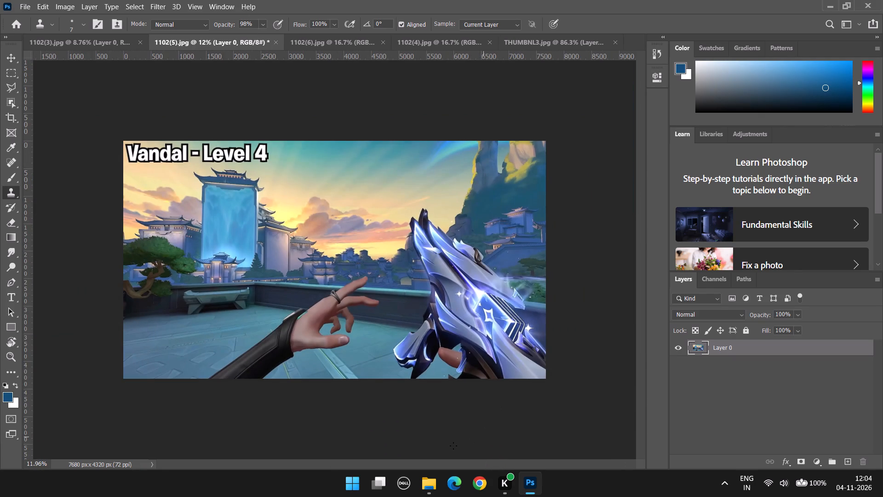
{"action": "scroll", "coordinate": [504, 362], "scroll_direction": "down", "scroll_amount": 4}
{"action": "scroll", "coordinate": [491, 370], "scroll_direction": "up", "scroll_amount": 9, "text": "alt"}
{"action": "scroll", "coordinate": [606, 396], "scroll_direction": "up", "scroll_amount": 5}
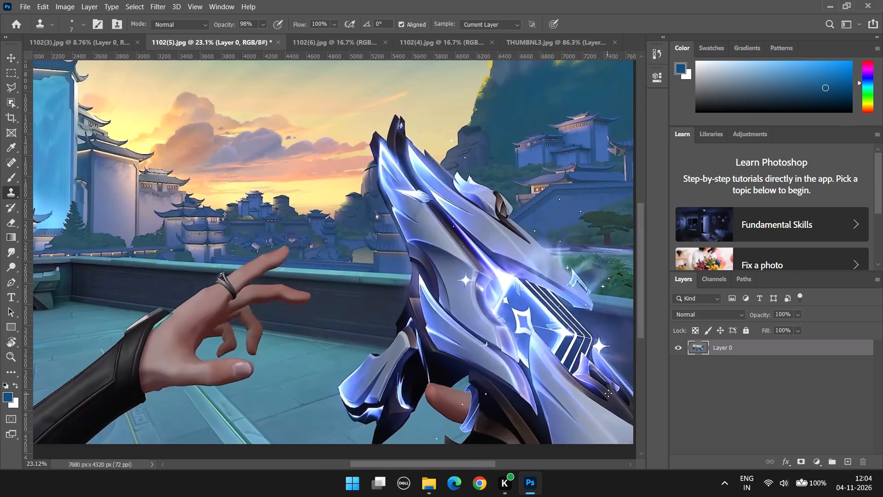
{"action": "scroll", "coordinate": [608, 393], "scroll_direction": "up", "scroll_amount": 1}
{"action": "scroll", "coordinate": [527, 374], "scroll_direction": "down", "scroll_amount": 20}
Start a Pen path at the image's bottom edge, around the dark pointed tip and up the glove edge to the blue trim.
{"action": "left_click_drag", "start_coordinate": [641, 246], "coordinate": [643, 285]}
{"action": "scroll", "coordinate": [481, 271], "scroll_direction": "up", "scroll_amount": 3, "text": "alt"}
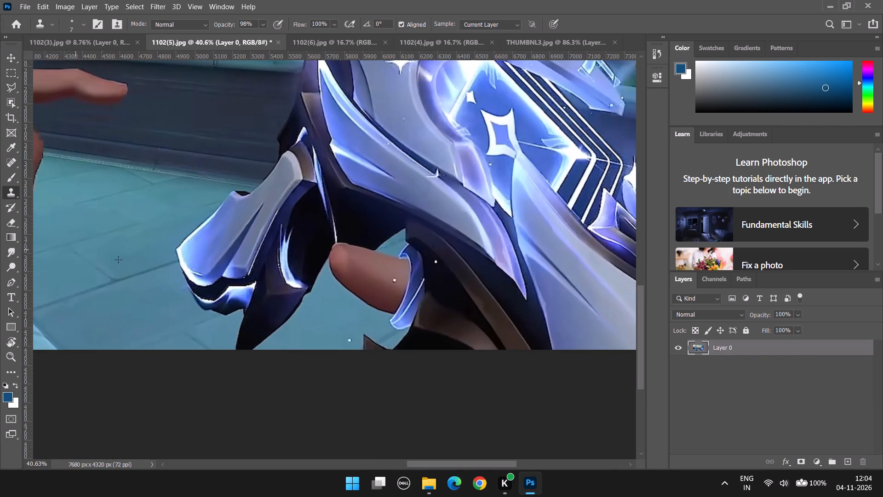
{"action": "key", "text": "p"}
{"action": "scroll", "coordinate": [395, 335], "scroll_direction": "up", "scroll_amount": 4, "text": "alt"}
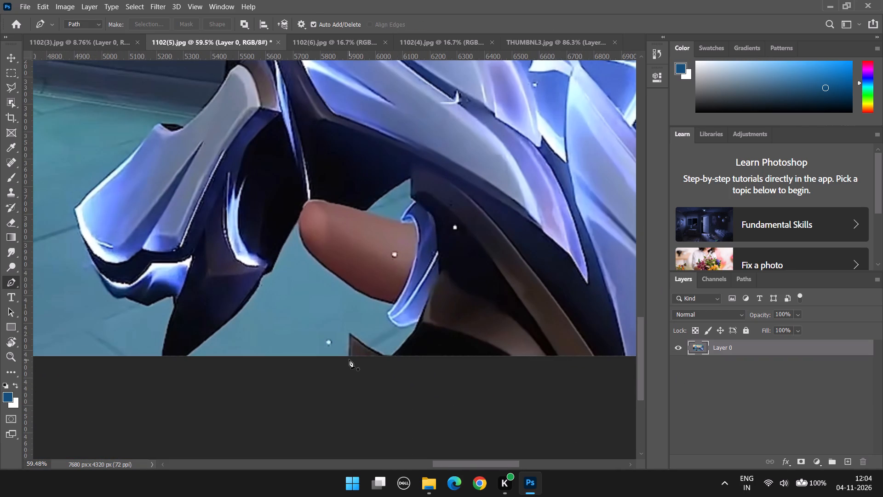
{"action": "left_click", "coordinate": [349, 356]}
{"action": "left_click", "coordinate": [349, 333]}
{"action": "left_click", "coordinate": [389, 356]}
{"action": "double_click", "coordinate": [413, 333]}
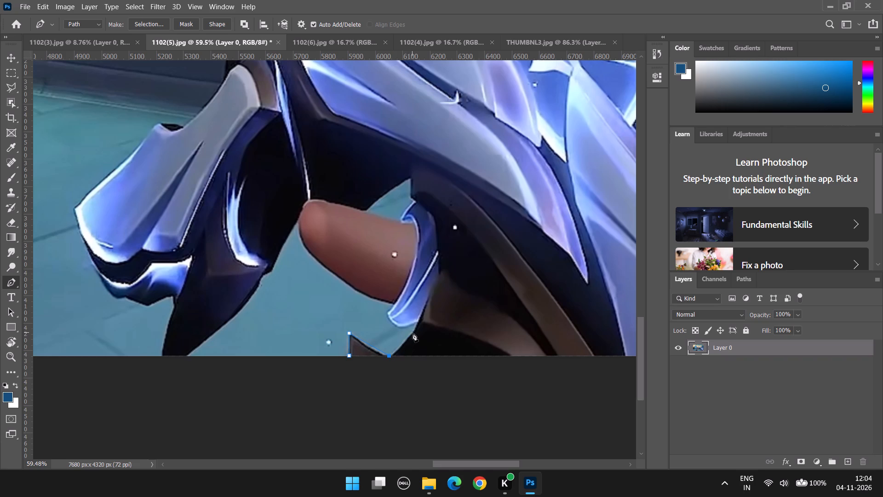
{"action": "left_click", "coordinate": [417, 327]}
{"action": "left_click", "coordinate": [418, 323]}
Continue the pen path around the lower end of the blue trim, up to where it meets the finger.
{"action": "scroll", "coordinate": [432, 347], "scroll_direction": "up", "scroll_amount": 8, "text": "alt"}
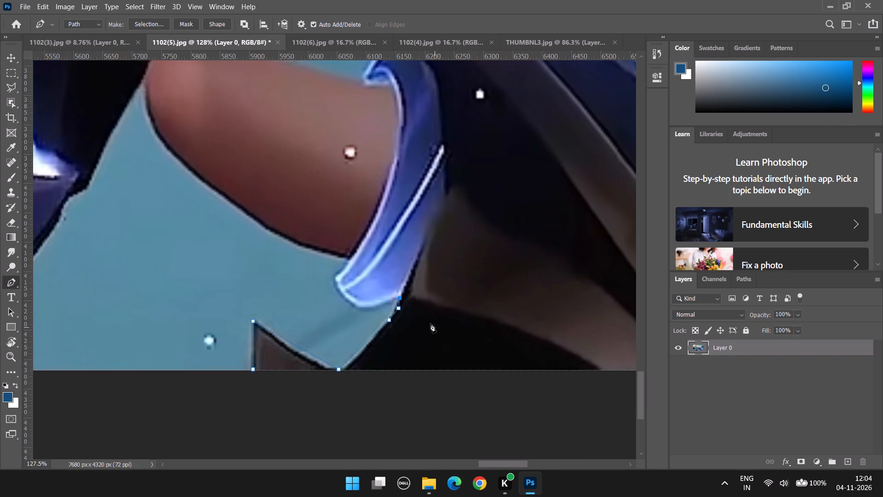
{"action": "left_click", "coordinate": [389, 303]}
{"action": "left_click", "coordinate": [373, 308]}
{"action": "left_click", "coordinate": [365, 309]}
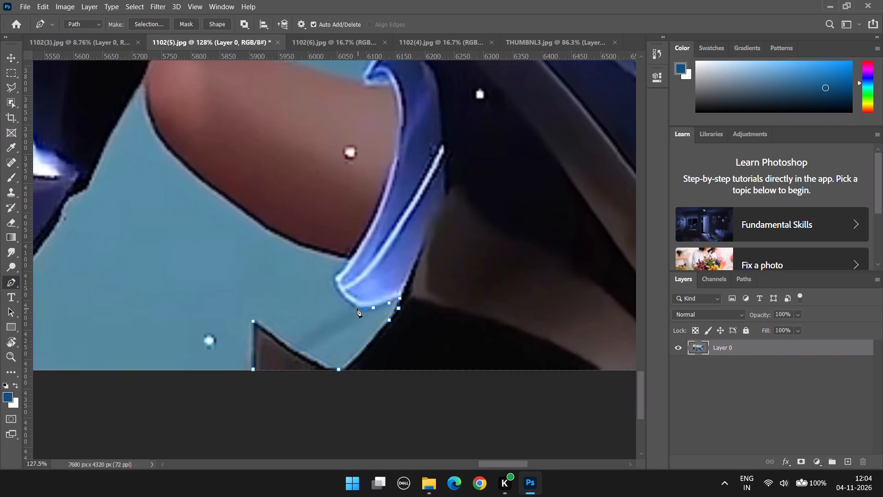
{"action": "left_click", "coordinate": [357, 308]}
{"action": "left_click", "coordinate": [347, 295]}
{"action": "key", "text": "ctrl+z"}
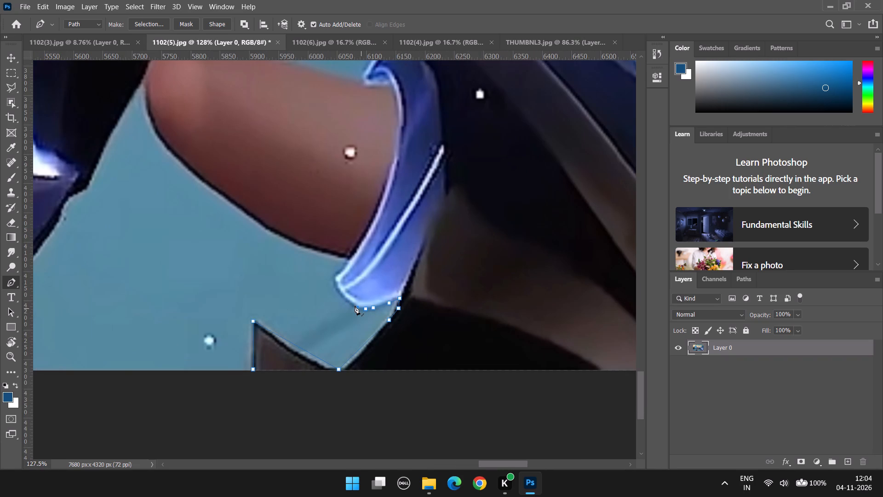
{"action": "left_click", "coordinate": [349, 301]}
{"action": "left_click", "coordinate": [336, 286]}
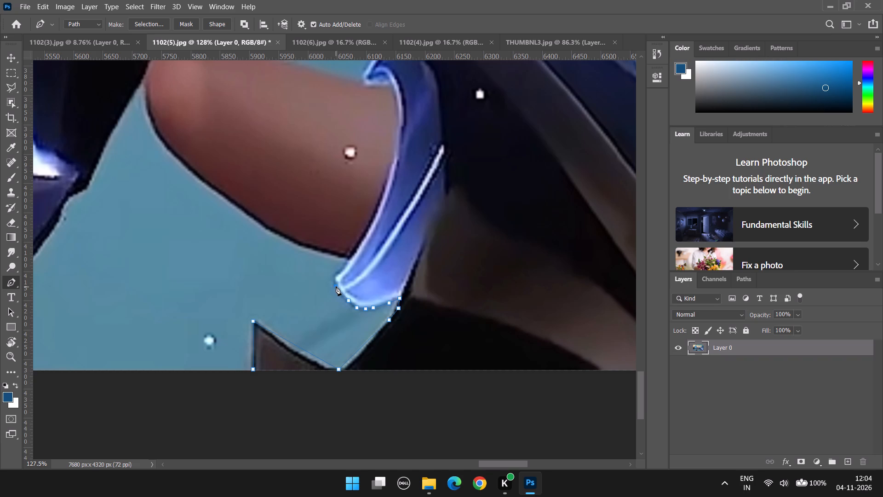
{"action": "left_click", "coordinate": [336, 277]}
{"action": "left_click", "coordinate": [342, 269]}
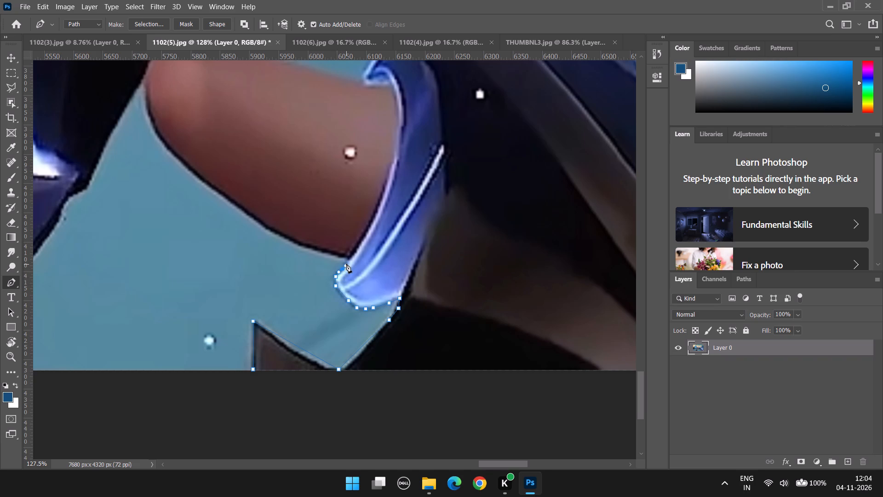
{"action": "left_click", "coordinate": [346, 264]}
{"action": "left_click", "coordinate": [348, 260]}
Continue the pen path from the blue trim along the finger's lower edge.
{"action": "left_click", "coordinate": [333, 255]}
{"action": "left_click_drag", "start_coordinate": [313, 250], "coordinate": [308, 248]}
{"action": "key", "text": "ctrl+z"}
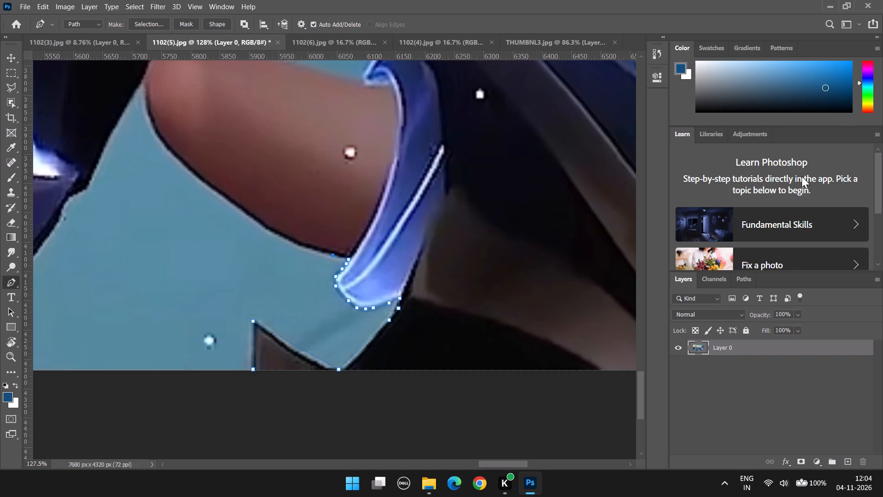
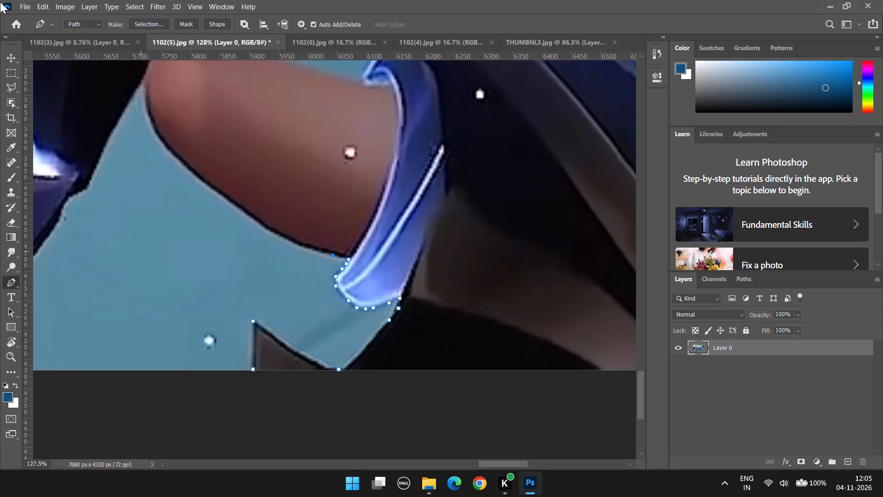
Continue the pen path along the finger's lower edge and around its tip, up to the dark gun part.
{"action": "scroll", "coordinate": [281, 184], "scroll_direction": "up", "scroll_amount": 5, "text": "alt"}
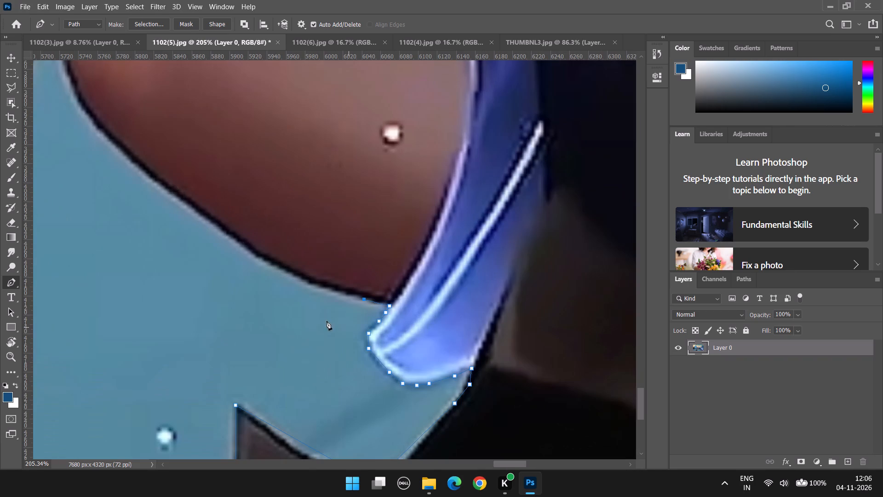
{"action": "left_click", "coordinate": [330, 288]}
{"action": "left_click", "coordinate": [278, 262]}
{"action": "key", "text": "ctrl+z"}
{"action": "left_click", "coordinate": [278, 262]}
{"action": "left_click", "coordinate": [229, 232]}
{"action": "left_click", "coordinate": [180, 197]}
{"action": "left_click", "coordinate": [137, 162]}
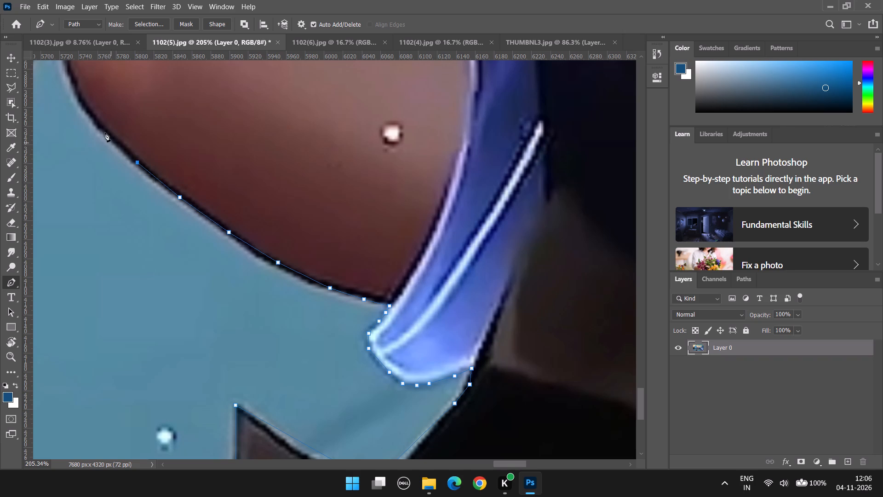
{"action": "left_click", "coordinate": [100, 127]}
{"action": "left_click", "coordinate": [78, 91]}
{"action": "scroll", "coordinate": [71, 95], "scroll_direction": "up", "scroll_amount": 11}
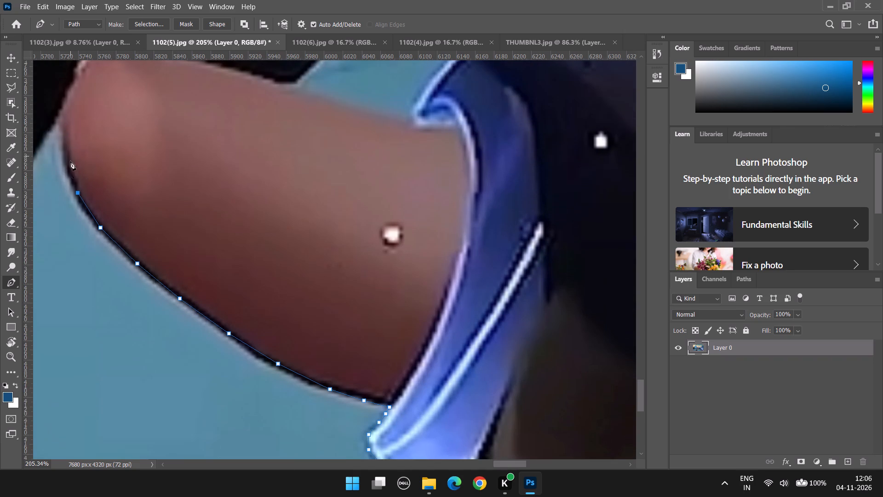
{"action": "left_click", "coordinate": [69, 173]}
{"action": "left_click", "coordinate": [60, 126]}
Continue the pen path from the fingertip down the dark gun part's edge and around the small notch below it.
{"action": "scroll", "coordinate": [59, 137], "scroll_direction": "down", "scroll_amount": 17, "text": "alt"}
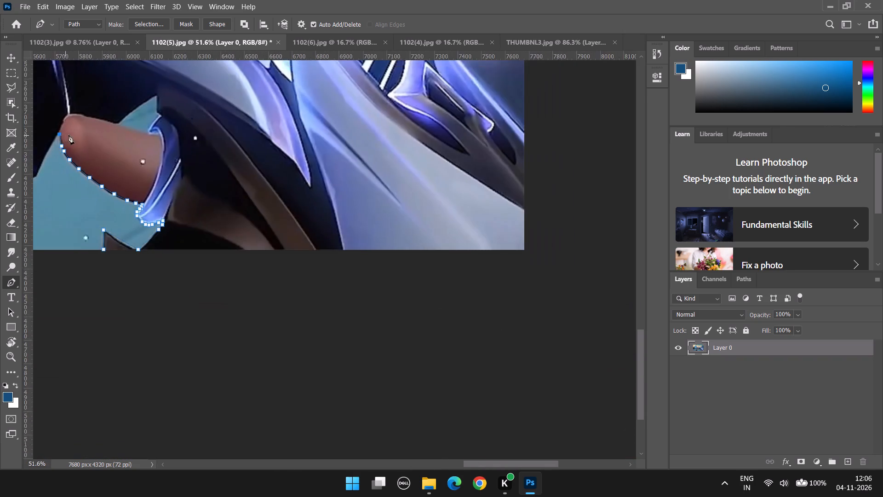
{"action": "scroll", "coordinate": [69, 135], "scroll_direction": "down", "scroll_amount": 3, "text": "alt"}
{"action": "left_click_drag", "start_coordinate": [490, 462], "coordinate": [414, 451]}
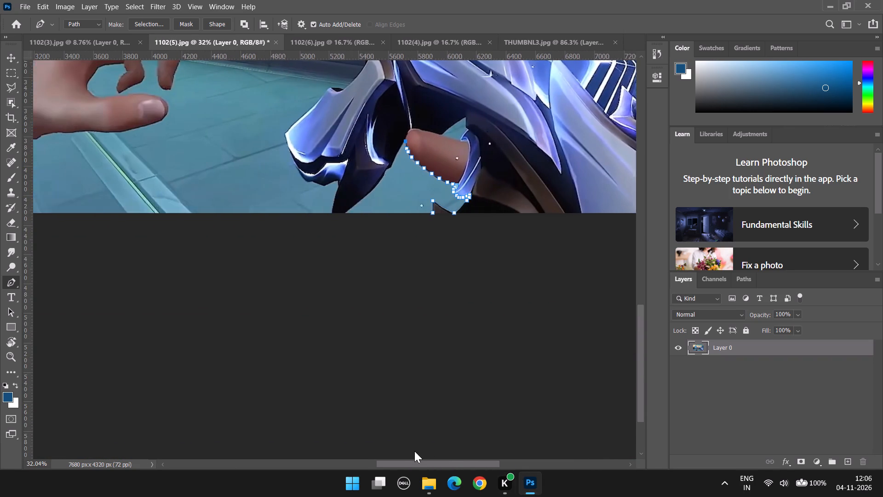
{"action": "left_click_drag", "start_coordinate": [414, 451], "coordinate": [412, 447]}
{"action": "scroll", "coordinate": [477, 159], "scroll_direction": "up", "scroll_amount": 18}
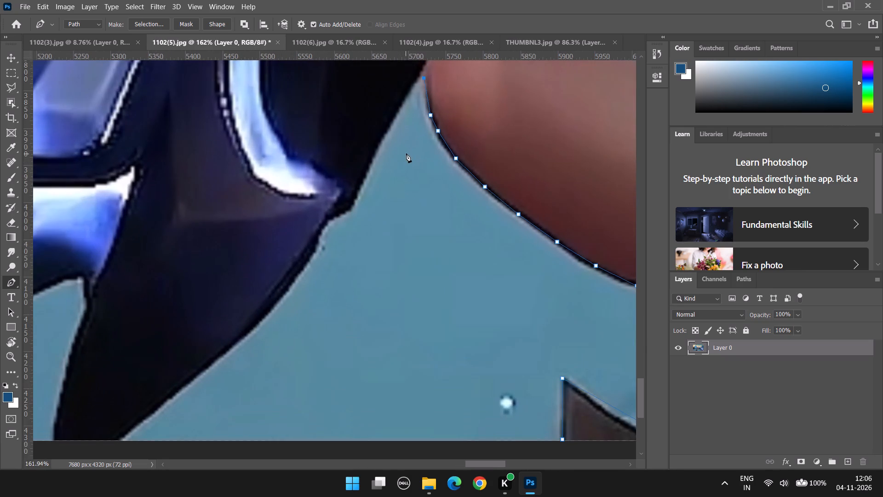
{"action": "scroll", "coordinate": [415, 135], "scroll_direction": "up", "scroll_amount": 9}
{"action": "left_click", "coordinate": [426, 152]}
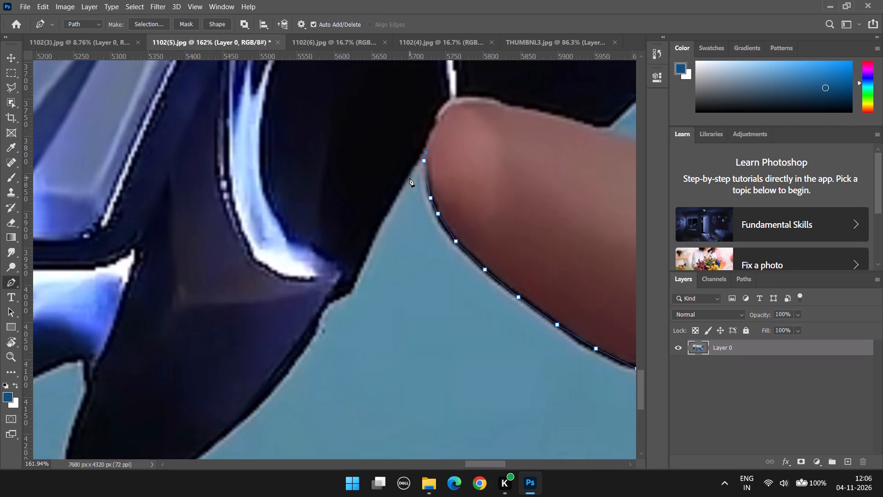
{"action": "left_click", "coordinate": [409, 181]}
{"action": "left_click", "coordinate": [386, 219]}
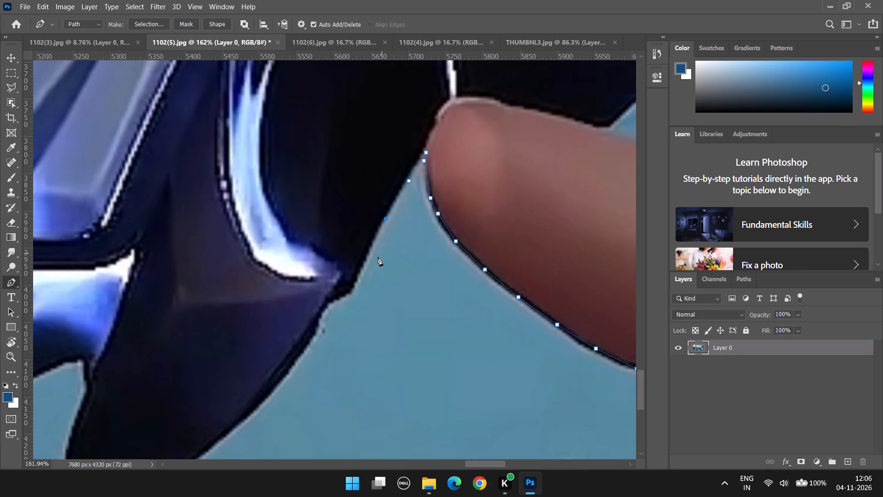
{"action": "left_click", "coordinate": [368, 258]}
{"action": "left_click", "coordinate": [356, 285]}
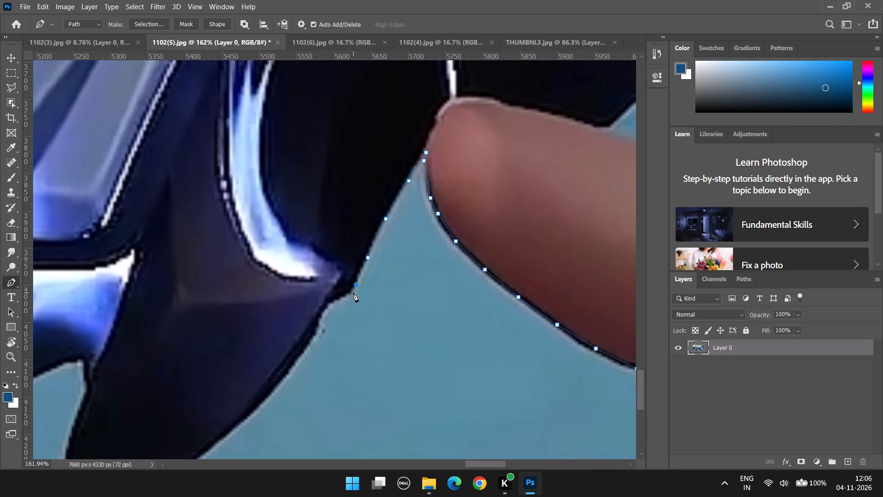
{"action": "left_click", "coordinate": [353, 294]}
{"action": "left_click", "coordinate": [334, 301]}
{"action": "left_click", "coordinate": [323, 312]}
{"action": "left_click", "coordinate": [320, 327]}
{"action": "left_click", "coordinate": [312, 341]}
Continue the pen path from the notch down the dark spike's curved edge to the image's bottom edge.
{"action": "scroll", "coordinate": [311, 341], "scroll_direction": "down", "scroll_amount": 3}
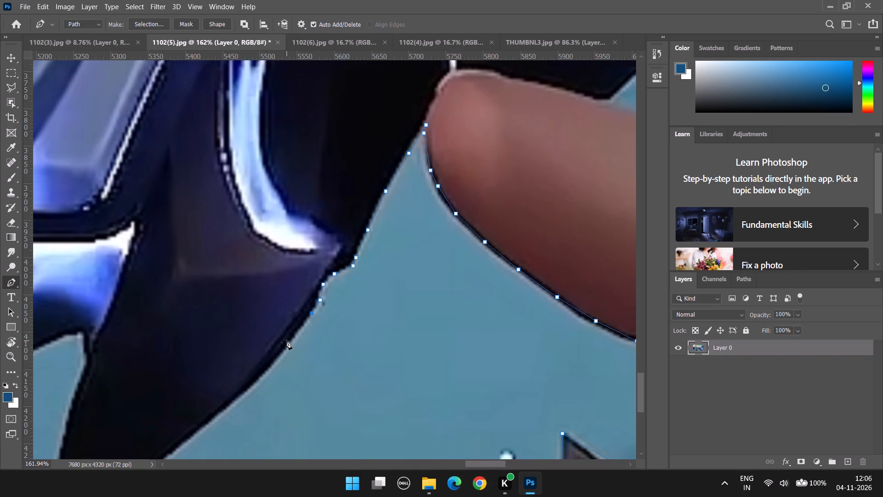
{"action": "left_click", "coordinate": [285, 352]}
{"action": "scroll", "coordinate": [285, 353], "scroll_direction": "down", "scroll_amount": 2}
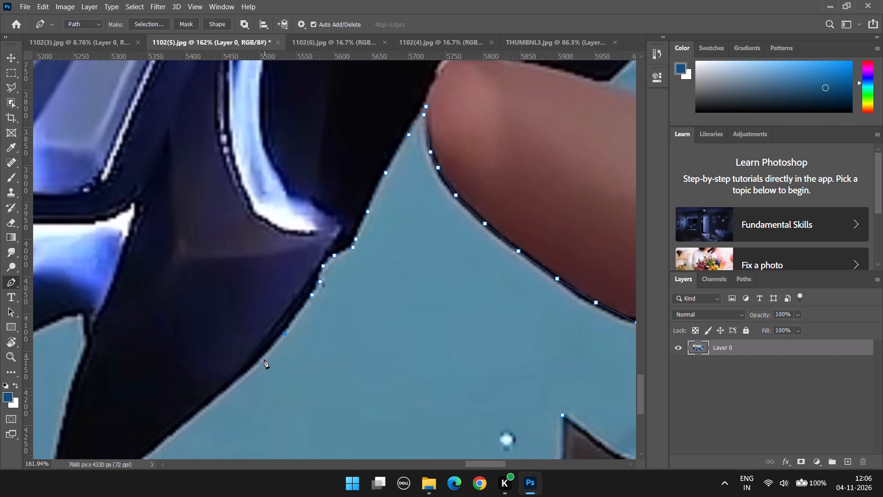
{"action": "left_click", "coordinate": [264, 359]}
{"action": "left_click", "coordinate": [246, 374]}
{"action": "left_click", "coordinate": [229, 390]}
{"action": "left_click", "coordinate": [201, 411]}
{"action": "scroll", "coordinate": [202, 412], "scroll_direction": "down", "scroll_amount": 7}
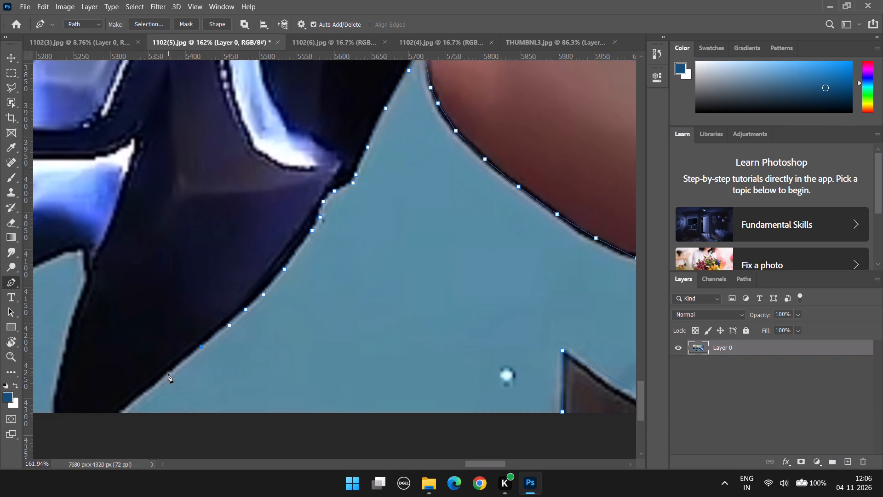
{"action": "left_click", "coordinate": [168, 376]}
{"action": "left_click", "coordinate": [148, 392]}
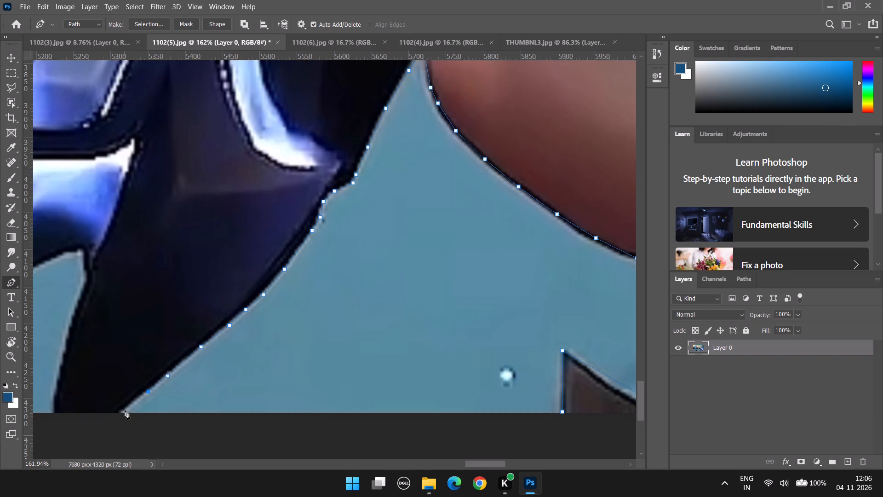
{"action": "left_click", "coordinate": [125, 410]}
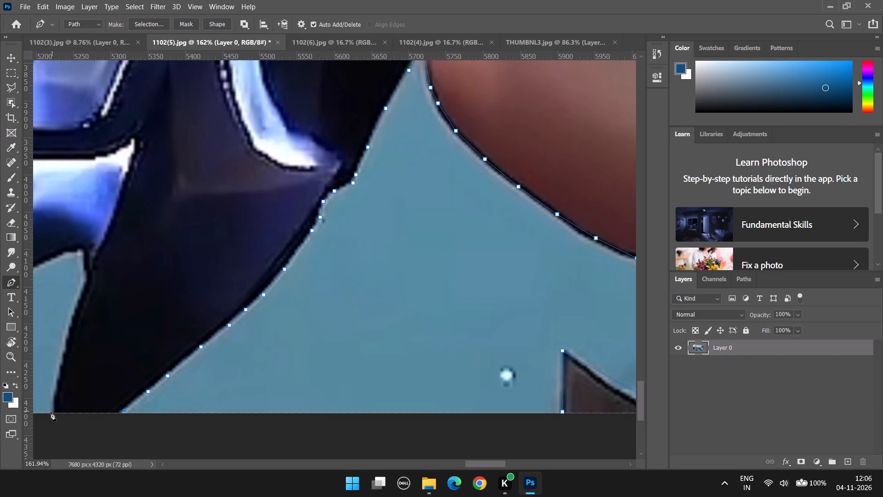
Run the pen path across the spike's base along the image's bottom edge and up its opposite side to the inner corner.
{"action": "left_click", "coordinate": [52, 412]}
{"action": "left_click", "coordinate": [58, 379]}
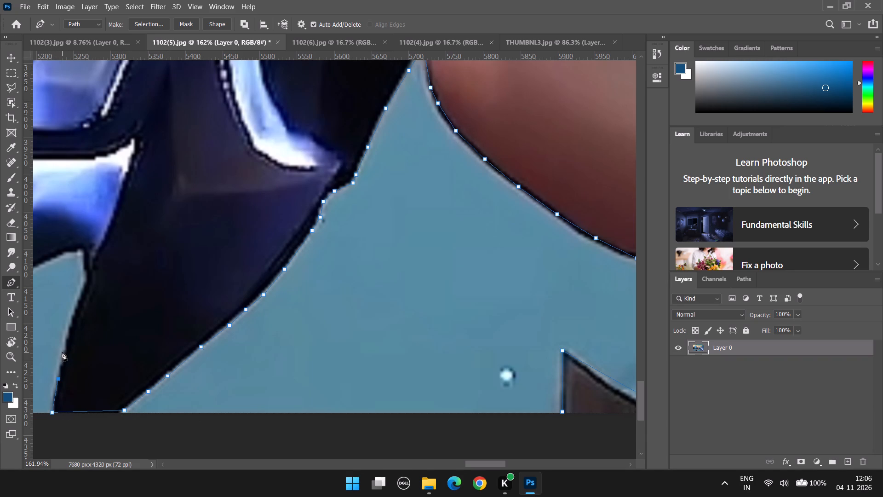
{"action": "left_click", "coordinate": [63, 351]}
{"action": "left_click", "coordinate": [68, 329]}
{"action": "left_click", "coordinate": [75, 310]}
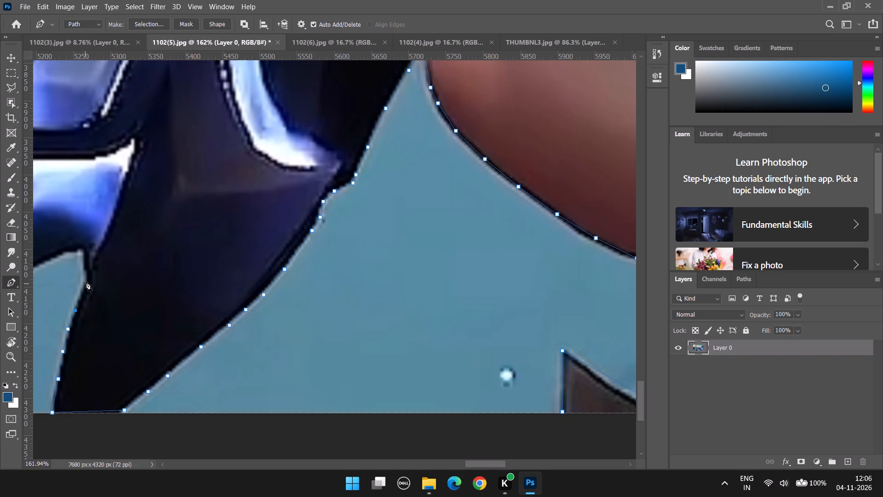
{"action": "left_click", "coordinate": [86, 281]}
{"action": "left_click", "coordinate": [86, 264]}
{"action": "left_click", "coordinate": [83, 250]}
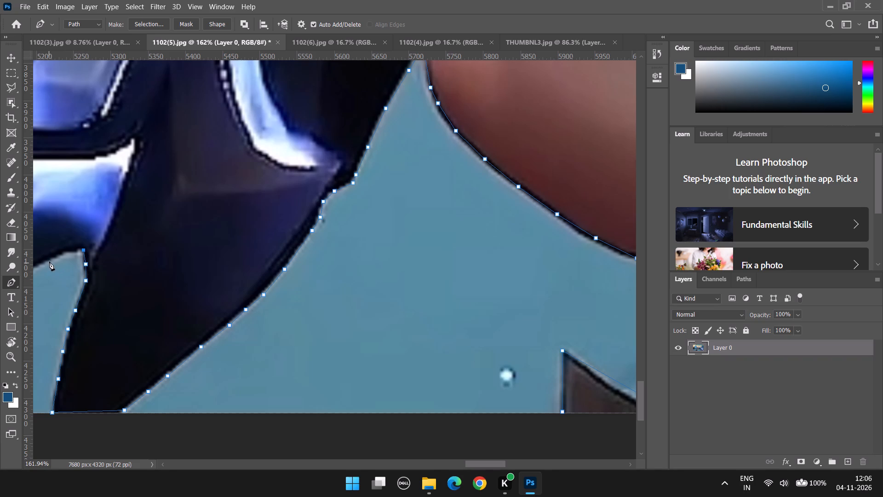
Continue the pen path from the spike's inner corner along the blue part's dark underside to its lowest point.
{"action": "left_click", "coordinate": [49, 261]}
{"action": "key", "text": "ctrl+z"}
{"action": "scroll", "coordinate": [63, 260], "scroll_direction": "up", "scroll_amount": 4, "text": "alt"}
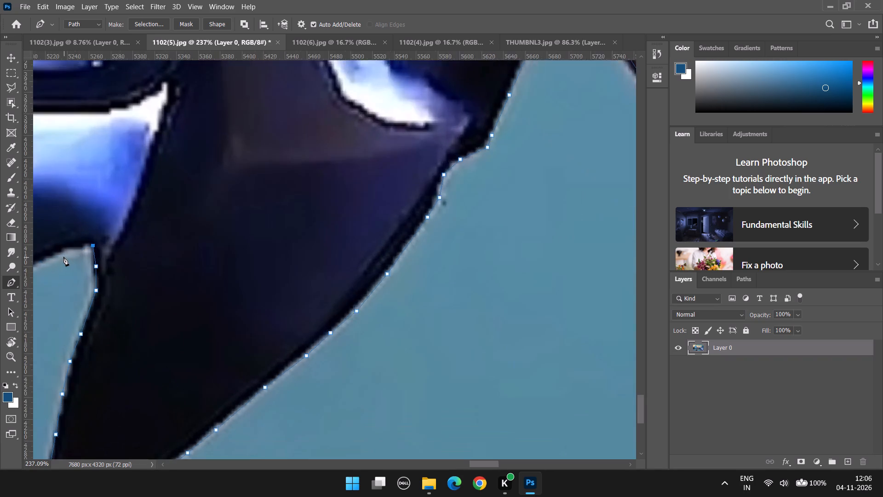
{"action": "scroll", "coordinate": [63, 257], "scroll_direction": "up", "scroll_amount": 4, "text": "alt"}
{"action": "left_click", "coordinate": [87, 238]}
{"action": "left_click", "coordinate": [56, 256]}
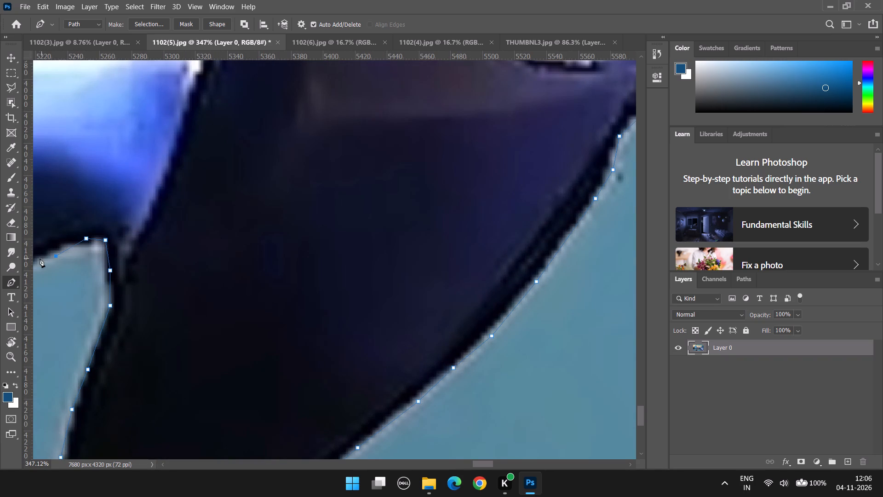
{"action": "key", "text": "ctrl+z"}
{"action": "left_click", "coordinate": [45, 256]}
{"action": "left_click_drag", "start_coordinate": [476, 466], "coordinate": [464, 459]}
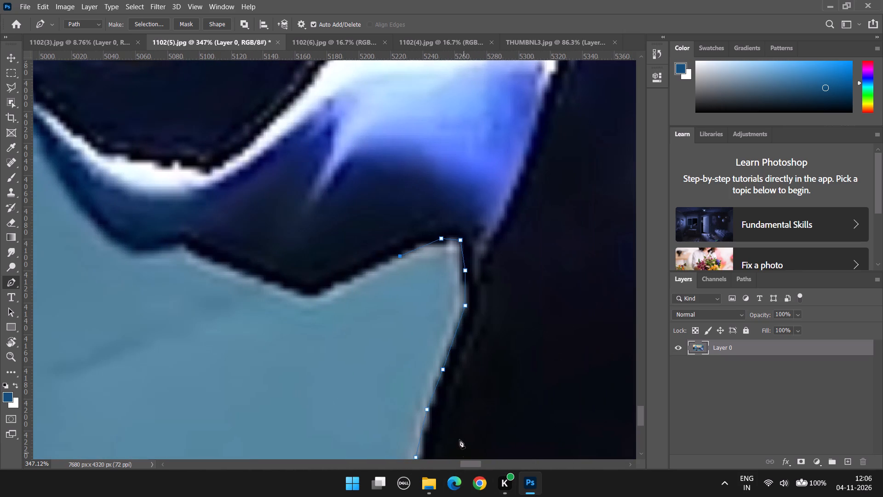
{"action": "left_click", "coordinate": [365, 275]}
{"action": "left_click", "coordinate": [321, 295]}
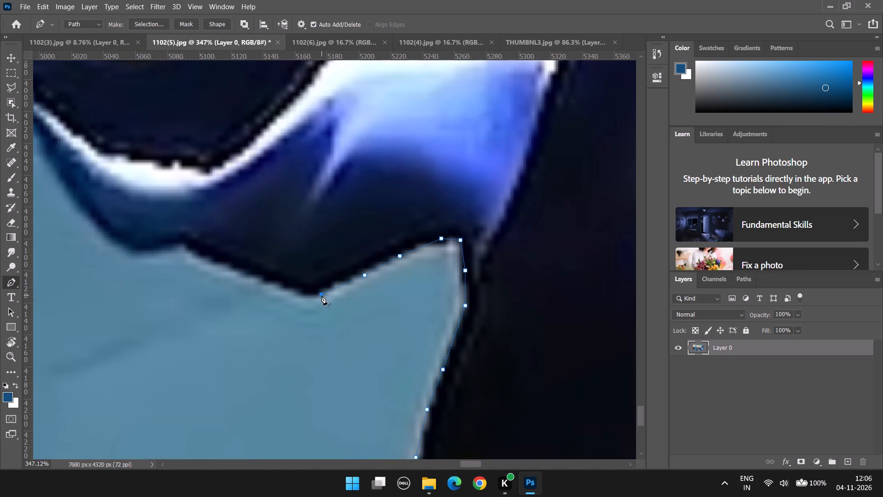
{"action": "left_click", "coordinate": [312, 296]}
Continue the pen path from the underside's lowest point past the small peak to the blue part's lower outer corner.
{"action": "left_click", "coordinate": [294, 291]}
{"action": "left_click", "coordinate": [278, 287]}
{"action": "left_click", "coordinate": [255, 278]}
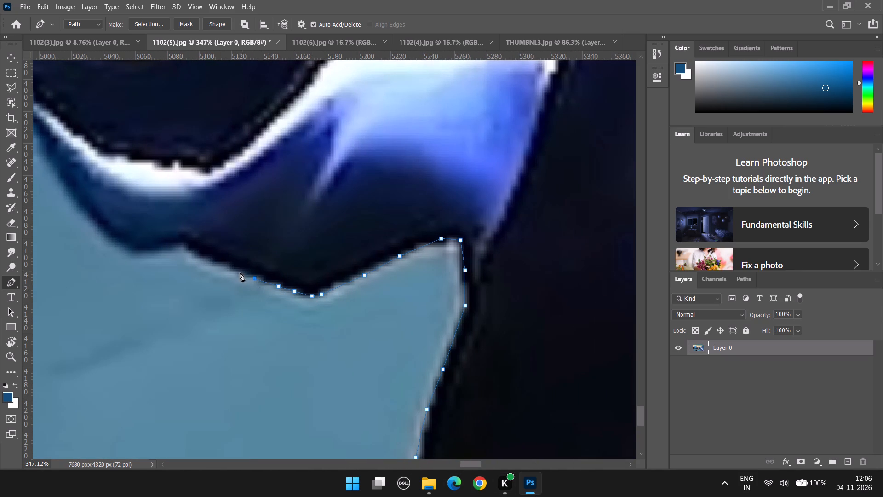
{"action": "left_click", "coordinate": [238, 271]}
{"action": "left_click", "coordinate": [214, 262]}
{"action": "left_click", "coordinate": [195, 254]}
{"action": "left_click", "coordinate": [186, 248]}
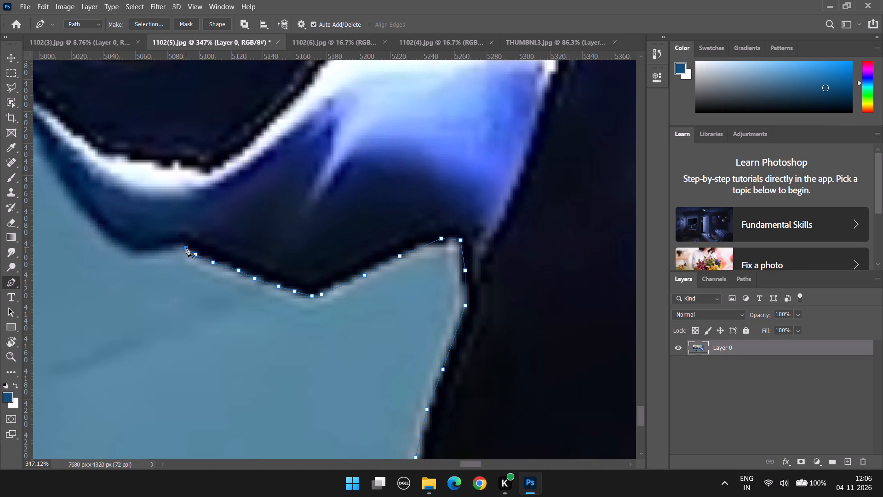
{"action": "left_click", "coordinate": [183, 243]}
{"action": "left_click", "coordinate": [172, 251]}
{"action": "left_click", "coordinate": [155, 252]}
{"action": "left_click", "coordinate": [133, 252]}
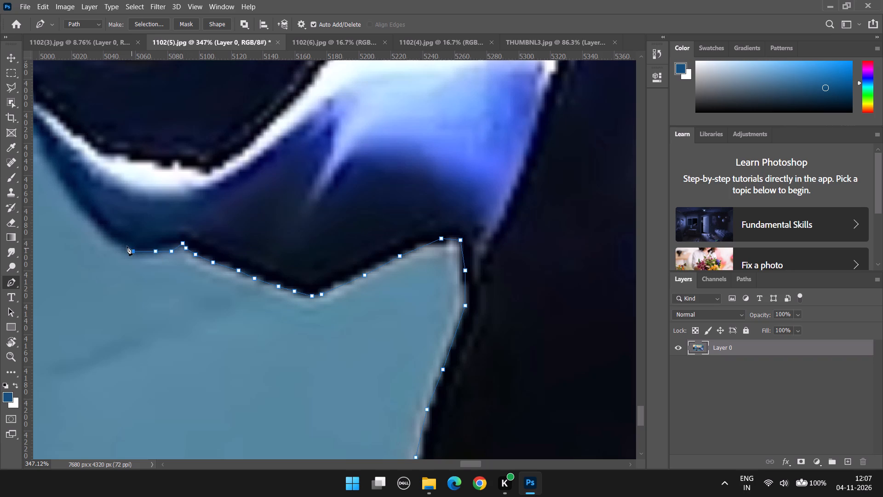
Continue the pen path from the blue part's lower outer corner up its curved outer edge to the black band's upper end.
{"action": "left_click", "coordinate": [119, 243]}
{"action": "left_click", "coordinate": [101, 228]}
{"action": "left_click", "coordinate": [84, 208]}
{"action": "scroll", "coordinate": [84, 208], "scroll_direction": "down", "scroll_amount": 7, "text": "alt"}
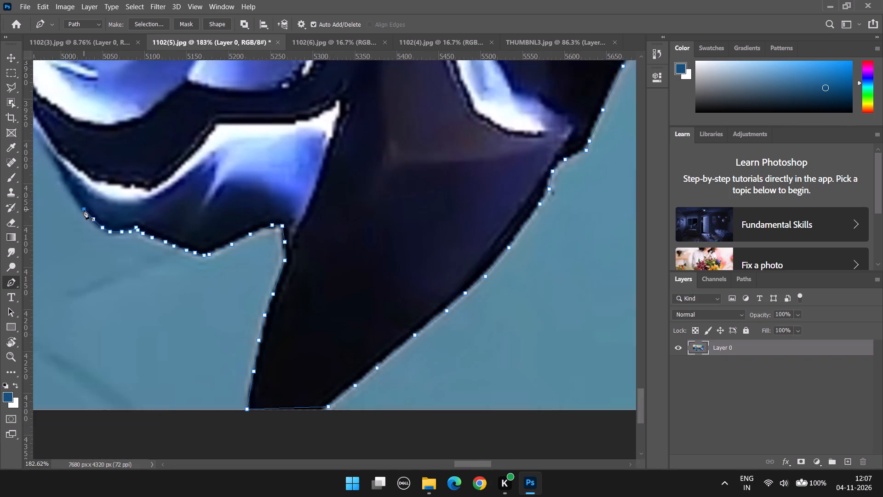
{"action": "scroll", "coordinate": [84, 210], "scroll_direction": "down", "scroll_amount": 6, "text": "alt"}
{"action": "left_click_drag", "start_coordinate": [465, 465], "coordinate": [429, 452]}
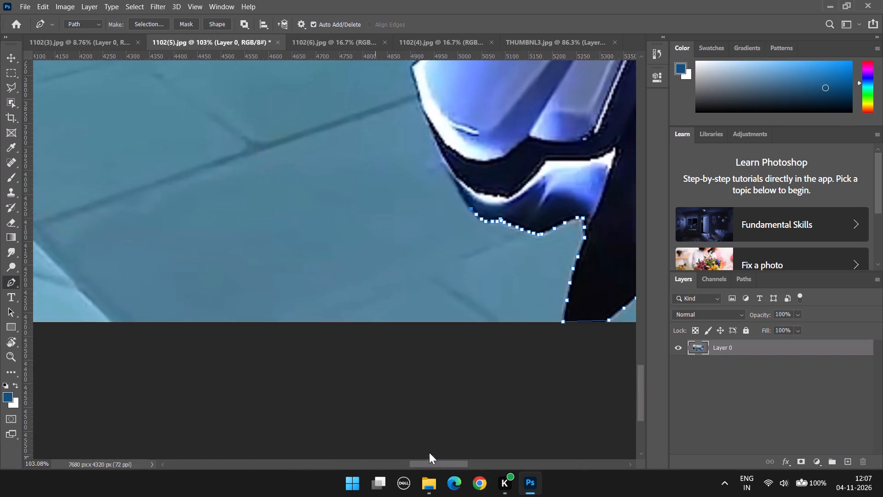
{"action": "left_click_drag", "start_coordinate": [429, 452], "coordinate": [433, 444]}
{"action": "scroll", "coordinate": [361, 123], "scroll_direction": "up", "scroll_amount": 7}
{"action": "scroll", "coordinate": [378, 173], "scroll_direction": "up", "scroll_amount": 10}
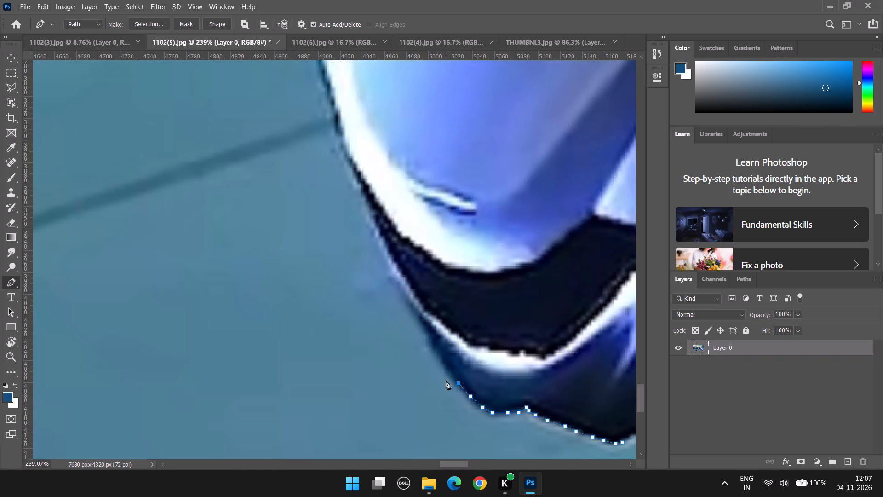
{"action": "left_click", "coordinate": [443, 366]}
{"action": "left_click", "coordinate": [421, 324]}
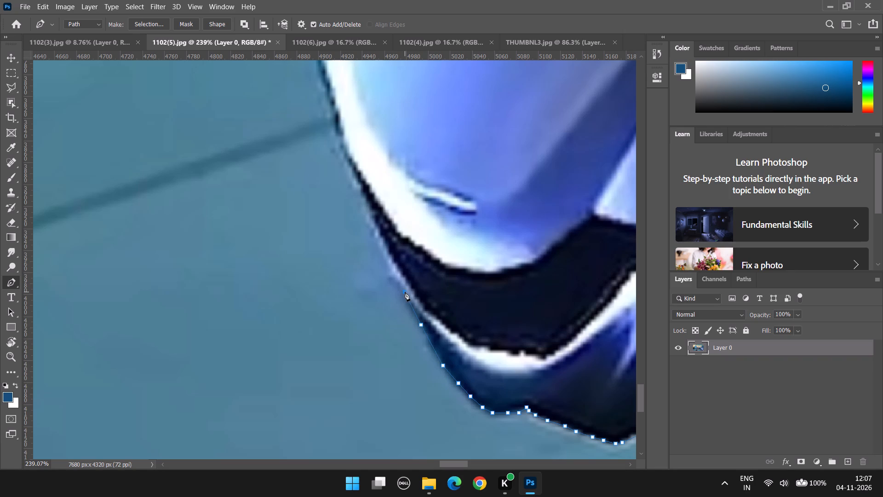
{"action": "left_click", "coordinate": [405, 292]}
{"action": "left_click", "coordinate": [384, 254]}
{"action": "left_click", "coordinate": [373, 226]}
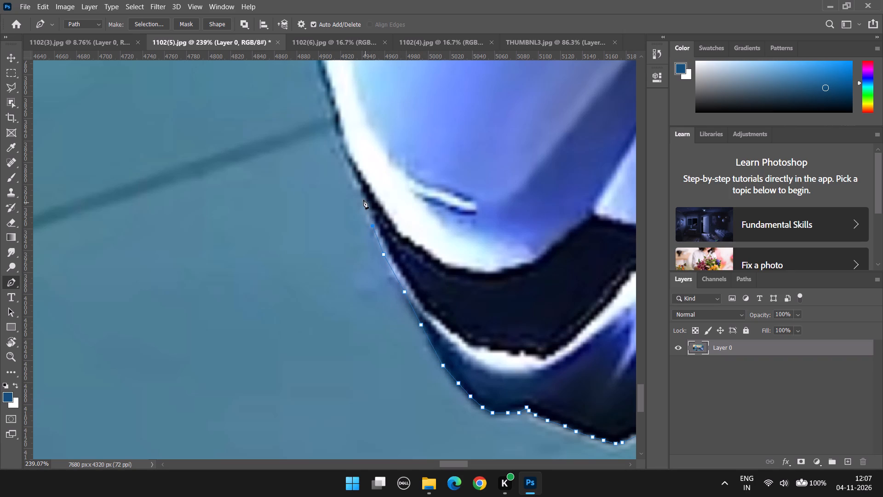
Continue the pen path from the black band up the white-rimmed outer edge to the blue part's pointed outer corner.
{"action": "left_click", "coordinate": [361, 198]}
{"action": "left_click", "coordinate": [344, 161]}
{"action": "left_click", "coordinate": [338, 144]}
{"action": "scroll", "coordinate": [338, 144], "scroll_direction": "up", "scroll_amount": 3}
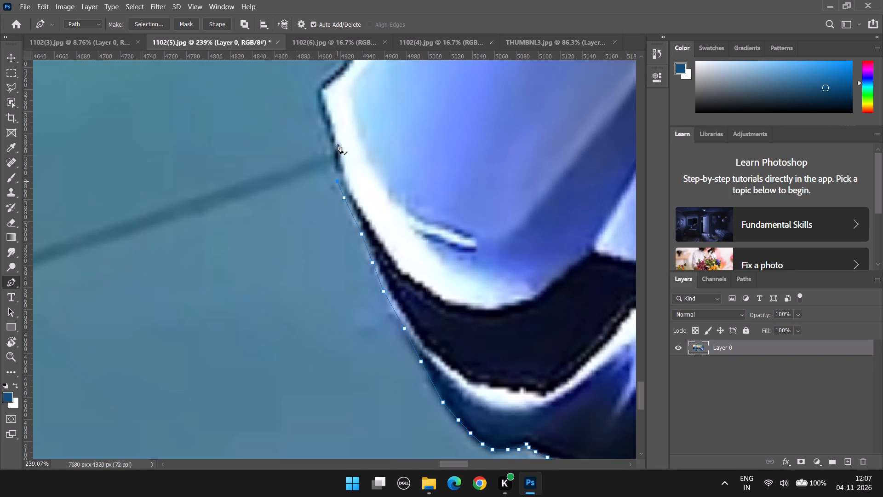
{"action": "scroll", "coordinate": [338, 144], "scroll_direction": "up", "scroll_amount": 2}
{"action": "left_click", "coordinate": [341, 180]}
{"action": "left_click", "coordinate": [337, 154]}
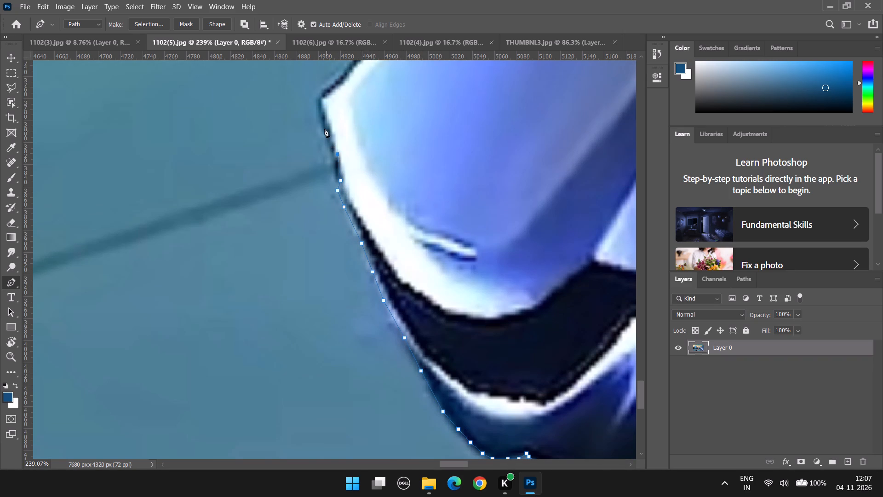
{"action": "left_click", "coordinate": [323, 125]}
{"action": "left_click", "coordinate": [321, 103]}
{"action": "left_click", "coordinate": [321, 94]}
Take the pen path around the pointed outer corner and onto the start of the diagonal white-rimmed edge.
{"action": "scroll", "coordinate": [348, 88], "scroll_direction": "up", "scroll_amount": 6}
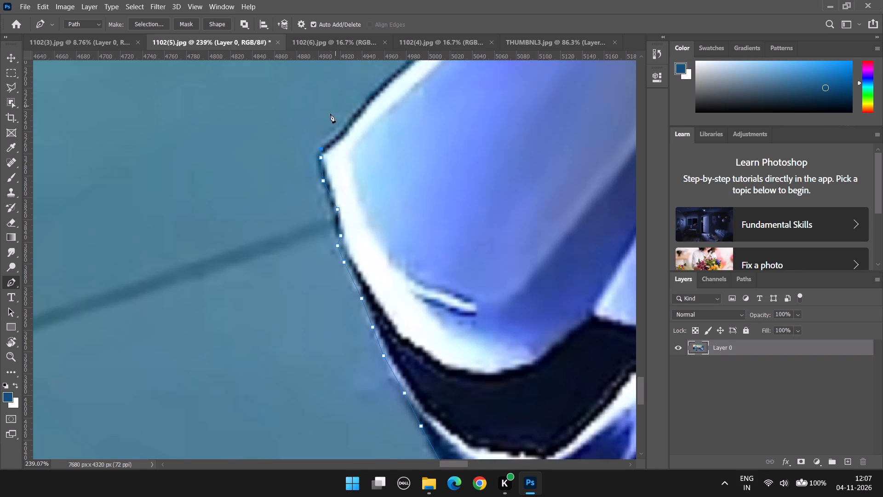
{"action": "scroll", "coordinate": [330, 114], "scroll_direction": "up", "scroll_amount": 4}
{"action": "left_click", "coordinate": [335, 179]}
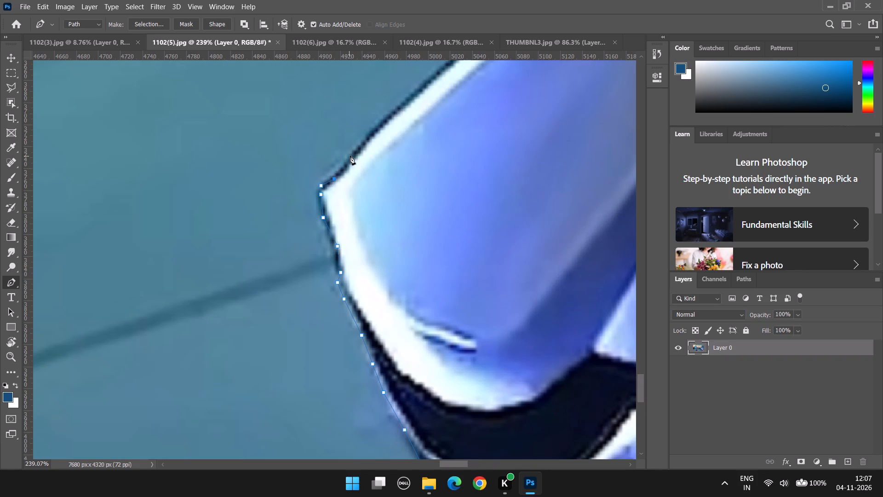
{"action": "left_click", "coordinate": [351, 156]}
{"action": "left_click", "coordinate": [377, 132]}
{"action": "left_click", "coordinate": [406, 104]}
{"action": "left_click", "coordinate": [427, 84]}
Continue the pen path up the diagonal white-rimmed edge to where the white highlight tapers off.
{"action": "scroll", "coordinate": [456, 106], "scroll_direction": "up", "scroll_amount": 10}
{"action": "scroll", "coordinate": [554, 116], "scroll_direction": "down", "scroll_amount": 13, "text": "alt"}
{"action": "scroll", "coordinate": [574, 115], "scroll_direction": "up", "scroll_amount": 10}
{"action": "scroll", "coordinate": [607, 168], "scroll_direction": "up", "scroll_amount": 5, "text": "alt"}
{"action": "scroll", "coordinate": [470, 239], "scroll_direction": "up", "scroll_amount": 5, "text": "alt"}
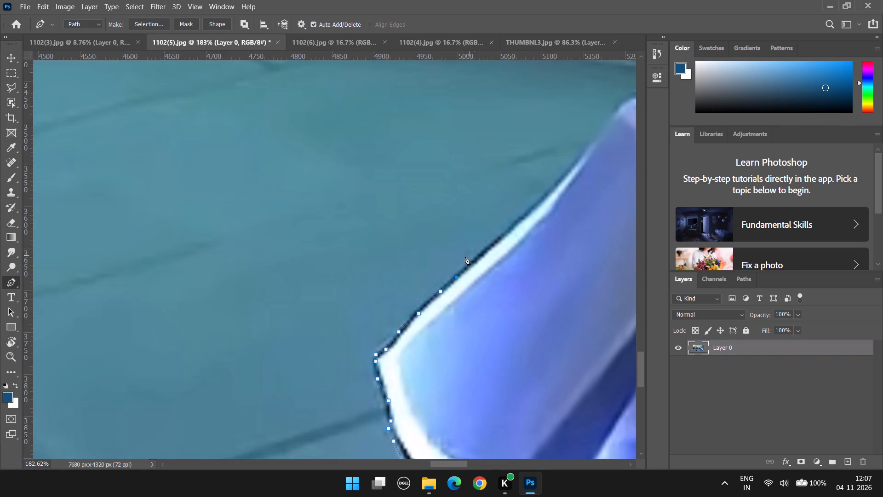
{"action": "left_click", "coordinate": [473, 264]}
{"action": "left_click", "coordinate": [492, 248]}
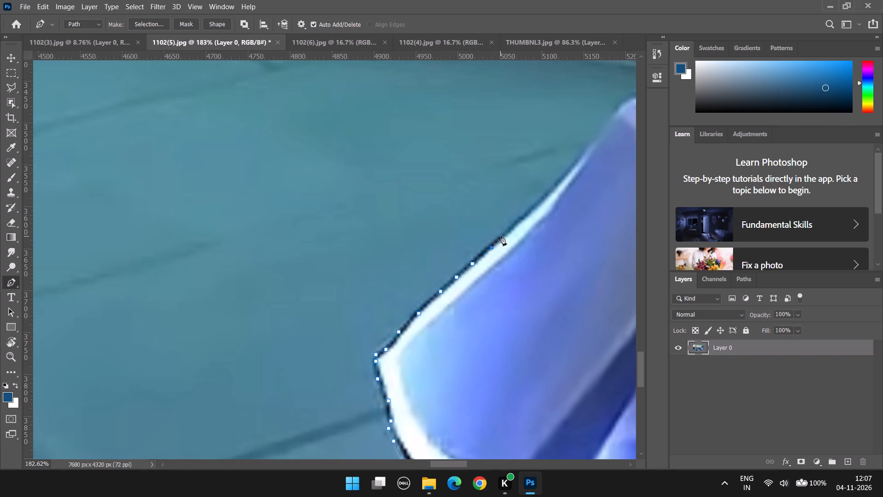
{"action": "left_click", "coordinate": [501, 236]}
{"action": "left_click", "coordinate": [516, 225]}
{"action": "left_click", "coordinate": [527, 214]}
{"action": "left_click", "coordinate": [541, 197]}
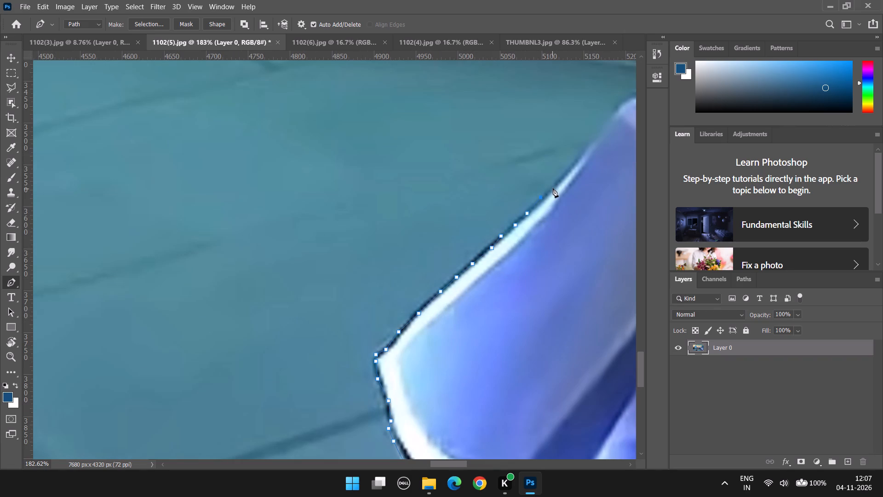
{"action": "left_click", "coordinate": [553, 188]}
{"action": "left_click", "coordinate": [560, 179]}
{"action": "left_click", "coordinate": [573, 165]}
{"action": "left_click", "coordinate": [582, 154]}
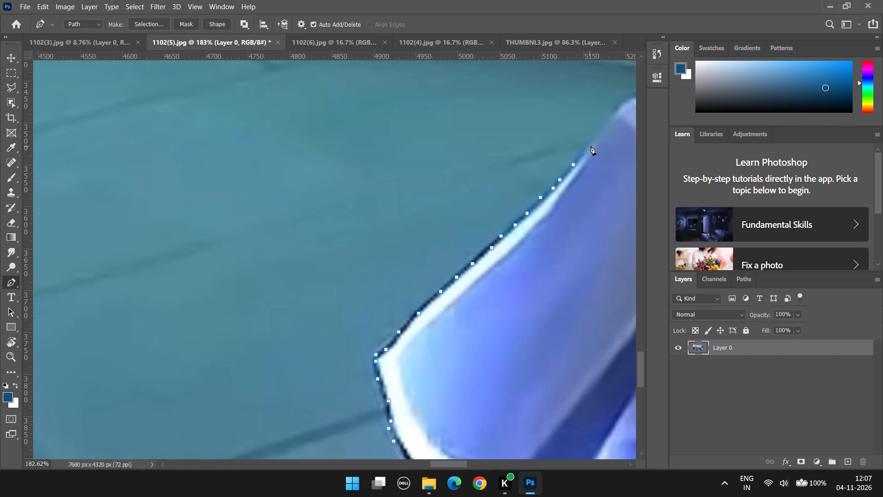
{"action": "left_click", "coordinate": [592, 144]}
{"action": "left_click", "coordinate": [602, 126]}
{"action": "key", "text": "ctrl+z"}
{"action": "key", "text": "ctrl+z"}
Continue the pen path from the highlight's tapered end up over the rounded lilac tip to the black recess.
{"action": "scroll", "coordinate": [639, 143], "scroll_direction": "up", "scroll_amount": 2}
{"action": "left_click_drag", "start_coordinate": [464, 462], "coordinate": [482, 457]}
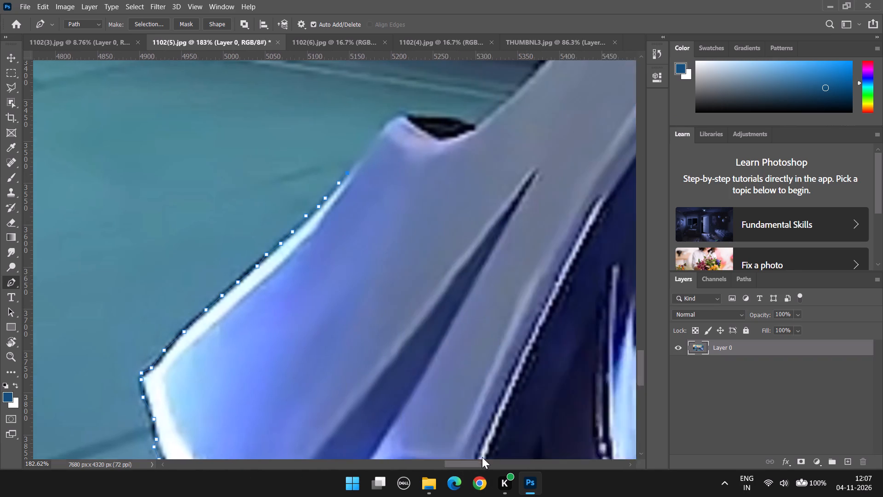
{"action": "left_click_drag", "start_coordinate": [482, 457], "coordinate": [486, 452]}
{"action": "scroll", "coordinate": [289, 128], "scroll_direction": "up", "scroll_amount": 16}
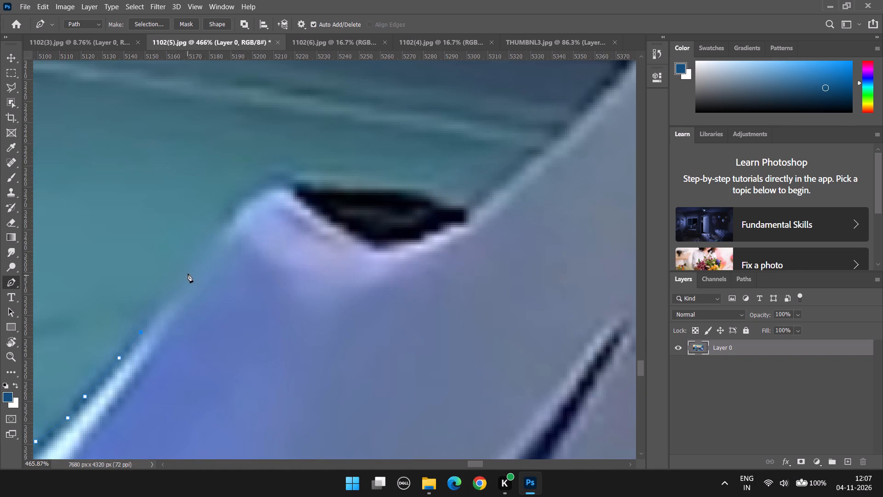
{"action": "left_click", "coordinate": [188, 273]}
{"action": "left_click", "coordinate": [211, 238]}
{"action": "left_click", "coordinate": [235, 212]}
{"action": "left_click", "coordinate": [268, 190]}
{"action": "left_click", "coordinate": [302, 181]}
Run the pen path across the black recess's upper edge and onto the start of the grey arm's edge.
{"action": "left_click", "coordinate": [341, 180]}
{"action": "key", "text": "ctrl+z"}
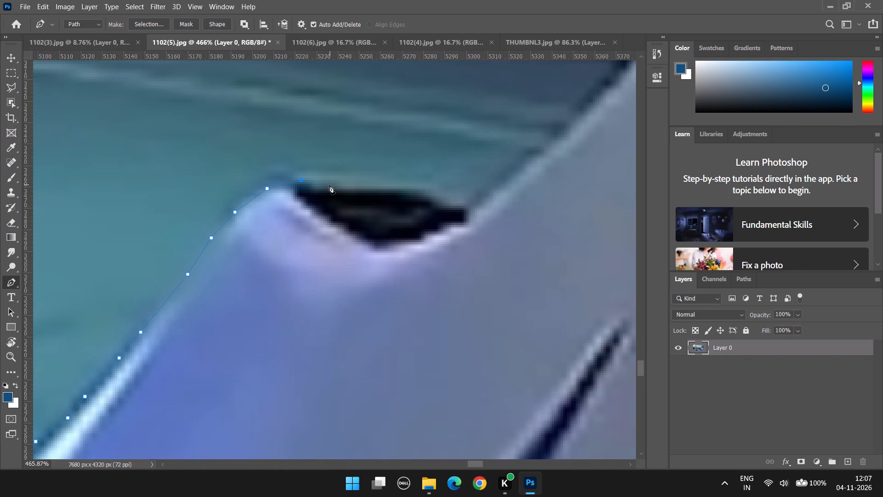
{"action": "left_click", "coordinate": [329, 185]}
{"action": "left_click", "coordinate": [362, 186]}
{"action": "left_click", "coordinate": [407, 188]}
{"action": "left_click", "coordinate": [421, 194]}
{"action": "left_click", "coordinate": [454, 208]}
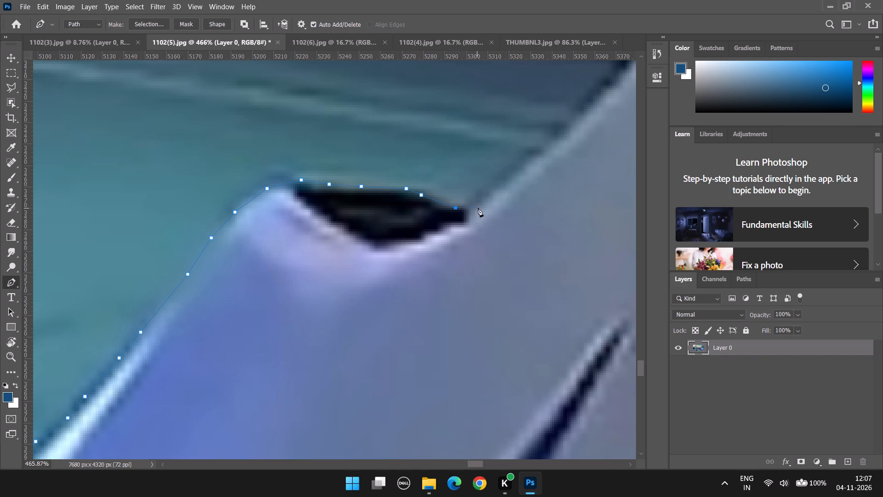
{"action": "left_click", "coordinate": [478, 208]}
{"action": "left_click", "coordinate": [512, 175]}
Continue the pen path up the grey arm's dark-outlined edge to where the black section above it begins.
{"action": "scroll", "coordinate": [518, 174], "scroll_direction": "down", "scroll_amount": 19, "text": "alt"}
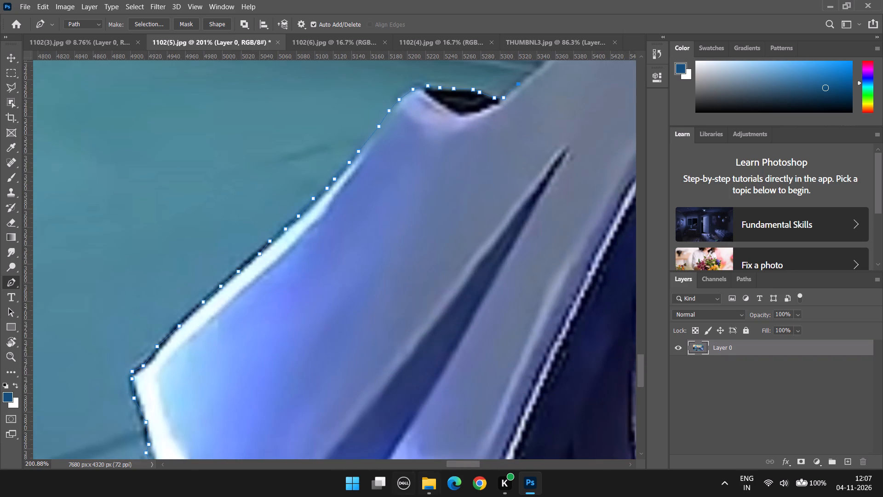
{"action": "left_click_drag", "start_coordinate": [463, 460], "coordinate": [484, 453]}
{"action": "scroll", "coordinate": [446, 238], "scroll_direction": "up", "scroll_amount": 16}
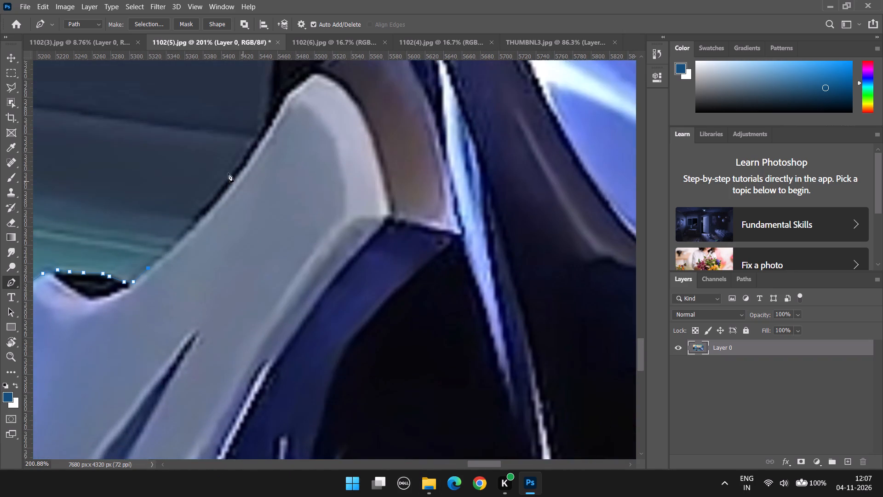
{"action": "scroll", "coordinate": [228, 173], "scroll_direction": "up", "scroll_amount": 20}
{"action": "scroll", "coordinate": [186, 339], "scroll_direction": "down", "scroll_amount": 6}
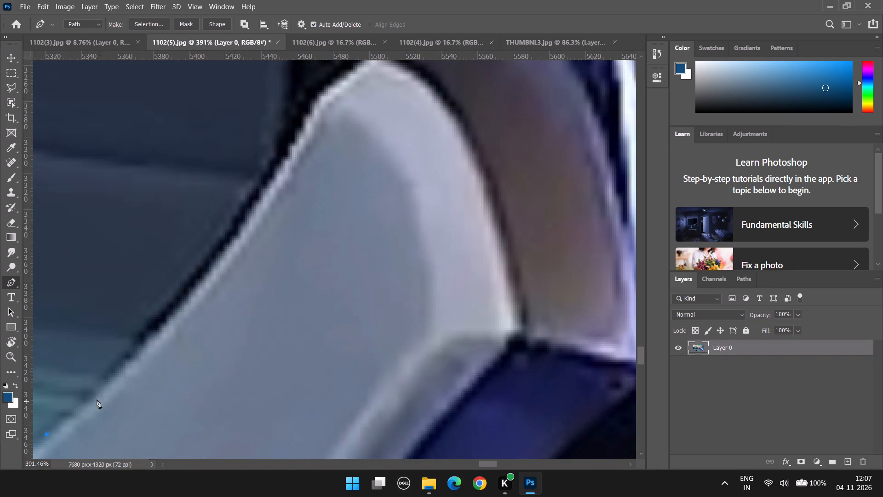
{"action": "left_click", "coordinate": [92, 395]}
{"action": "left_click", "coordinate": [125, 365]}
{"action": "left_click", "coordinate": [148, 334]}
{"action": "left_click", "coordinate": [167, 312]}
{"action": "left_click", "coordinate": [193, 290]}
{"action": "left_click", "coordinate": [222, 248]}
{"action": "left_click", "coordinate": [247, 217]}
{"action": "left_click", "coordinate": [272, 178]}
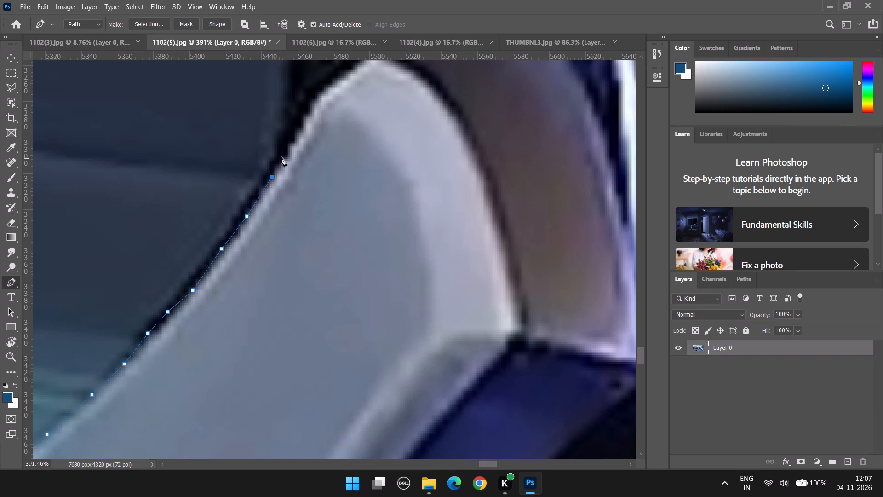
{"action": "left_click", "coordinate": [281, 157]}
Continue the pen path from the grey arm up the black section's edge to its protruding outer corner.
{"action": "scroll", "coordinate": [282, 157], "scroll_direction": "down", "scroll_amount": 16, "text": "alt"}
{"action": "scroll", "coordinate": [281, 153], "scroll_direction": "up", "scroll_amount": 18}
{"action": "scroll", "coordinate": [292, 277], "scroll_direction": "up", "scroll_amount": 2, "text": "alt"}
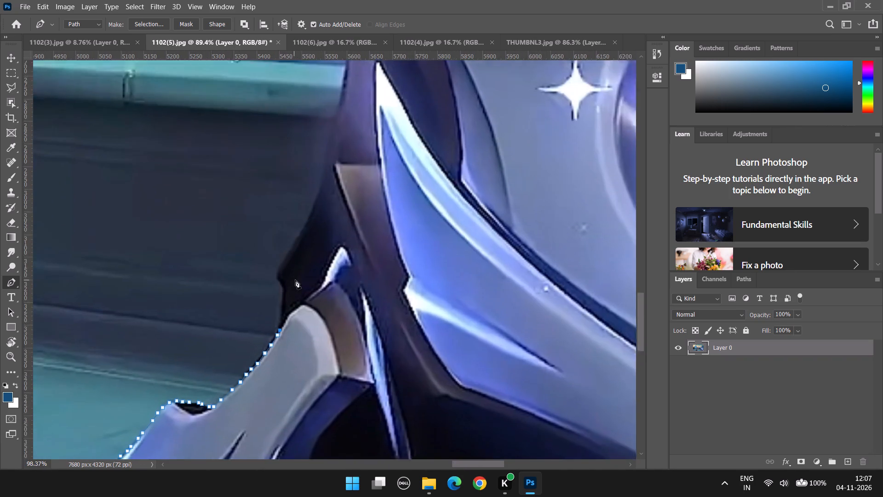
{"action": "scroll", "coordinate": [295, 280], "scroll_direction": "up", "scroll_amount": 8, "text": "alt"}
{"action": "left_click", "coordinate": [258, 322]}
{"action": "left_click", "coordinate": [259, 288]}
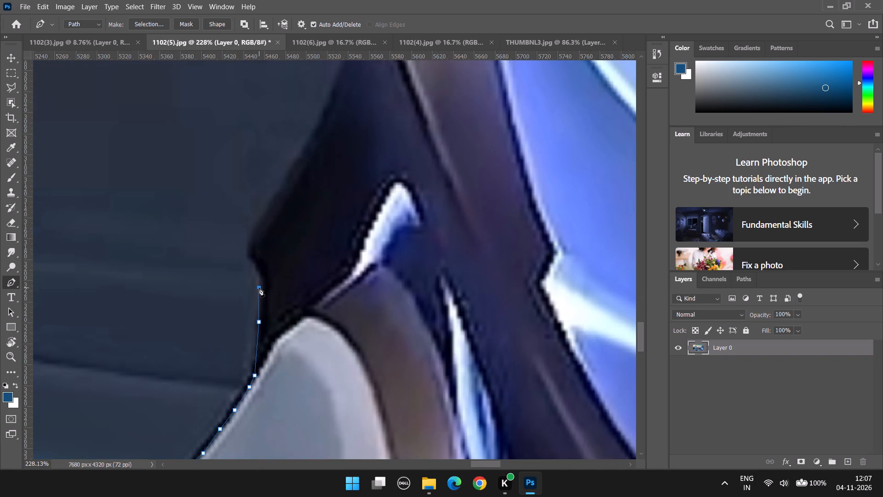
{"action": "key", "text": "ctrl+z"}
{"action": "left_click", "coordinate": [262, 303]}
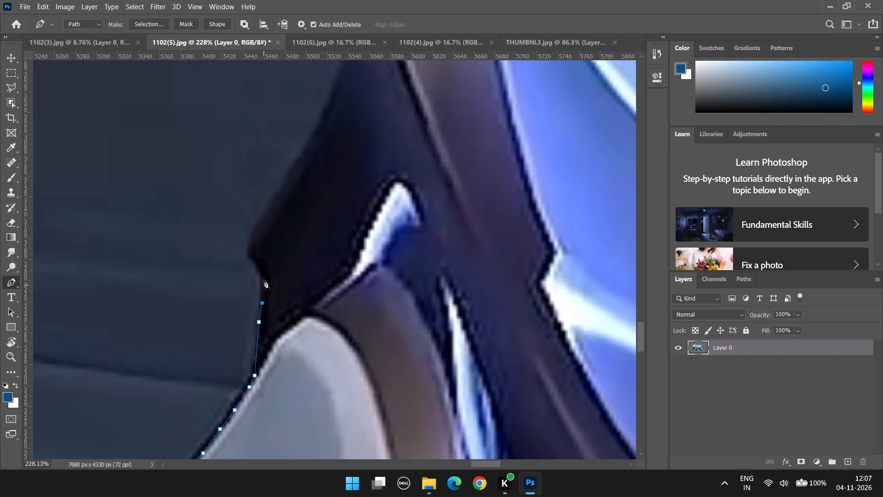
{"action": "left_click", "coordinate": [265, 279]}
{"action": "left_click", "coordinate": [257, 259]}
{"action": "left_click", "coordinate": [249, 251]}
Continue the pen path from the black section's protruding corner up its sloping edge toward the purple section.
{"action": "left_click", "coordinate": [259, 228]}
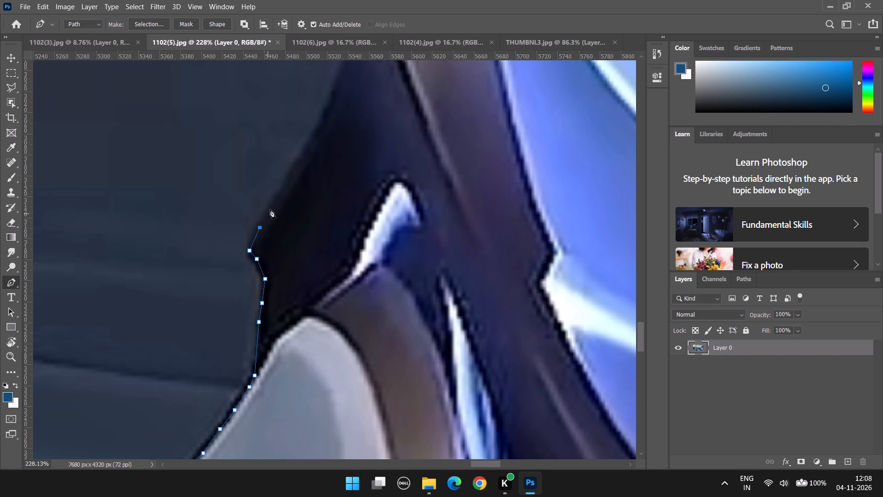
{"action": "left_click", "coordinate": [275, 204]}
{"action": "left_click", "coordinate": [288, 181]}
{"action": "left_click", "coordinate": [302, 155]}
{"action": "left_click", "coordinate": [315, 136]}
{"action": "scroll", "coordinate": [316, 133], "scroll_direction": "up", "scroll_amount": 5}
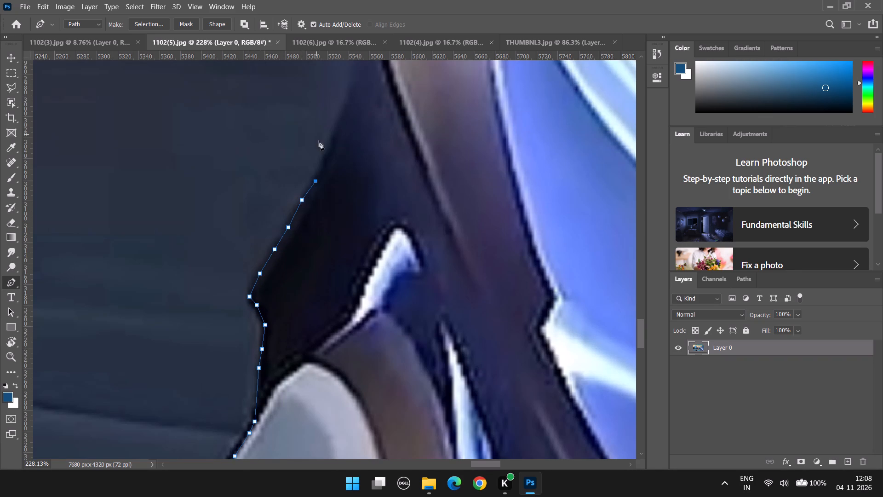
{"action": "left_click", "coordinate": [329, 155]}
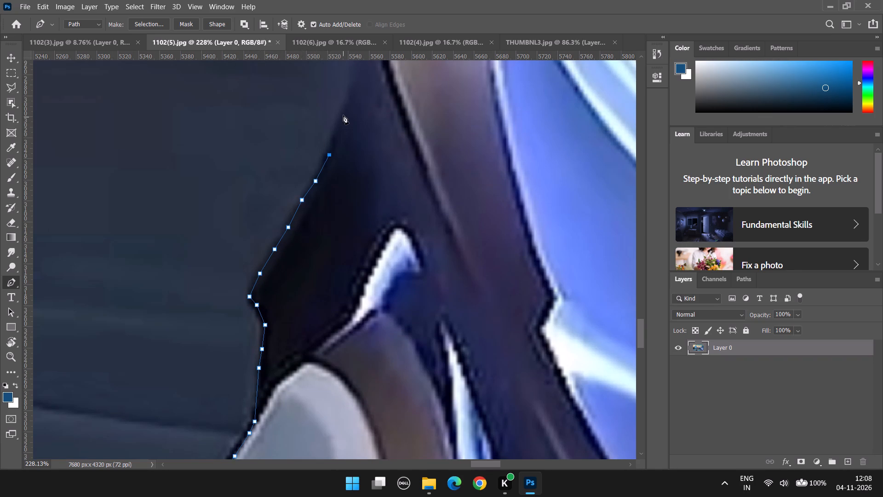
{"action": "left_click", "coordinate": [343, 115]}
{"action": "left_click", "coordinate": [350, 99]}
Continue the pen path up the black section's remaining edge and along the purple section where it borders the teal ledge.
{"action": "scroll", "coordinate": [350, 99], "scroll_direction": "up", "scroll_amount": 9}
{"action": "scroll", "coordinate": [358, 139], "scroll_direction": "up", "scroll_amount": 1}
{"action": "scroll", "coordinate": [360, 140], "scroll_direction": "down", "scroll_amount": 16}
{"action": "scroll", "coordinate": [361, 146], "scroll_direction": "up", "scroll_amount": 20}
{"action": "scroll", "coordinate": [361, 146], "scroll_direction": "up", "scroll_amount": 2}
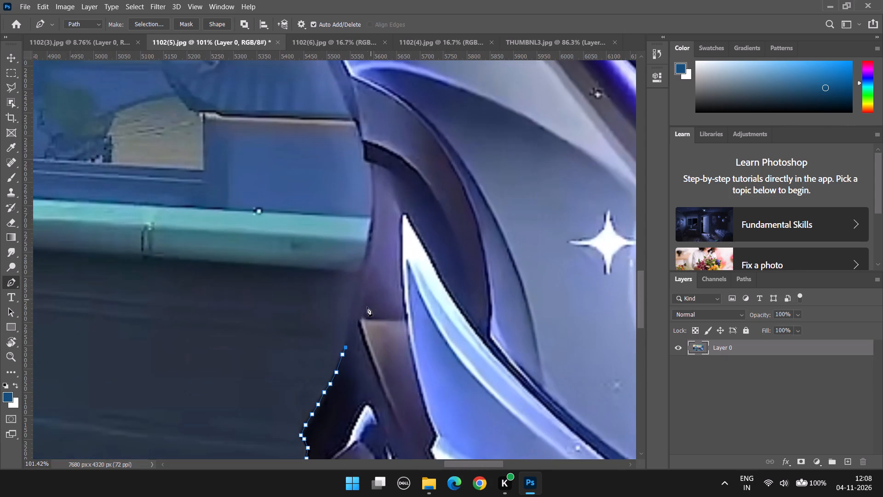
{"action": "scroll", "coordinate": [348, 327], "scroll_direction": "up", "scroll_amount": 6, "text": "alt"}
{"action": "left_click", "coordinate": [350, 328]}
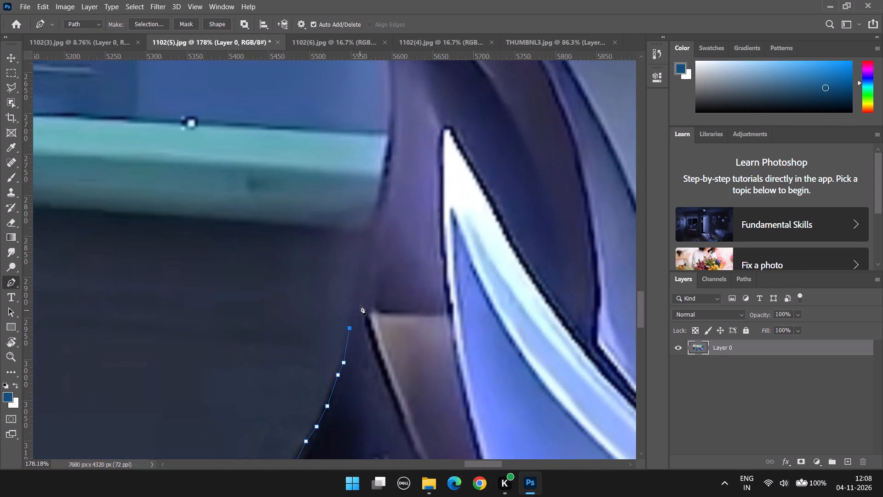
{"action": "left_click", "coordinate": [356, 282]}
{"action": "left_click", "coordinate": [367, 248]}
{"action": "left_click", "coordinate": [373, 224]}
{"action": "left_click", "coordinate": [378, 205]}
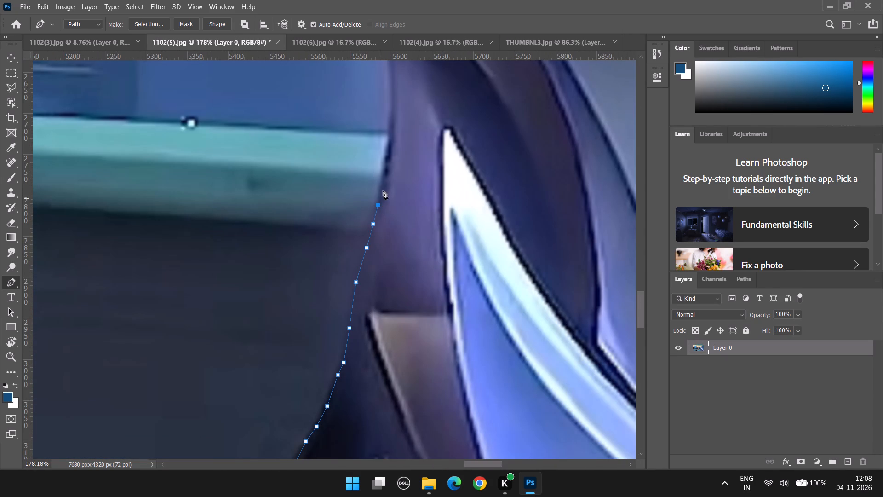
{"action": "left_click", "coordinate": [386, 179]}
{"action": "scroll", "coordinate": [386, 173], "scroll_direction": "up", "scroll_amount": 5}
{"action": "left_click", "coordinate": [396, 172]}
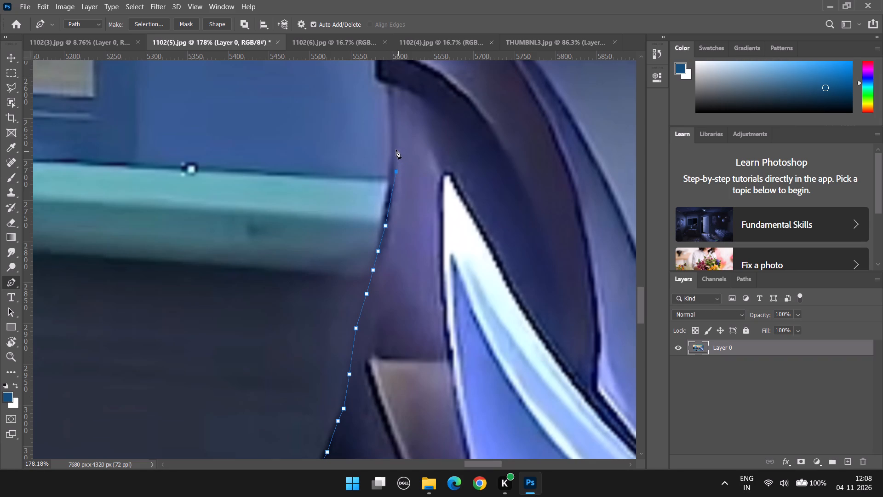
Continue the pen path up the purple section's edge and around the dark notch above it.
{"action": "left_click", "coordinate": [396, 148]}
{"action": "left_click", "coordinate": [390, 126]}
{"action": "left_click", "coordinate": [388, 104]}
{"action": "left_click", "coordinate": [386, 89]}
{"action": "scroll", "coordinate": [385, 87], "scroll_direction": "up", "scroll_amount": 4}
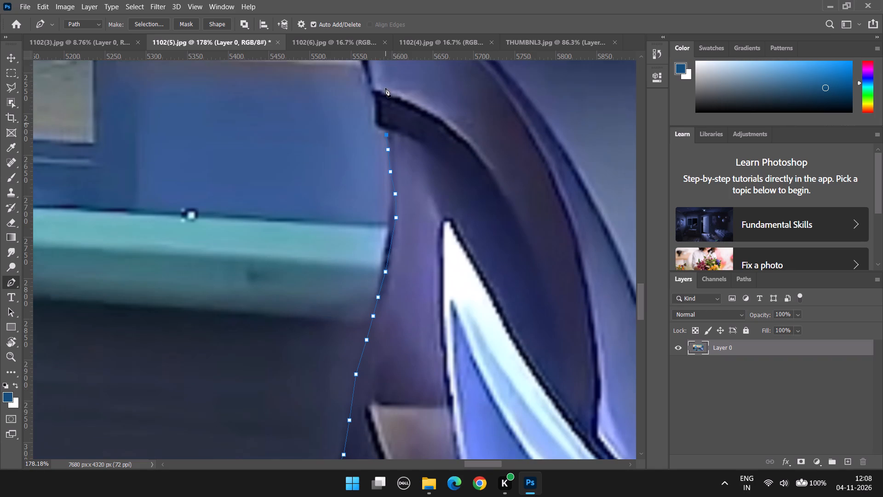
{"action": "scroll", "coordinate": [385, 88], "scroll_direction": "up", "scroll_amount": 2}
{"action": "left_click", "coordinate": [387, 137]}
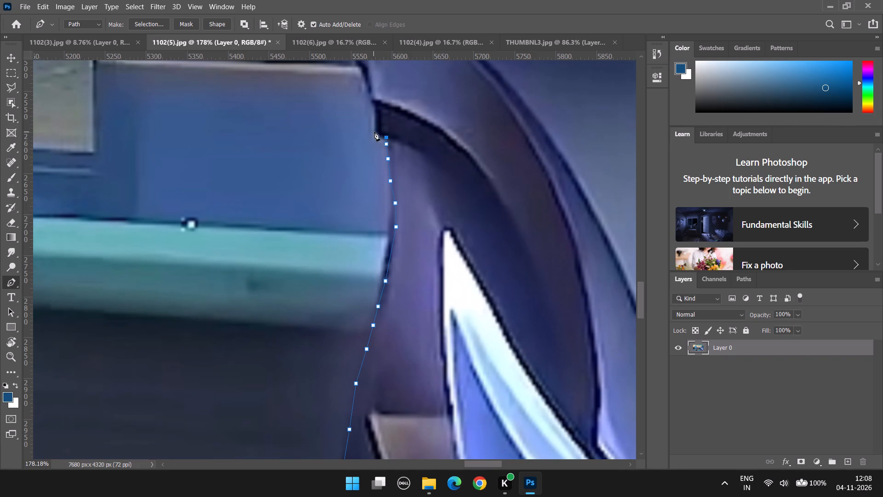
{"action": "left_click", "coordinate": [377, 134]}
{"action": "left_click", "coordinate": [375, 110]}
{"action": "left_click", "coordinate": [373, 99]}
Continue the pen path from the dark notch up the blade's dark outer edge to the second rooftop line.
{"action": "scroll", "coordinate": [372, 104], "scroll_direction": "up", "scroll_amount": 4}
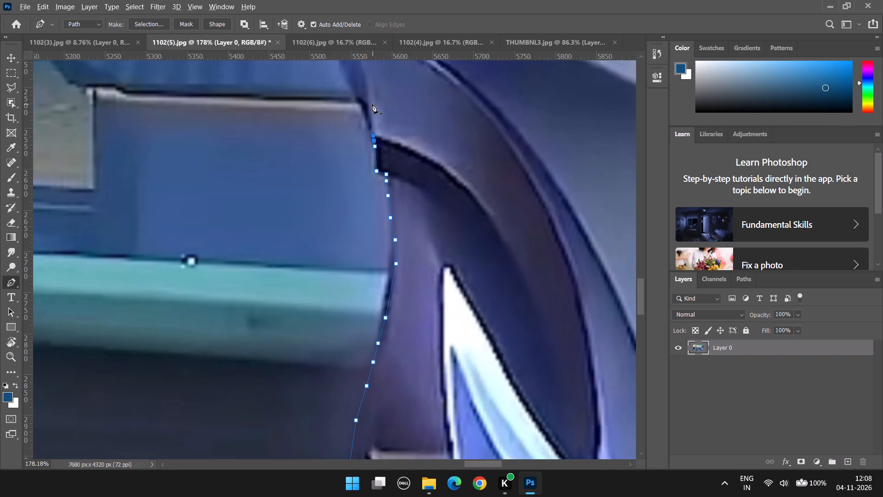
{"action": "scroll", "coordinate": [372, 107], "scroll_direction": "down", "scroll_amount": 16, "text": "alt"}
{"action": "scroll", "coordinate": [372, 110], "scroll_direction": "up", "scroll_amount": 20}
{"action": "scroll", "coordinate": [372, 110], "scroll_direction": "up", "scroll_amount": 4}
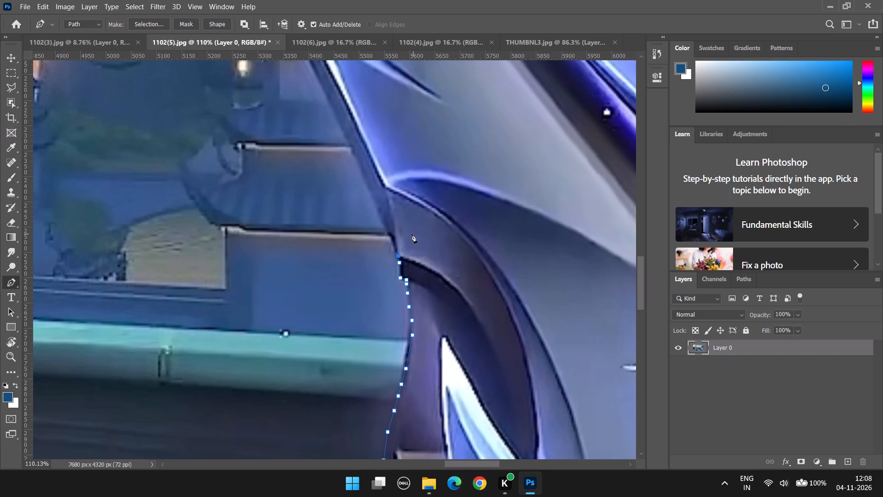
{"action": "scroll", "coordinate": [389, 233], "scroll_direction": "down", "scroll_amount": 15, "text": "alt"}
{"action": "scroll", "coordinate": [388, 233], "scroll_direction": "up", "scroll_amount": 8, "text": "alt"}
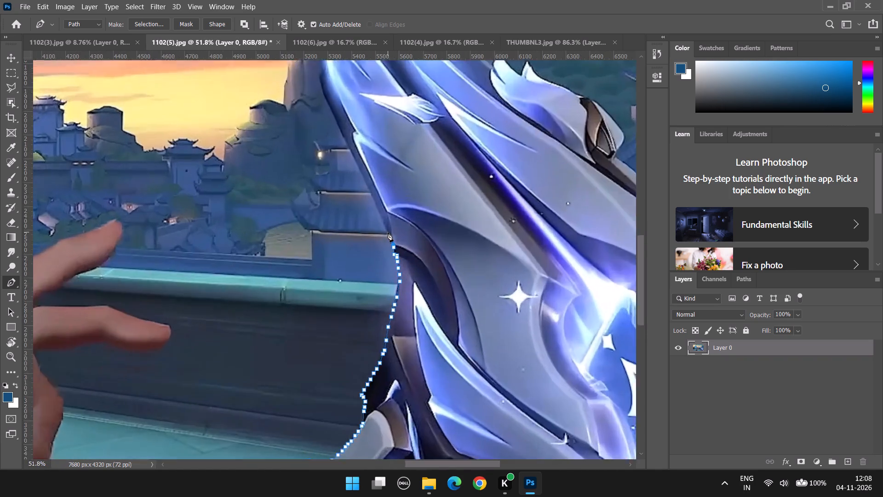
{"action": "scroll", "coordinate": [388, 232], "scroll_direction": "up", "scroll_amount": 8, "text": "alt"}
{"action": "left_click", "coordinate": [388, 230]}
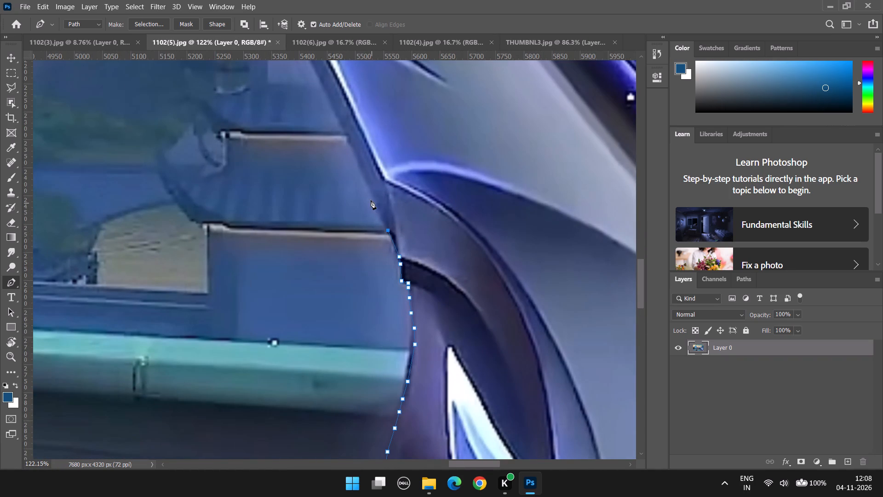
{"action": "left_click", "coordinate": [371, 191]}
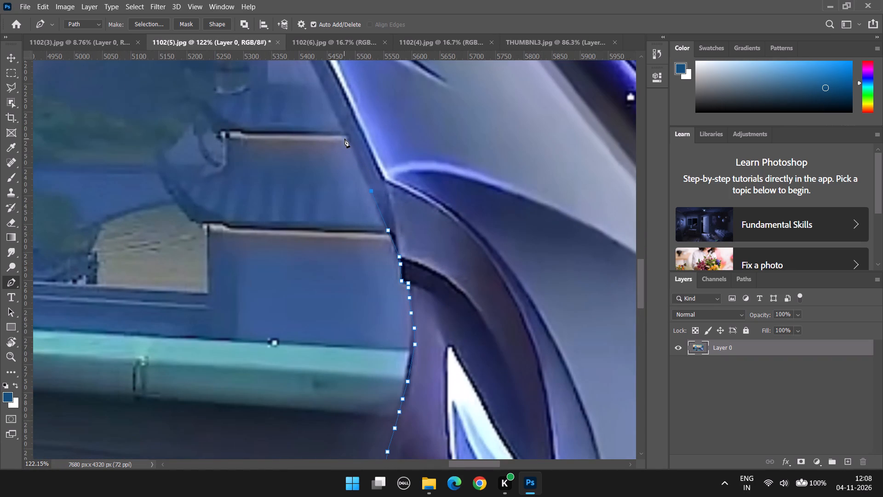
{"action": "left_click", "coordinate": [345, 134]}
Continue the pen path up the blade's dark outer edge, past the lantern-lit roof to just below the bend.
{"action": "scroll", "coordinate": [345, 133], "scroll_direction": "up", "scroll_amount": 5}
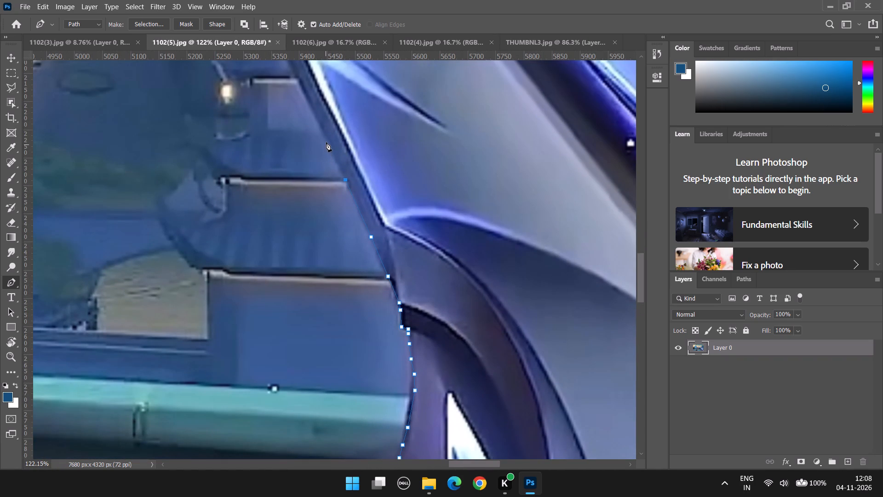
{"action": "left_click", "coordinate": [327, 139]}
{"action": "scroll", "coordinate": [328, 138], "scroll_direction": "up", "scroll_amount": 6}
{"action": "left_click", "coordinate": [303, 144]}
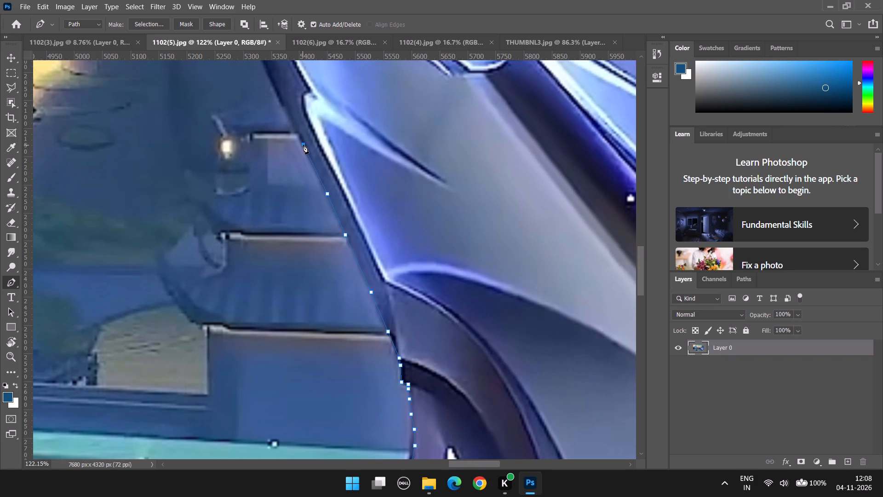
{"action": "scroll", "coordinate": [303, 144], "scroll_direction": "up", "scroll_amount": 6}
{"action": "left_click", "coordinate": [280, 152]}
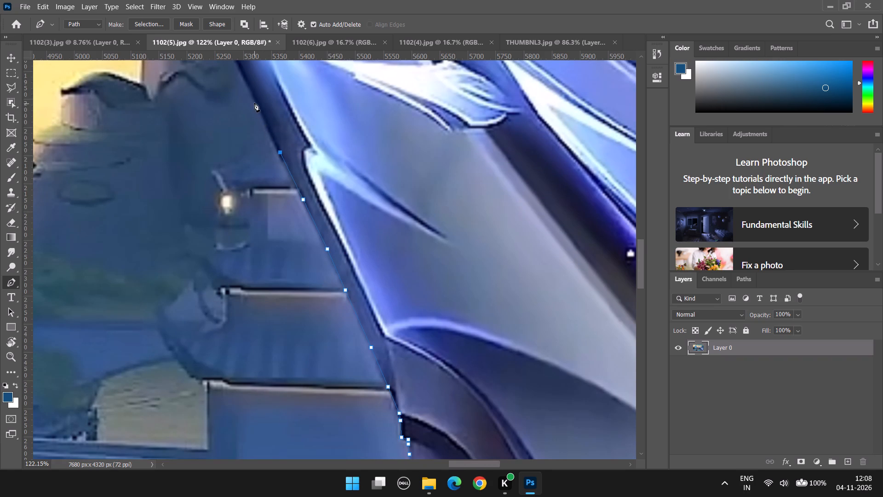
{"action": "left_click", "coordinate": [249, 87]}
Carry the pen path around the bend in the blade's dark edge and onto the upright glowing blue edge above it.
{"action": "scroll", "coordinate": [248, 87], "scroll_direction": "up", "scroll_amount": 11}
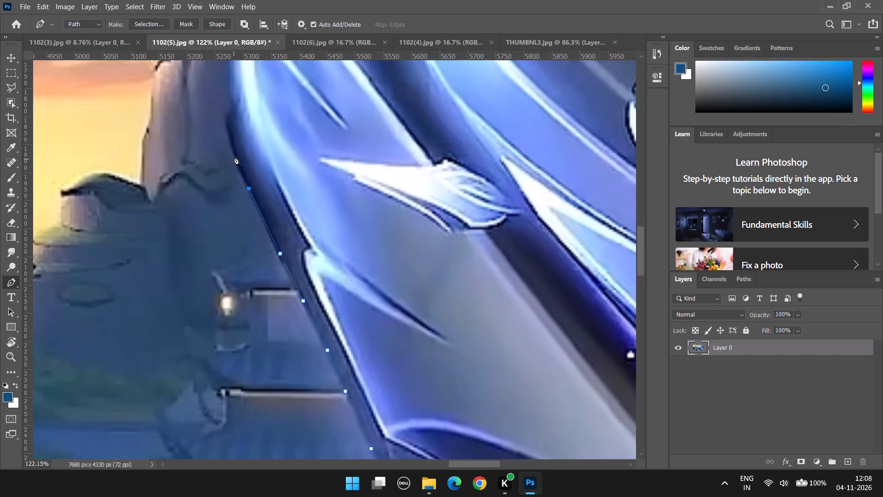
{"action": "left_click", "coordinate": [236, 159]}
{"action": "left_click", "coordinate": [227, 127]}
{"action": "left_click", "coordinate": [228, 112]}
{"action": "left_click", "coordinate": [235, 101]}
{"action": "scroll", "coordinate": [236, 101], "scroll_direction": "up", "scroll_amount": 6}
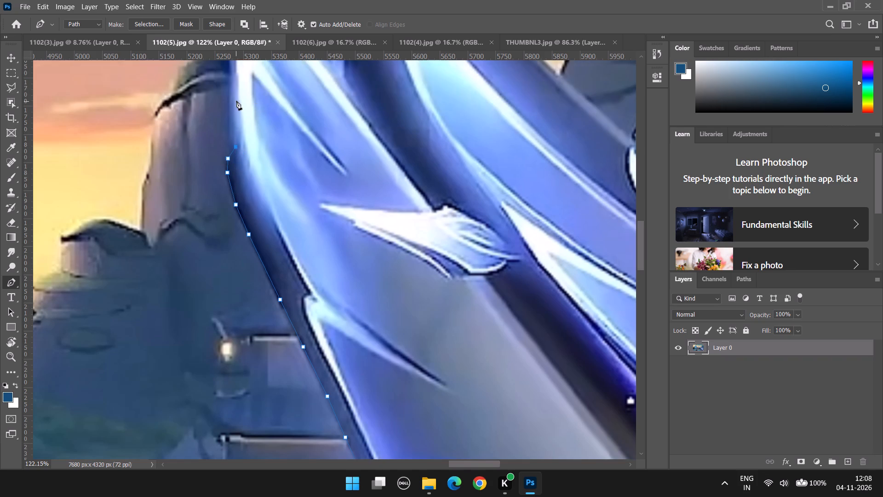
{"action": "scroll", "coordinate": [236, 101], "scroll_direction": "up", "scroll_amount": 5}
{"action": "left_click", "coordinate": [243, 184]}
{"action": "scroll", "coordinate": [241, 161], "scroll_direction": "down", "scroll_amount": 8, "text": "alt"}
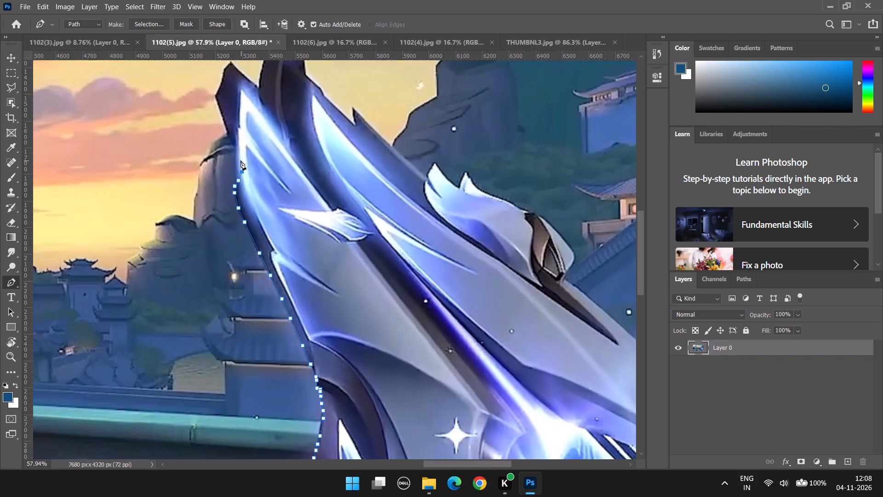
{"action": "key", "text": "ctrl+z"}
{"action": "scroll", "coordinate": [250, 158], "scroll_direction": "up", "scroll_amount": 10}
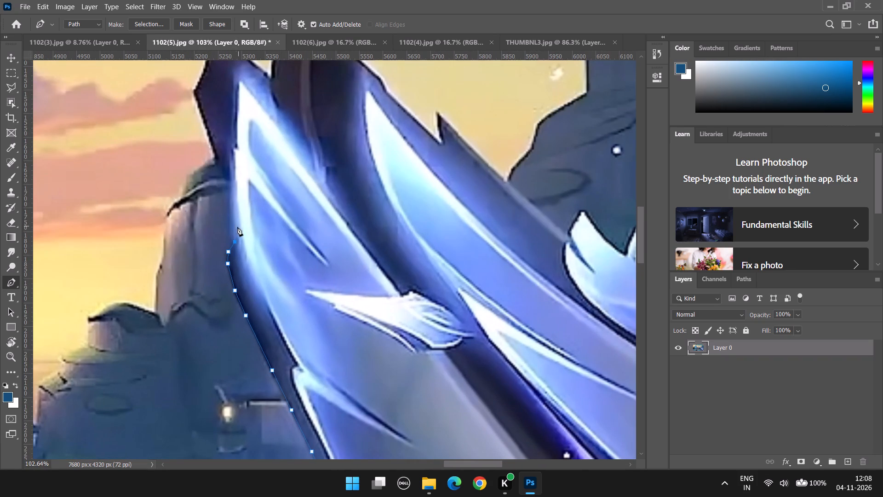
{"action": "left_click", "coordinate": [232, 220]}
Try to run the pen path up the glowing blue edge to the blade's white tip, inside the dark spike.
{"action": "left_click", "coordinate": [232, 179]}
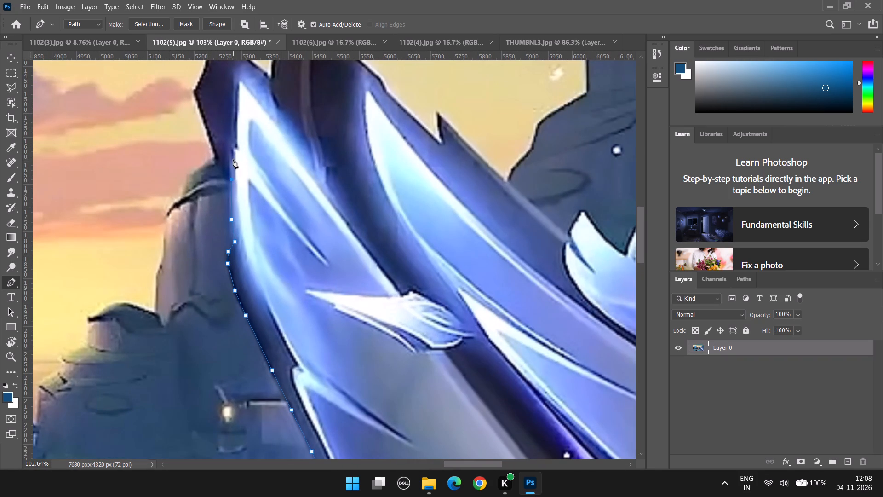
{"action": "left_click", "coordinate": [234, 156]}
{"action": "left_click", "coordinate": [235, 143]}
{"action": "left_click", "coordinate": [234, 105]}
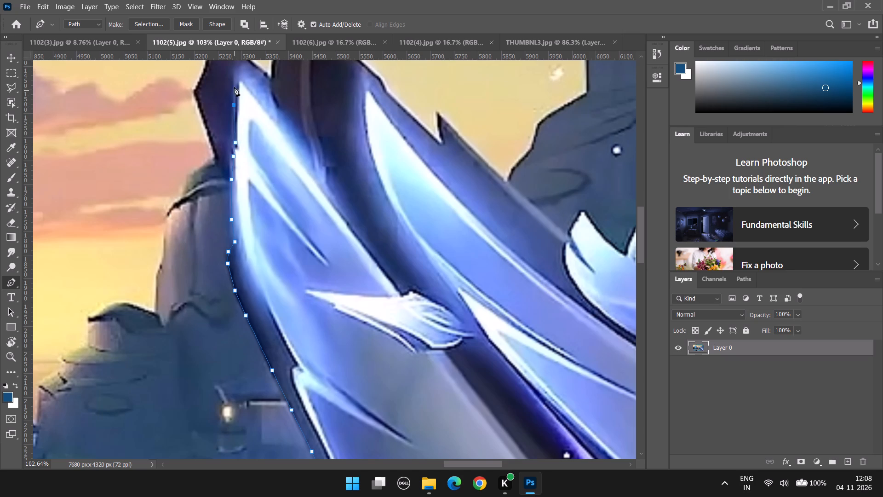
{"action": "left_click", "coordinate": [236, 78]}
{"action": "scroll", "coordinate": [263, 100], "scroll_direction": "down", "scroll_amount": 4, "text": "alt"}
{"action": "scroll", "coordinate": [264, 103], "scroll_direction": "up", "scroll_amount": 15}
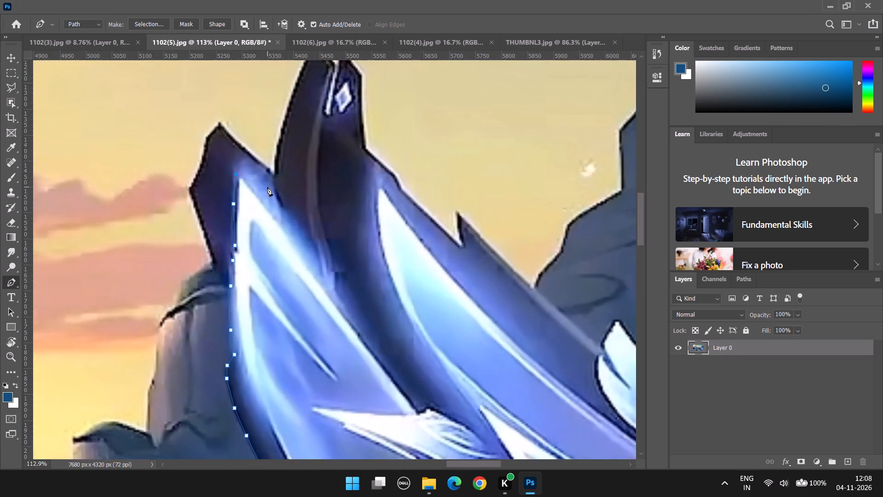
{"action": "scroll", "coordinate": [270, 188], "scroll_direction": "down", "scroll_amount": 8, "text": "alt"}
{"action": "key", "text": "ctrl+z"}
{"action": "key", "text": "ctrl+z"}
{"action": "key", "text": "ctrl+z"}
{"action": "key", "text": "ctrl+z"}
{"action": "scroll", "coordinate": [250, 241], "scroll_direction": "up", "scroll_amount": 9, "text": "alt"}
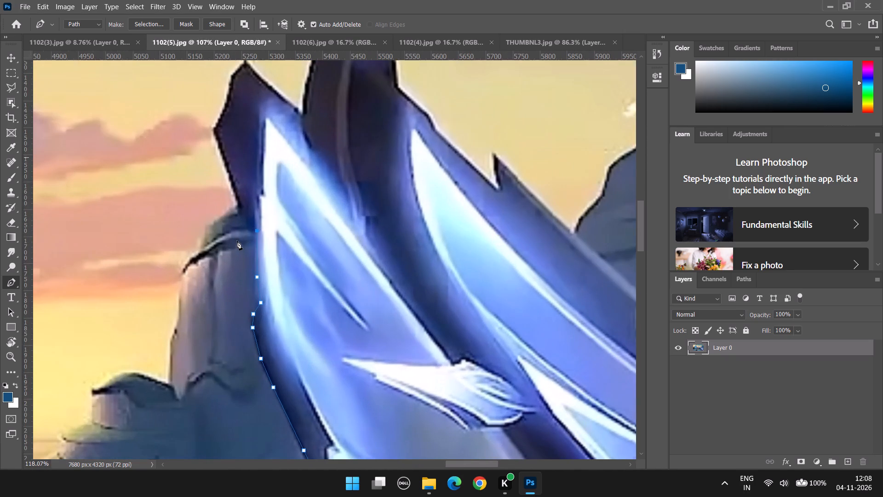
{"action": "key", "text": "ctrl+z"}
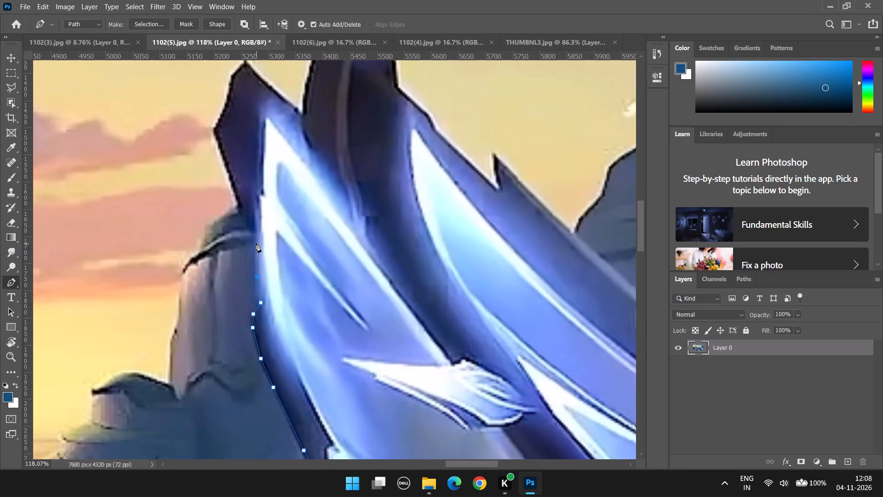
Route the pen path out along the dark spike's lower edge to its protruding outer corner.
{"action": "left_click", "coordinate": [255, 237]}
{"action": "left_click", "coordinate": [241, 202]}
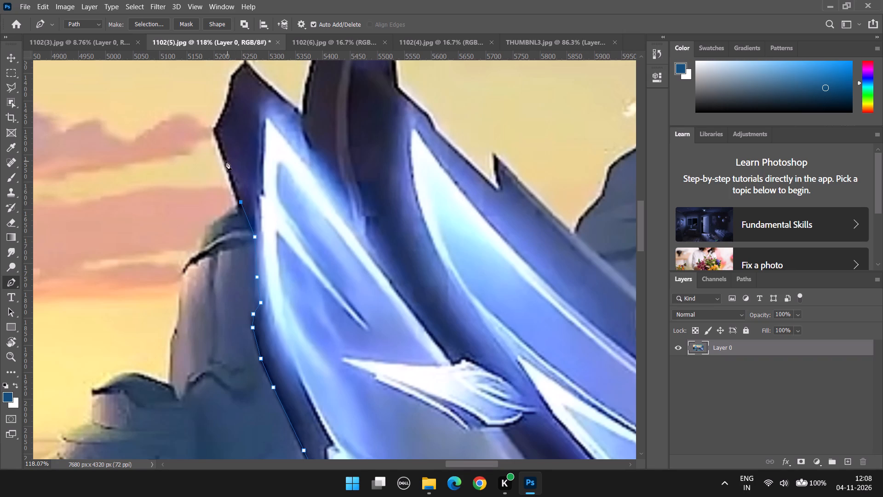
{"action": "left_click", "coordinate": [221, 151]}
{"action": "left_click", "coordinate": [214, 133]}
{"action": "scroll", "coordinate": [214, 121], "scroll_direction": "up", "scroll_amount": 11, "text": "alt"}
{"action": "left_click", "coordinate": [214, 177]}
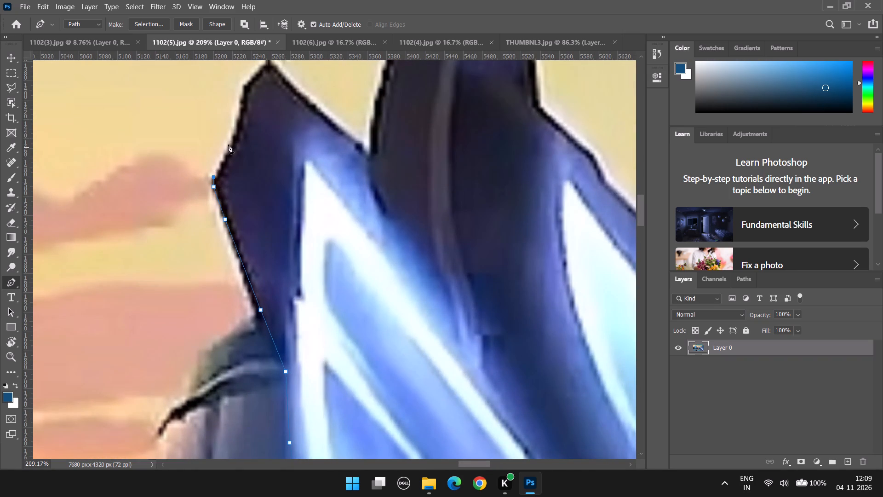
Continue the pen path from the dark spike's outer corner up its black outline to the pointed tip.
{"action": "left_click", "coordinate": [233, 138]}
{"action": "key", "text": "ctrl+z"}
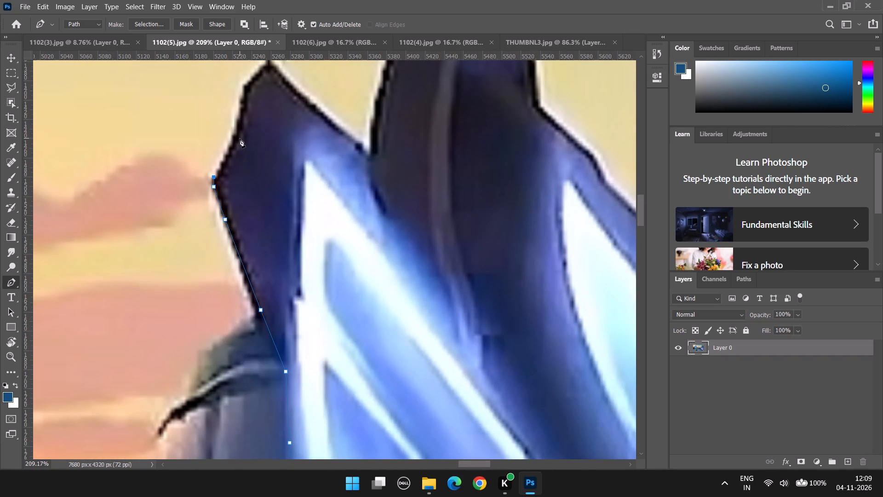
{"action": "left_click", "coordinate": [239, 137]}
{"action": "left_click", "coordinate": [238, 110]}
{"action": "left_click", "coordinate": [242, 89]}
{"action": "key", "text": "ctrl+z"}
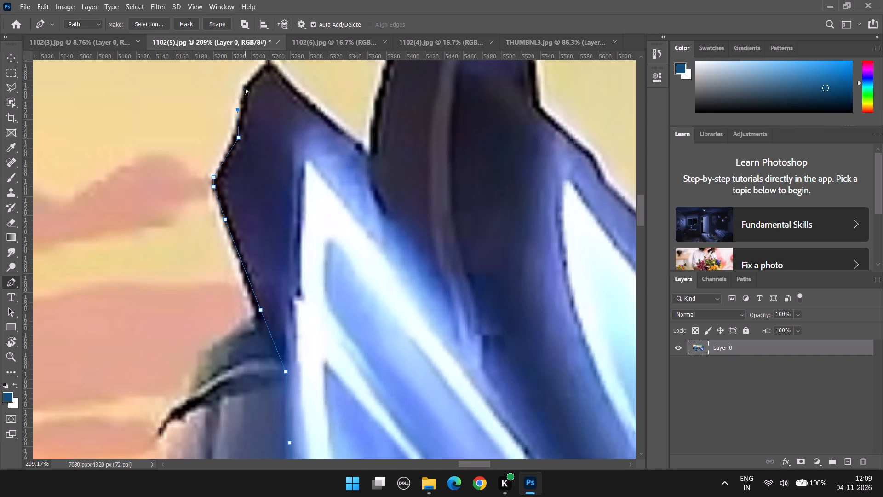
{"action": "key", "text": "ctrl+z"}
{"action": "left_click", "coordinate": [242, 110]}
{"action": "left_click", "coordinate": [243, 90]}
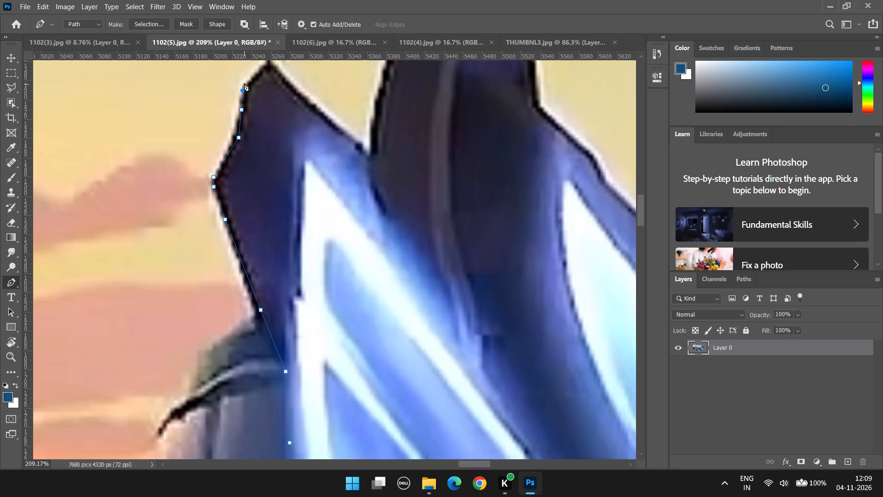
{"action": "left_click", "coordinate": [245, 82]}
{"action": "left_click", "coordinate": [265, 64]}
{"action": "scroll", "coordinate": [273, 67], "scroll_direction": "up", "scroll_amount": 4}
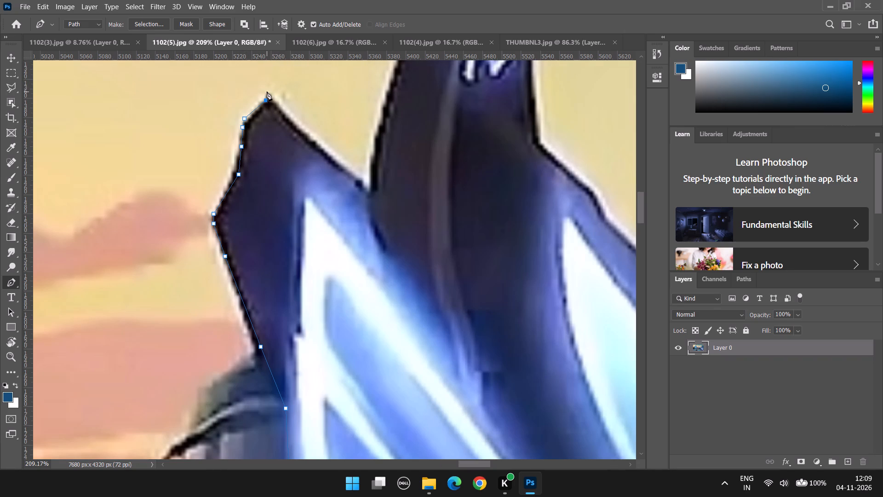
{"action": "left_click", "coordinate": [267, 92]}
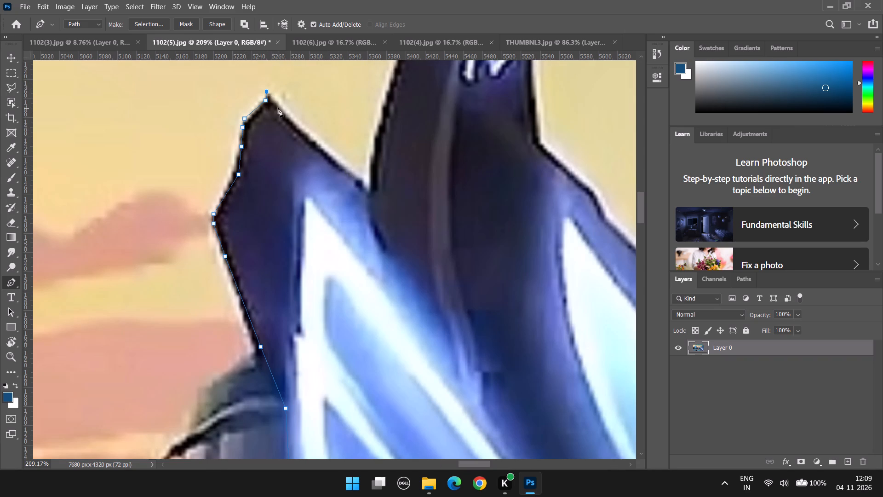
Run the pen path down the far slope of the dark spike to the notch where it meets the taller spike.
{"action": "left_click", "coordinate": [278, 108]}
{"action": "left_click", "coordinate": [294, 127]}
{"action": "left_click", "coordinate": [318, 144]}
{"action": "left_click", "coordinate": [344, 167]}
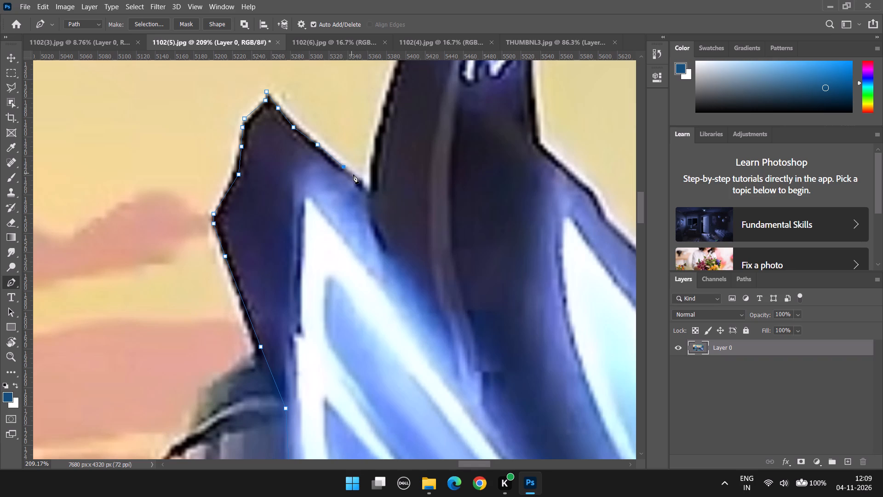
{"action": "left_click", "coordinate": [358, 179]}
{"action": "left_click", "coordinate": [369, 188]}
Continue the pen path from the notch up the taller spike's curved black edge to its tip.
{"action": "left_click", "coordinate": [378, 133]}
{"action": "scroll", "coordinate": [378, 133], "scroll_direction": "up", "scroll_amount": 5}
{"action": "left_click", "coordinate": [392, 127]}
{"action": "scroll", "coordinate": [393, 124], "scroll_direction": "up", "scroll_amount": 4}
{"action": "left_click", "coordinate": [408, 116]}
{"action": "scroll", "coordinate": [408, 116], "scroll_direction": "up", "scroll_amount": 4}
{"action": "left_click", "coordinate": [425, 106]}
{"action": "left_click", "coordinate": [431, 89]}
{"action": "left_click", "coordinate": [443, 73]}
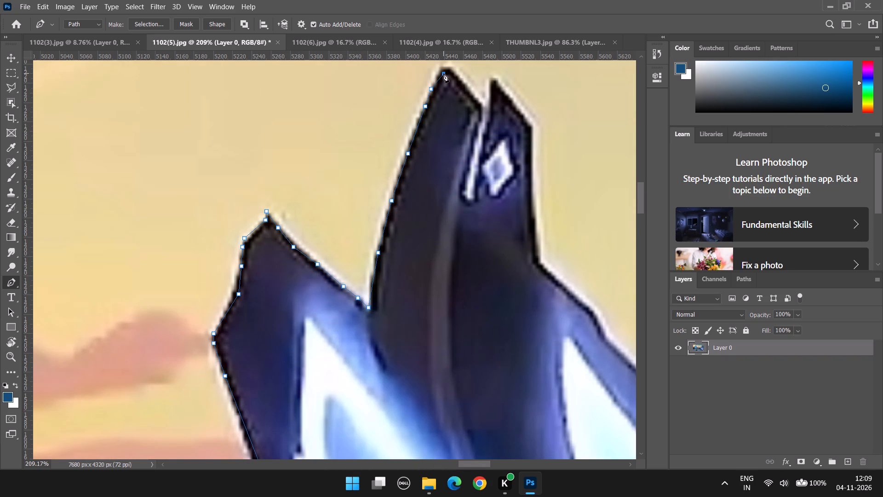
Take the pen path over the taller spike's tip and down its short slope to the top of the narrow gap.
{"action": "left_click", "coordinate": [449, 70]}
{"action": "left_click", "coordinate": [466, 91]}
{"action": "left_click", "coordinate": [475, 102]}
{"action": "left_click", "coordinate": [481, 113]}
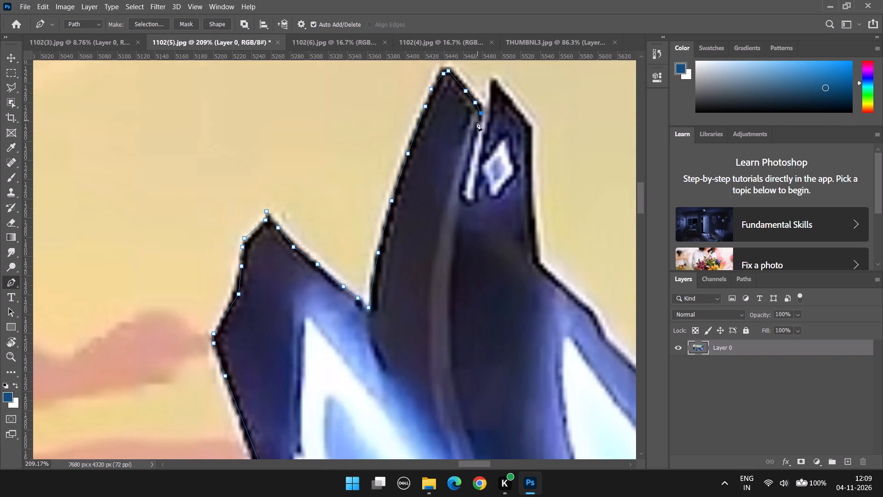
Continue the pen path down the near side of the narrow gap between the two dark tips and across its bottom.
{"action": "left_click", "coordinate": [476, 125]}
{"action": "left_click", "coordinate": [470, 148]}
{"action": "left_click", "coordinate": [467, 168]}
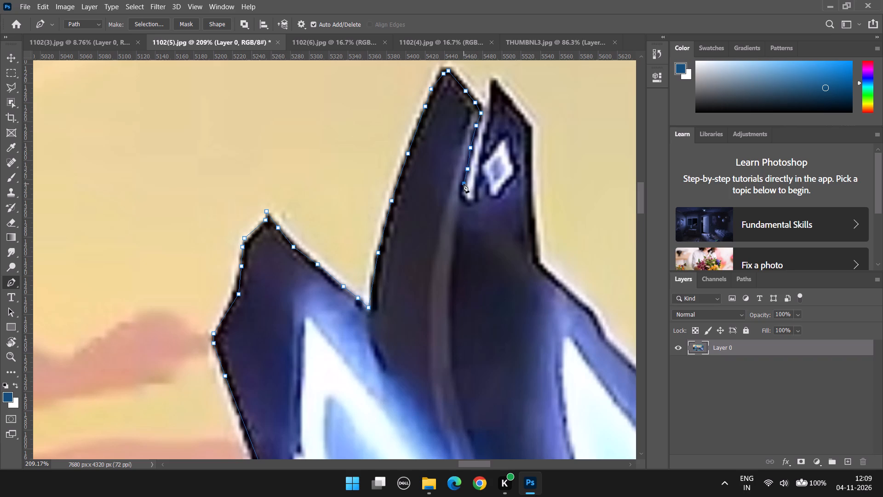
{"action": "left_click", "coordinate": [464, 184]}
{"action": "left_click", "coordinate": [462, 190]}
{"action": "left_click", "coordinate": [464, 203]}
{"action": "left_click", "coordinate": [472, 200]}
{"action": "left_click", "coordinate": [478, 200]}
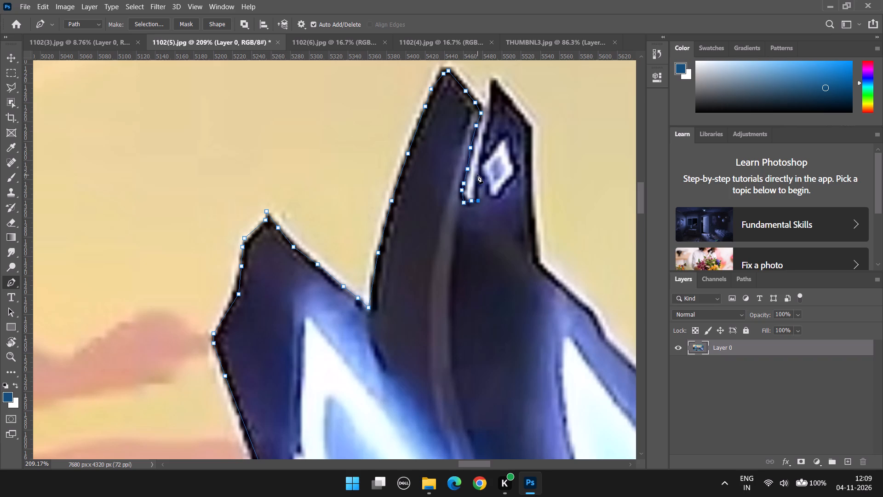
Take the pen path up the far side of the narrow gap and around the second dark spike's tip.
{"action": "left_click", "coordinate": [477, 174]}
{"action": "left_click", "coordinate": [484, 135]}
{"action": "left_click", "coordinate": [489, 108]}
{"action": "left_click", "coordinate": [489, 91]}
{"action": "left_click", "coordinate": [489, 79]}
{"action": "left_click", "coordinate": [495, 78]}
Run the pen path down the second spike's outer black edge to the corner where the slope begins.
{"action": "left_click", "coordinate": [511, 107]}
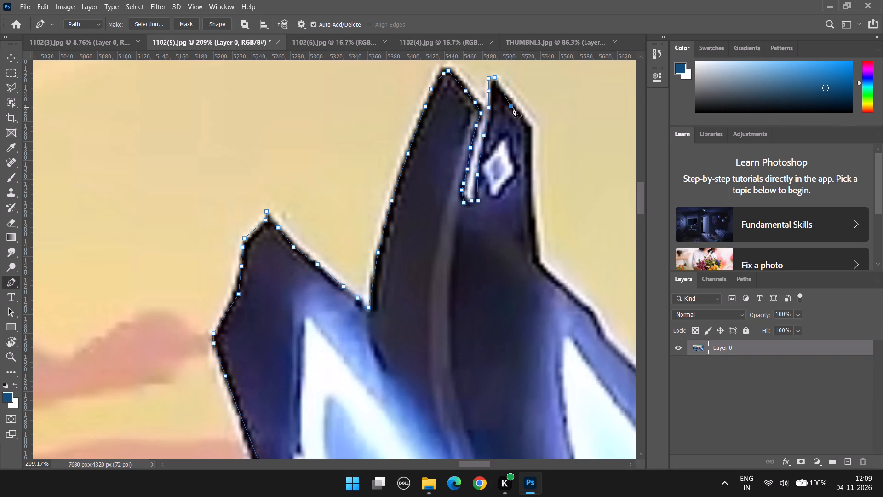
{"action": "key", "text": "ctrl+z"}
{"action": "left_click", "coordinate": [513, 104]}
{"action": "left_click", "coordinate": [523, 117]}
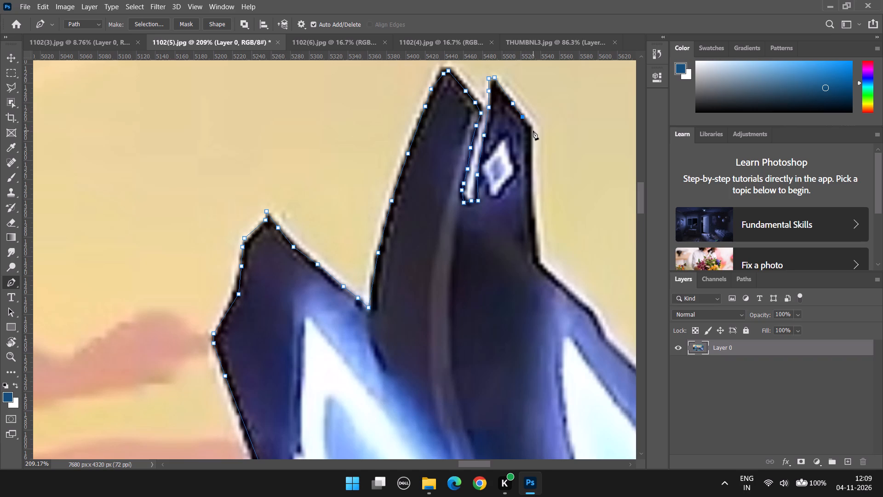
{"action": "left_click", "coordinate": [531, 124]}
{"action": "left_click", "coordinate": [528, 147]}
{"action": "left_click", "coordinate": [529, 171]}
{"action": "left_click", "coordinate": [533, 193]}
{"action": "left_click", "coordinate": [534, 215]}
{"action": "left_click", "coordinate": [534, 236]}
{"action": "left_click", "coordinate": [535, 254]}
{"action": "left_click", "coordinate": [541, 266]}
Continue the pen path down the sloping blue blade edge to the notch at the small barb's base.
{"action": "scroll", "coordinate": [549, 278], "scroll_direction": "down", "scroll_amount": 4}
{"action": "left_click", "coordinate": [573, 258]}
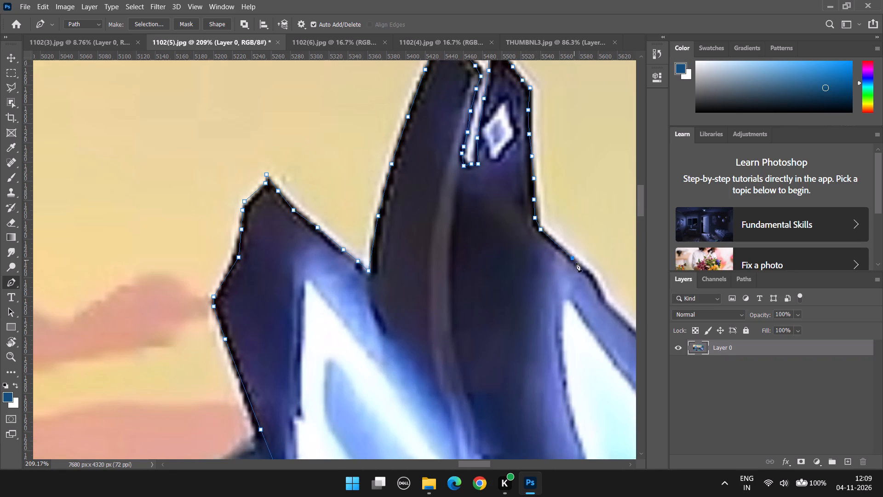
{"action": "left_click", "coordinate": [585, 268]}
{"action": "left_click", "coordinate": [595, 283]}
{"action": "left_click", "coordinate": [602, 294]}
{"action": "left_click", "coordinate": [603, 302]}
{"action": "left_click_drag", "start_coordinate": [477, 464], "coordinate": [498, 465]}
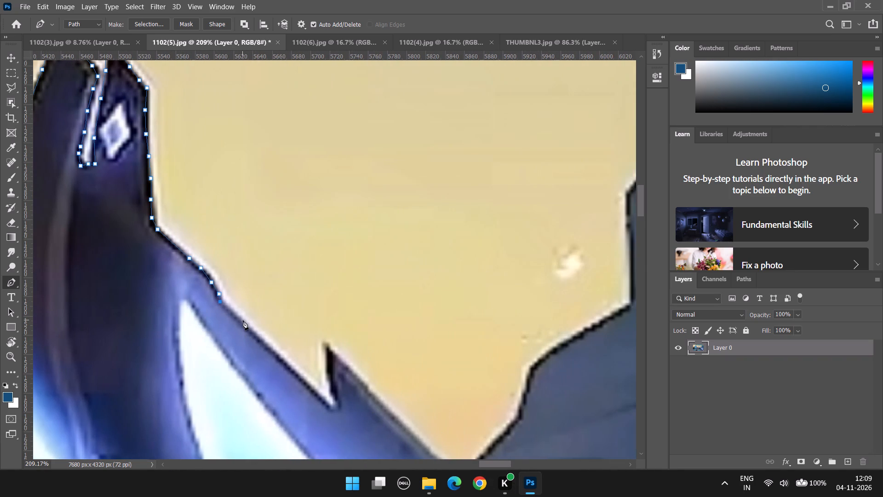
{"action": "left_click", "coordinate": [243, 320]}
{"action": "left_click", "coordinate": [270, 347]}
{"action": "left_click", "coordinate": [293, 370]}
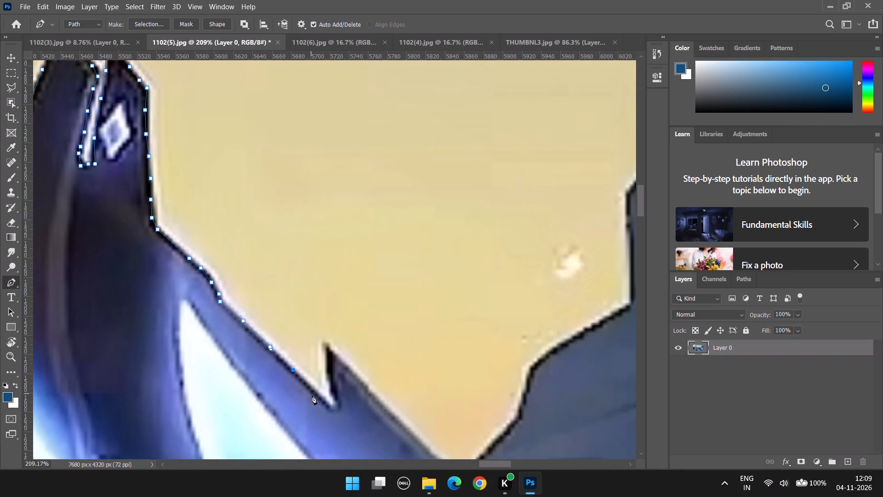
{"action": "left_click", "coordinate": [313, 393]}
{"action": "left_click", "coordinate": [325, 404]}
{"action": "left_click", "coordinate": [331, 411]}
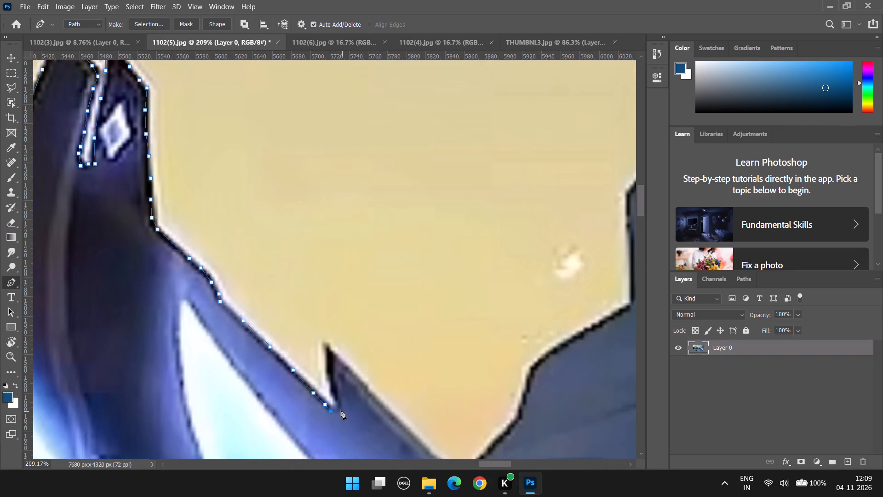
Trace the pen path up around the small barb's tip and down the slope to where the rock outline meets the blade.
{"action": "left_click", "coordinate": [340, 410]}
{"action": "left_click", "coordinate": [335, 387]}
{"action": "left_click", "coordinate": [330, 353]}
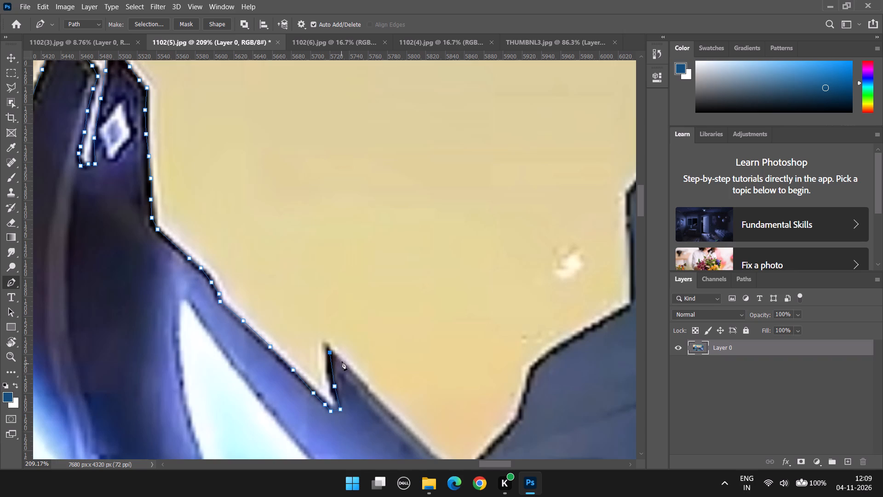
{"action": "left_click", "coordinate": [336, 354]}
{"action": "left_click", "coordinate": [354, 375]}
{"action": "left_click", "coordinate": [367, 390]}
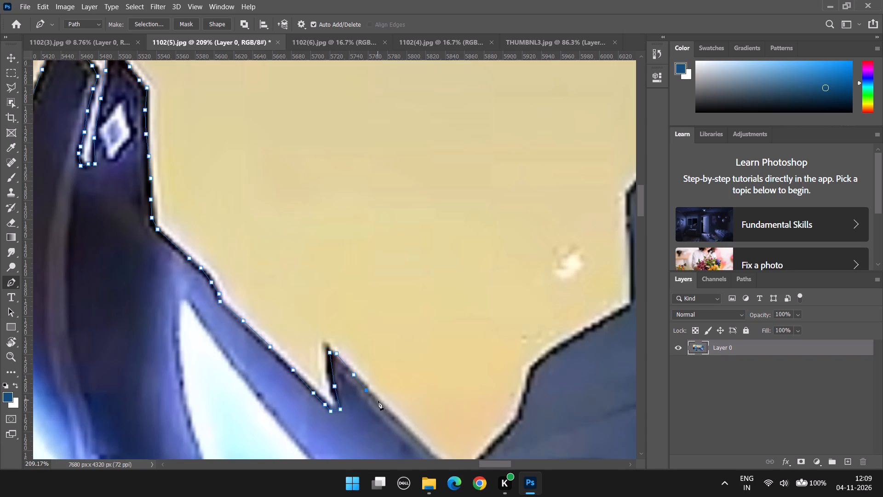
{"action": "left_click", "coordinate": [380, 403]}
{"action": "scroll", "coordinate": [402, 411], "scroll_direction": "down", "scroll_amount": 6}
{"action": "left_click", "coordinate": [400, 369]}
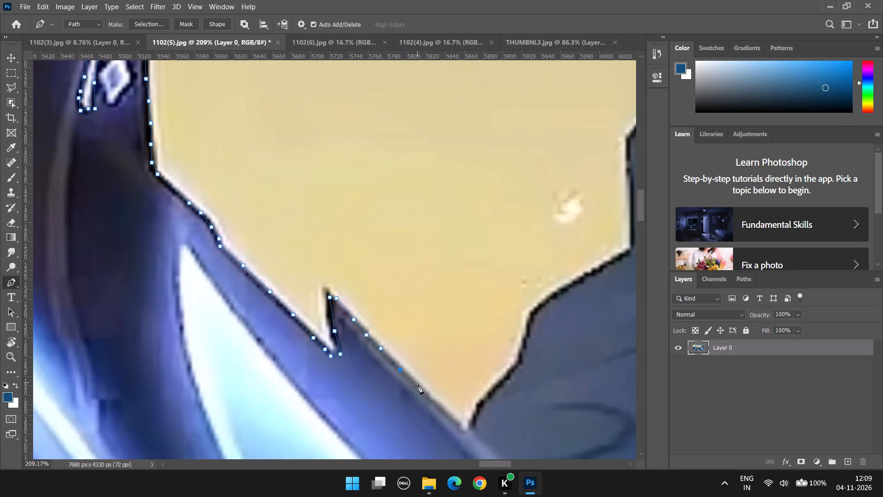
{"action": "left_click", "coordinate": [420, 387]}
{"action": "left_click", "coordinate": [442, 413]}
{"action": "left_click", "coordinate": [463, 424]}
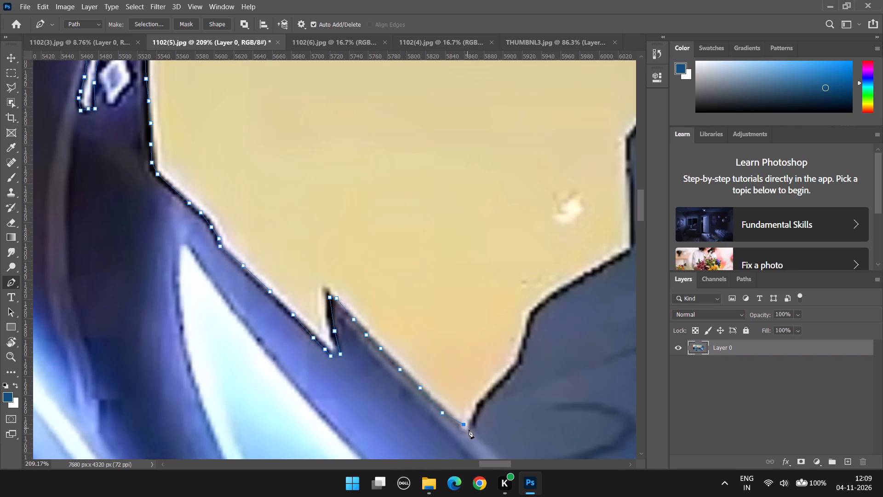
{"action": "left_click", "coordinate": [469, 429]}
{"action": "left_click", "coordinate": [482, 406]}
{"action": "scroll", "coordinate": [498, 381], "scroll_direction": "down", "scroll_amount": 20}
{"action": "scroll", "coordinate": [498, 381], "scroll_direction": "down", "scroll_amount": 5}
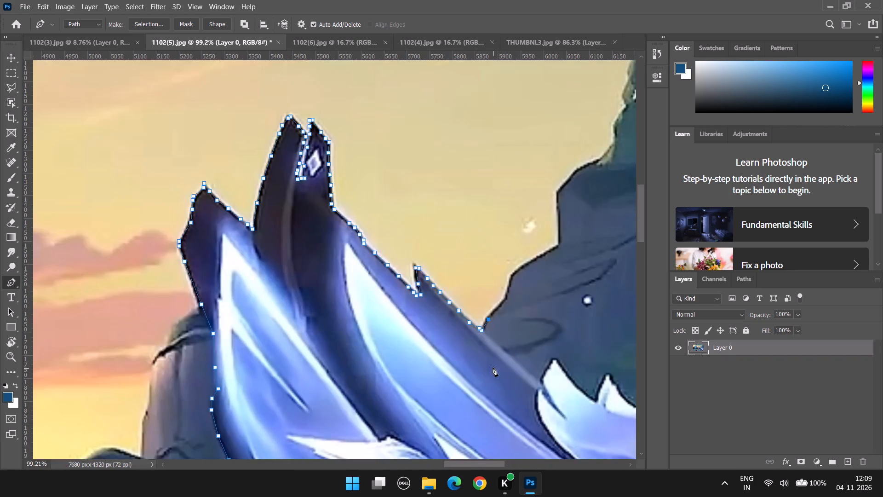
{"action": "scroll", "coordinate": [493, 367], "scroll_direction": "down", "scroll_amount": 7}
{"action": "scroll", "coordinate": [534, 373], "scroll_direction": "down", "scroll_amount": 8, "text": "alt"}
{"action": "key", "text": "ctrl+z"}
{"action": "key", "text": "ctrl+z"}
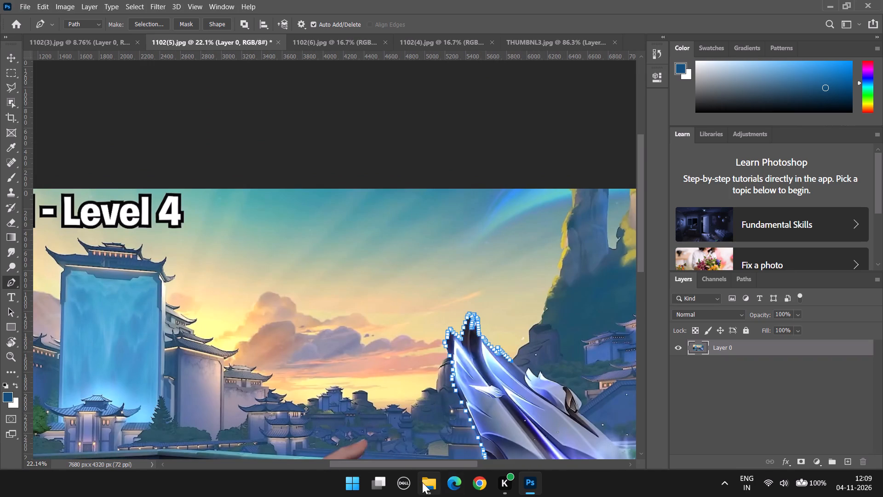
Continue the pen path along the greyish blade edge past the rock to the base of the first white feather.
{"action": "left_click_drag", "start_coordinate": [452, 462], "coordinate": [483, 466]}
{"action": "scroll", "coordinate": [439, 386], "scroll_direction": "down", "scroll_amount": 5}
{"action": "scroll", "coordinate": [412, 294], "scroll_direction": "up", "scroll_amount": 17, "text": "alt"}
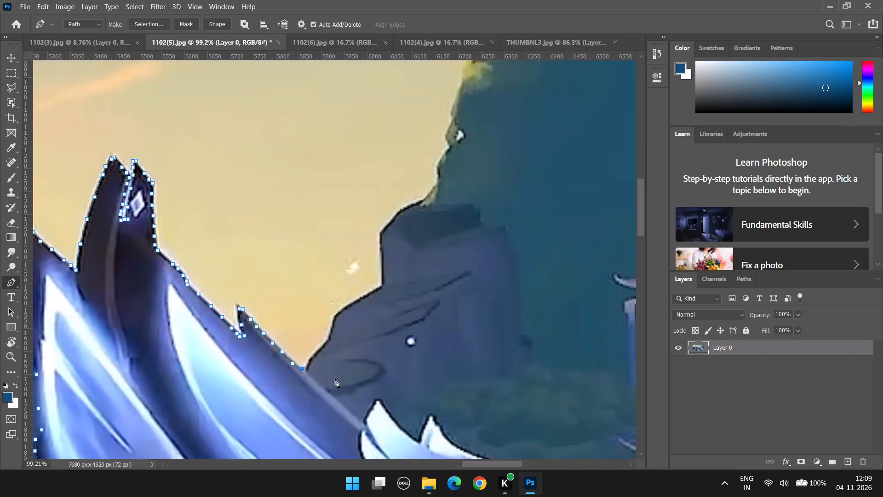
{"action": "scroll", "coordinate": [335, 379], "scroll_direction": "down", "scroll_amount": 8}
{"action": "scroll", "coordinate": [344, 363], "scroll_direction": "up", "scroll_amount": 9}
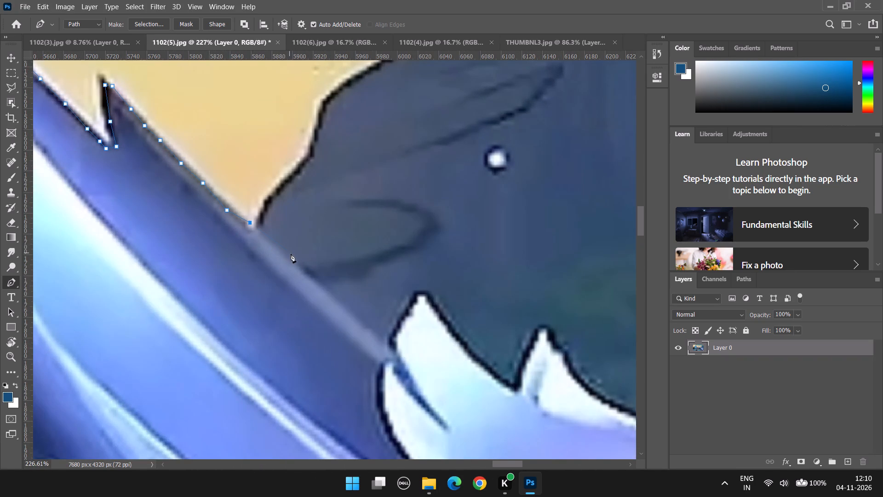
{"action": "left_click", "coordinate": [291, 254]}
{"action": "key", "text": "ctrl+z"}
{"action": "left_click", "coordinate": [310, 277]}
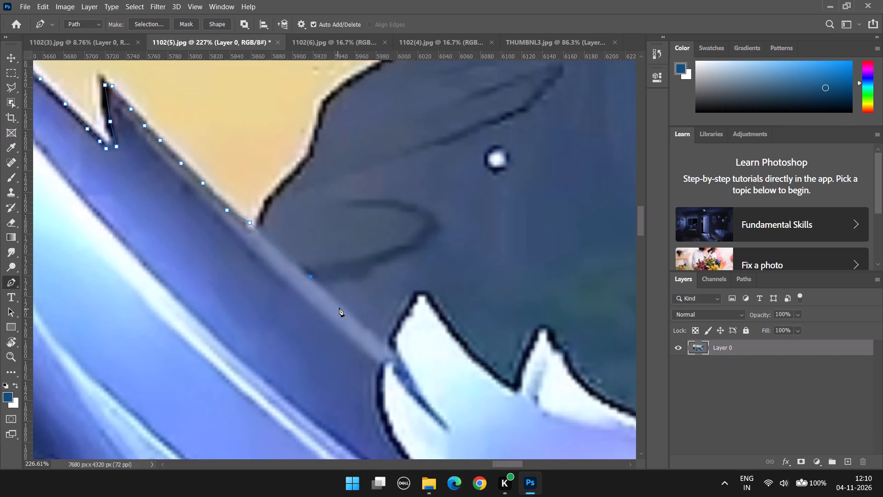
{"action": "left_click", "coordinate": [348, 313]}
{"action": "left_click", "coordinate": [372, 330]}
{"action": "left_click", "coordinate": [382, 342]}
{"action": "left_click", "coordinate": [390, 349]}
Trace the pen path over the first white feather's tip and down its back to the notch before the second feather.
{"action": "left_click", "coordinate": [391, 335]}
{"action": "left_click", "coordinate": [401, 322]}
{"action": "left_click", "coordinate": [411, 303]}
{"action": "left_click", "coordinate": [419, 294]}
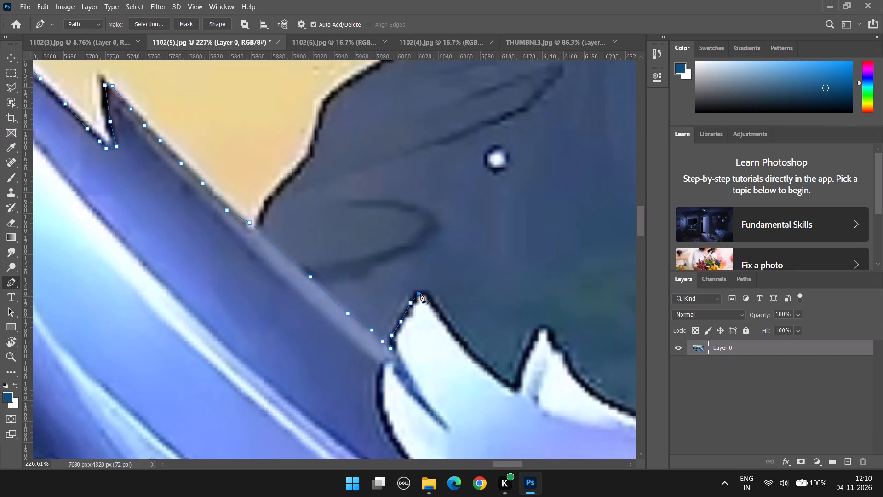
{"action": "left_click", "coordinate": [429, 295]}
{"action": "left_click", "coordinate": [449, 320]}
{"action": "left_click", "coordinate": [461, 340]}
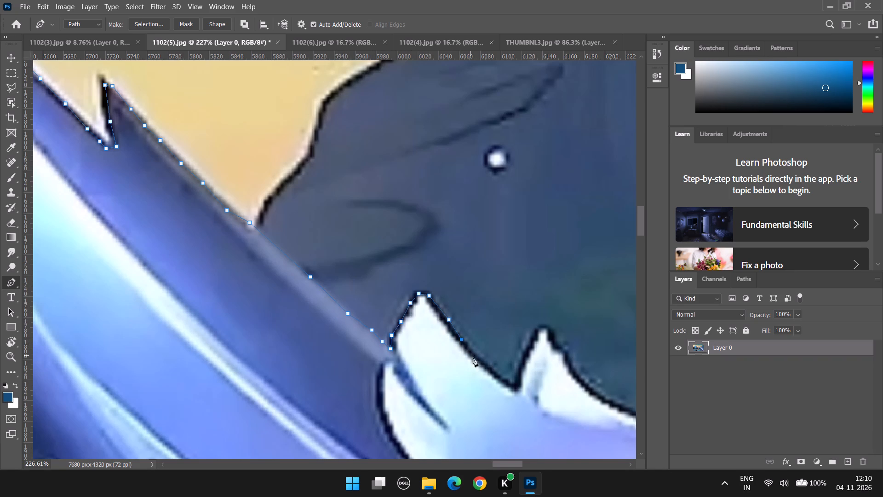
{"action": "left_click", "coordinate": [474, 358]}
{"action": "left_click", "coordinate": [485, 369]}
{"action": "left_click", "coordinate": [505, 381]}
{"action": "left_click", "coordinate": [515, 386]}
Take the pen path over the smaller second white feather's tip and down along its curved back edge.
{"action": "left_click", "coordinate": [520, 373]}
{"action": "left_click", "coordinate": [523, 358]}
{"action": "left_click", "coordinate": [535, 345]}
{"action": "left_click", "coordinate": [539, 329]}
{"action": "left_click", "coordinate": [547, 332]}
{"action": "left_click", "coordinate": [560, 356]}
{"action": "left_click", "coordinate": [573, 376]}
{"action": "left_click", "coordinate": [591, 390]}
{"action": "left_click", "coordinate": [613, 402]}
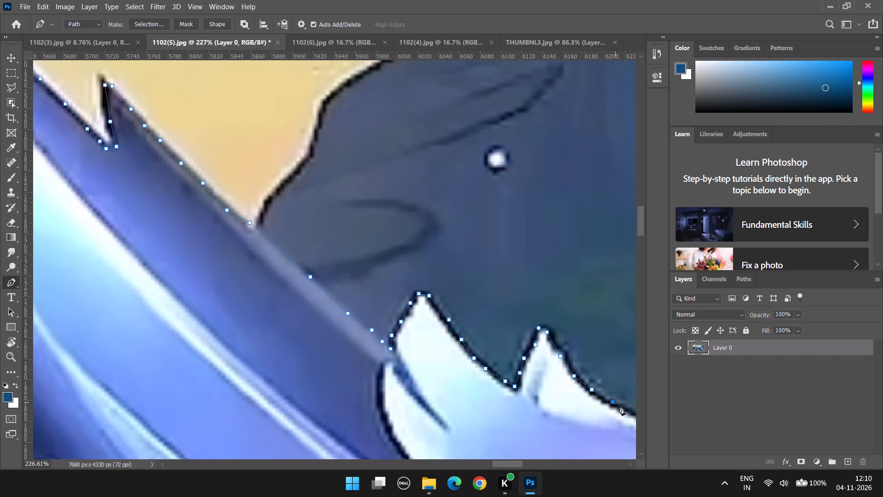
Continue the pen path along the white panel's black upper outline to the far side of the brown strip.
{"action": "left_click_drag", "start_coordinate": [512, 464], "coordinate": [528, 464]}
{"action": "scroll", "coordinate": [471, 383], "scroll_direction": "down", "scroll_amount": 6}
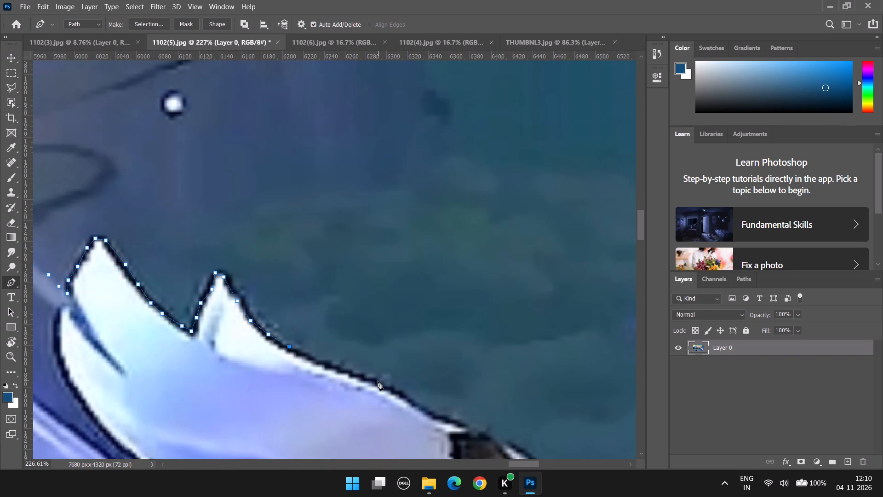
{"action": "left_click", "coordinate": [378, 385]}
{"action": "left_click", "coordinate": [408, 401]}
{"action": "left_click", "coordinate": [427, 412]}
{"action": "left_click", "coordinate": [443, 418]}
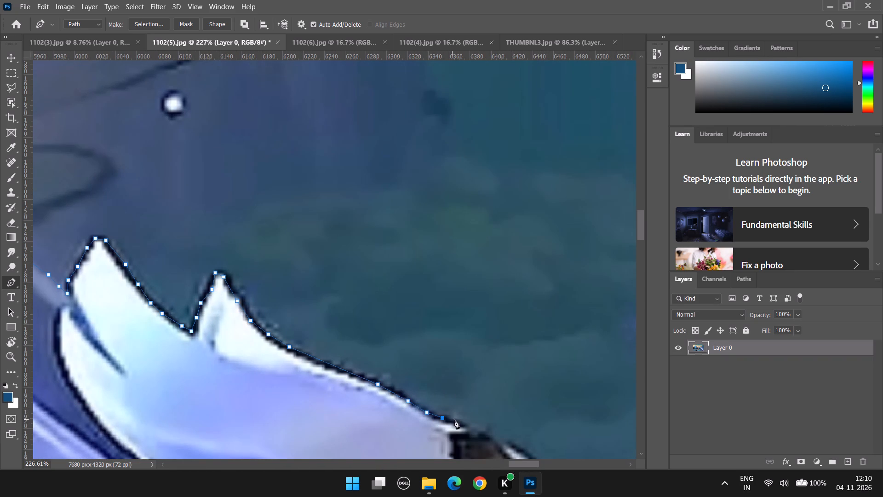
{"action": "left_click", "coordinate": [461, 422]}
{"action": "scroll", "coordinate": [483, 430], "scroll_direction": "down", "scroll_amount": 6}
{"action": "left_click", "coordinate": [477, 376]}
{"action": "left_click", "coordinate": [500, 388]}
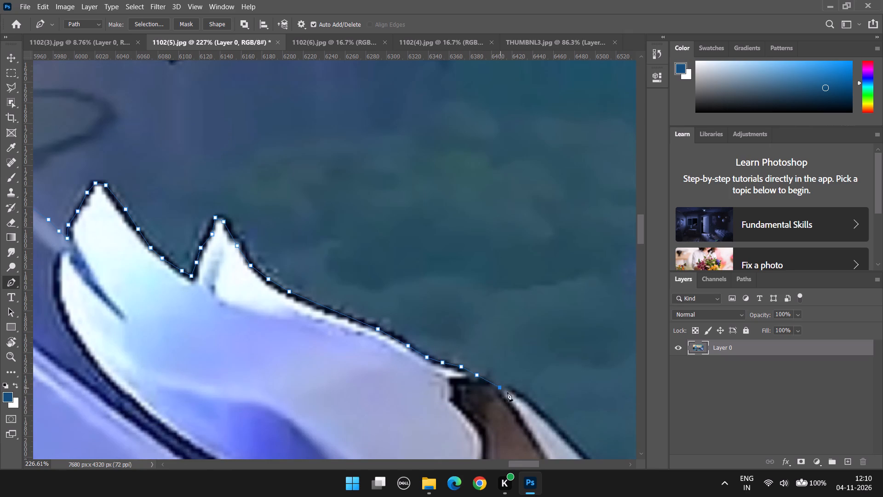
Run the pen path down the pale grey panel's curved outer edge beyond the brown strip to its rounded corner.
{"action": "scroll", "coordinate": [524, 397], "scroll_direction": "down", "scroll_amount": 20}
{"action": "left_click_drag", "start_coordinate": [508, 463], "coordinate": [519, 463]}
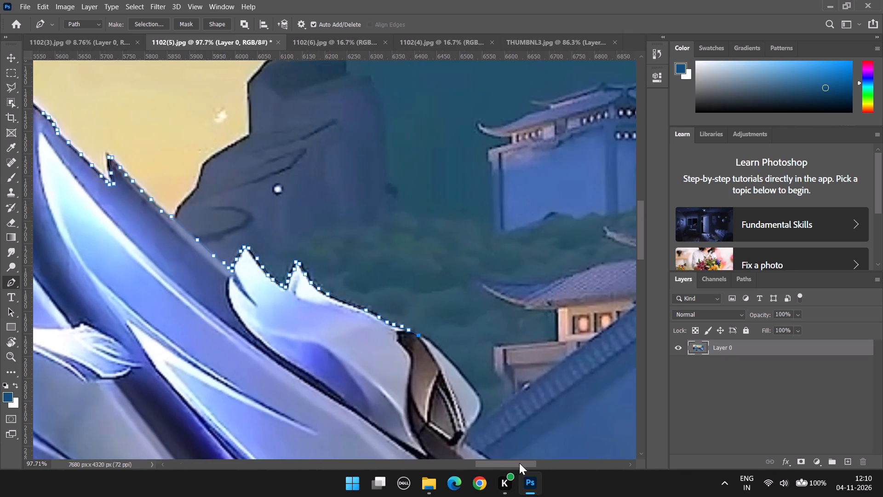
{"action": "left_click_drag", "start_coordinate": [519, 463], "coordinate": [520, 460]}
{"action": "scroll", "coordinate": [453, 360], "scroll_direction": "down", "scroll_amount": 3, "text": "alt"}
{"action": "scroll", "coordinate": [450, 357], "scroll_direction": "up", "scroll_amount": 15, "text": "alt"}
{"action": "left_click", "coordinate": [336, 291]}
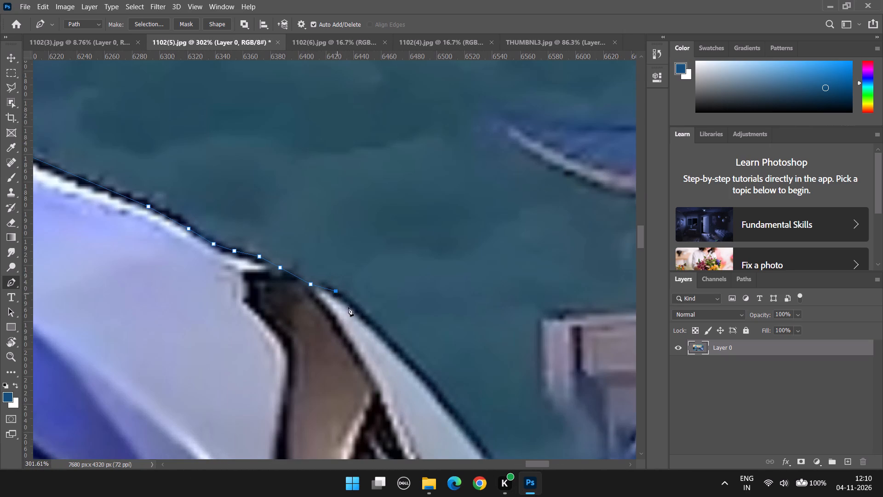
{"action": "left_click", "coordinate": [367, 319]}
{"action": "left_click", "coordinate": [390, 344]}
{"action": "left_click", "coordinate": [421, 372]}
{"action": "left_click", "coordinate": [442, 403]}
{"action": "scroll", "coordinate": [452, 405], "scroll_direction": "down", "scroll_amount": 7}
{"action": "left_click", "coordinate": [482, 381]}
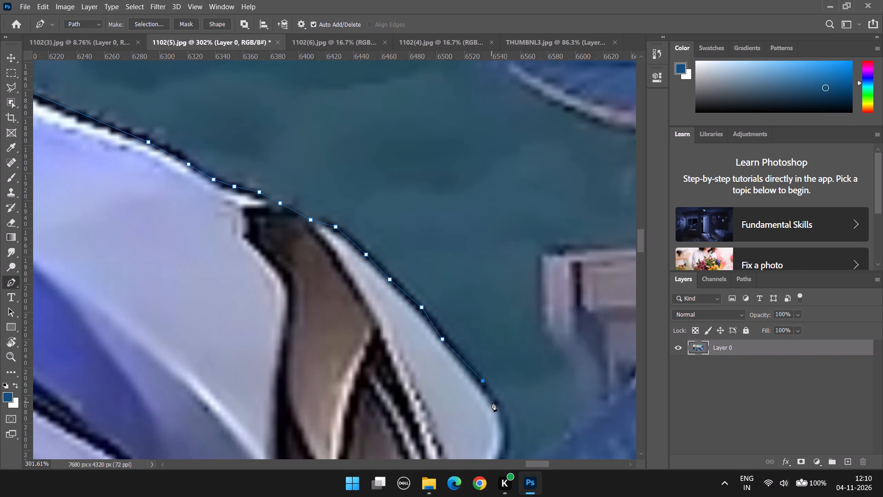
{"action": "left_click", "coordinate": [495, 406]}
{"action": "scroll", "coordinate": [506, 415], "scroll_direction": "down", "scroll_amount": 6}
{"action": "left_click", "coordinate": [506, 378]}
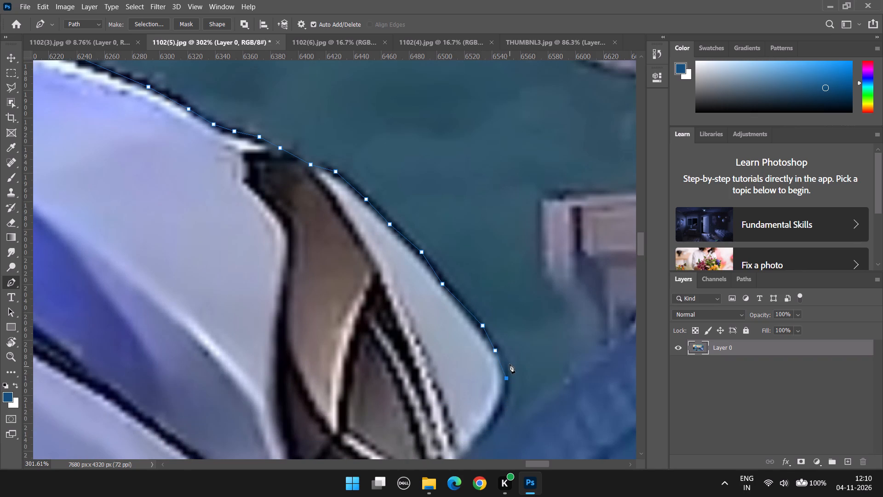
Undo the last anchor and retrace the pale grey panel's rounded corner closely, down to the notch beneath it.
{"action": "key", "text": "ctrl+z"}
{"action": "left_click", "coordinate": [500, 357]}
{"action": "left_click", "coordinate": [505, 364]}
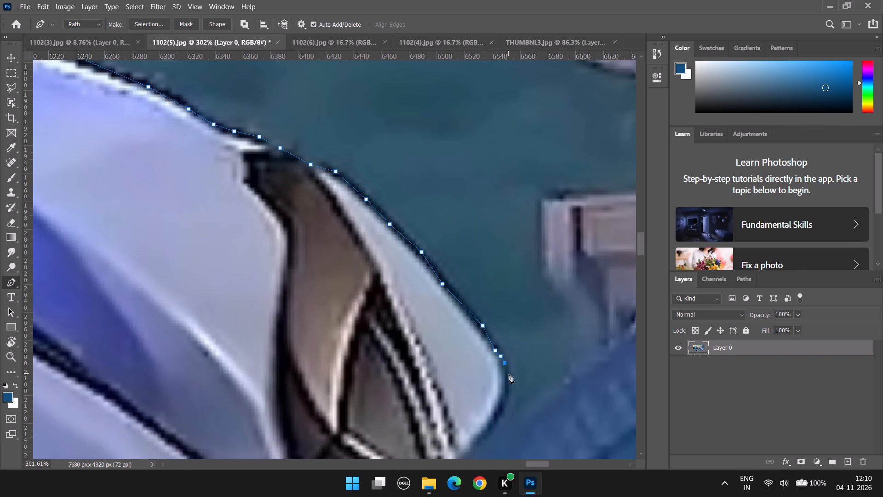
{"action": "left_click", "coordinate": [509, 375]}
{"action": "left_click", "coordinate": [510, 385]}
{"action": "left_click", "coordinate": [506, 401]}
{"action": "left_click", "coordinate": [503, 410]}
{"action": "left_click", "coordinate": [492, 423]}
{"action": "scroll", "coordinate": [490, 424], "scroll_direction": "down", "scroll_amount": 7}
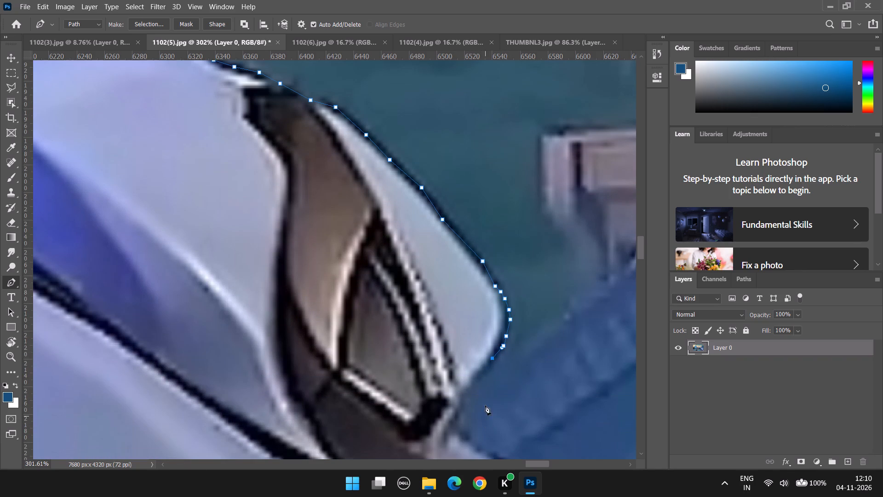
{"action": "left_click", "coordinate": [481, 375]}
{"action": "left_click", "coordinate": [470, 387]}
{"action": "left_click", "coordinate": [462, 401]}
{"action": "left_click", "coordinate": [455, 418]}
{"action": "left_click", "coordinate": [452, 423]}
Take the pen path around the notch and along the first stretch of the gun's pale sloping edge below it.
{"action": "scroll", "coordinate": [464, 425], "scroll_direction": "down", "scroll_amount": 7}
{"action": "left_click", "coordinate": [452, 366]}
{"action": "left_click", "coordinate": [463, 372]}
{"action": "left_click", "coordinate": [481, 387]}
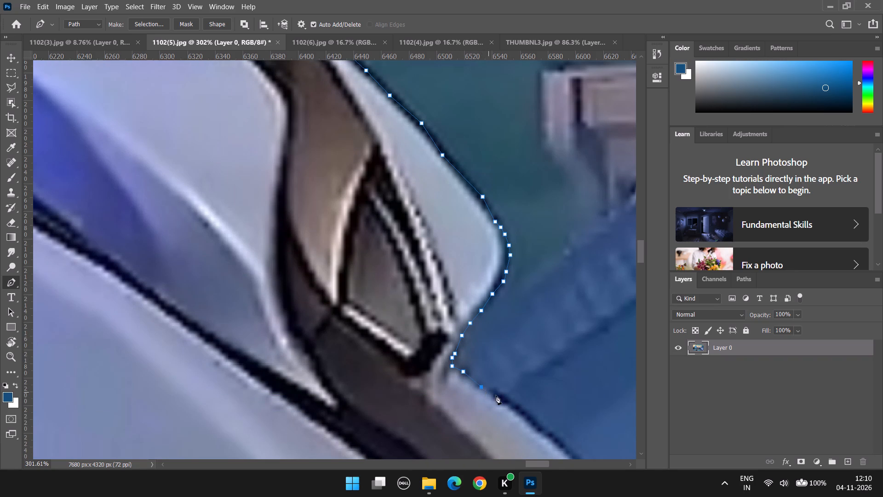
{"action": "left_click", "coordinate": [498, 397]}
{"action": "left_click", "coordinate": [511, 407]}
{"action": "left_click", "coordinate": [525, 418]}
{"action": "left_click", "coordinate": [536, 429]}
{"action": "left_click", "coordinate": [553, 438]}
{"action": "scroll", "coordinate": [563, 435], "scroll_direction": "down", "scroll_amount": 7}
{"action": "left_click", "coordinate": [591, 408]}
{"action": "left_click", "coordinate": [613, 432]}
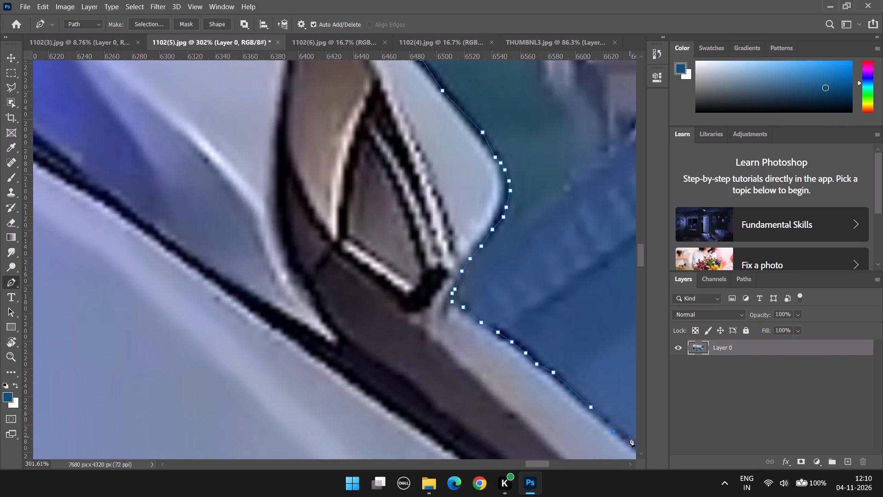
{"action": "key", "text": "ctrl+z"}
{"action": "left_click", "coordinate": [608, 422]}
{"action": "left_click", "coordinate": [630, 442]}
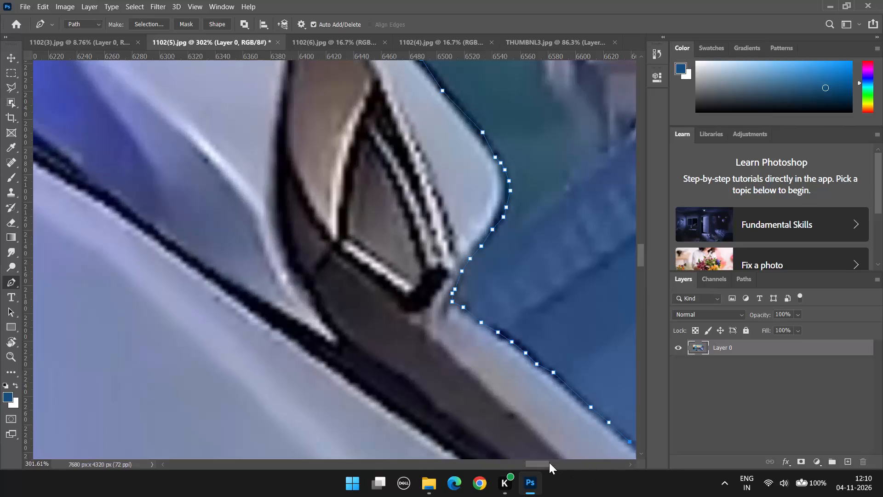
Continue the pen path down the long pale sloping edge to where it meets the light horizontal ledge in the background.
{"action": "left_click_drag", "start_coordinate": [549, 463], "coordinate": [564, 465]}
{"action": "scroll", "coordinate": [428, 396], "scroll_direction": "down", "scroll_amount": 14}
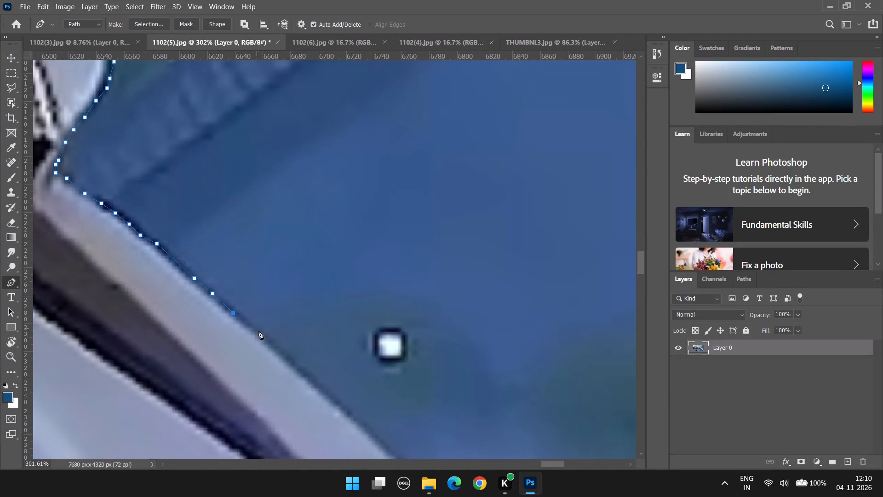
{"action": "left_click", "coordinate": [261, 333]}
{"action": "key", "text": "ctrl+z"}
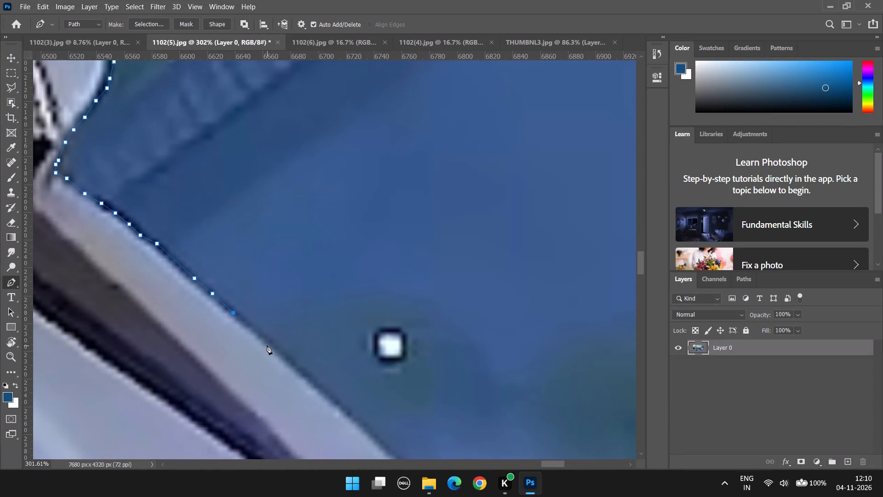
{"action": "left_click", "coordinate": [270, 346]}
{"action": "left_click", "coordinate": [314, 387]}
{"action": "scroll", "coordinate": [343, 396], "scroll_direction": "down", "scroll_amount": 3}
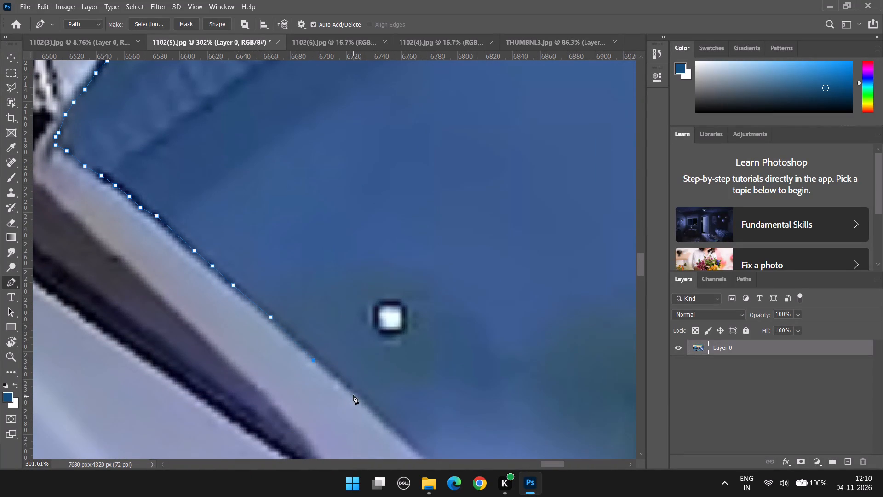
{"action": "left_click", "coordinate": [354, 393]}
{"action": "left_click", "coordinate": [378, 415]}
{"action": "scroll", "coordinate": [392, 420], "scroll_direction": "down", "scroll_amount": 7}
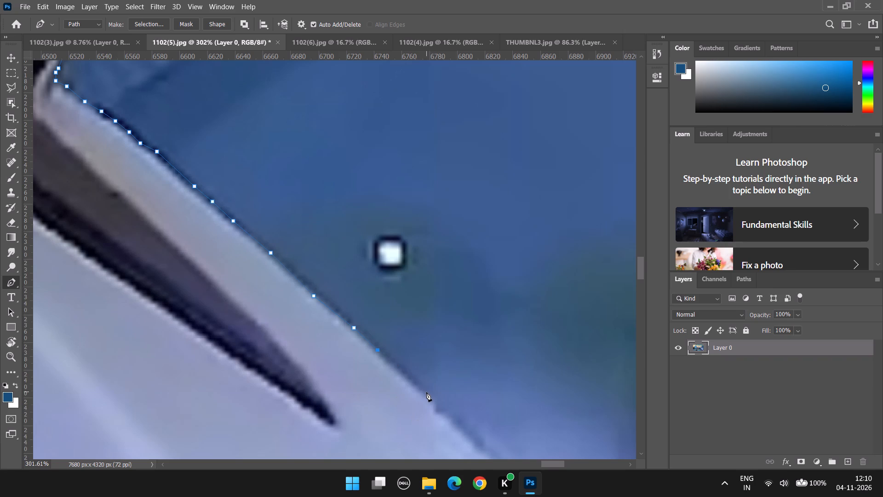
{"action": "left_click", "coordinate": [427, 394]}
{"action": "left_click", "coordinate": [455, 422]}
{"action": "left_click", "coordinate": [484, 443]}
{"action": "scroll", "coordinate": [491, 437], "scroll_direction": "down", "scroll_amount": 8}
{"action": "left_click", "coordinate": [511, 403]}
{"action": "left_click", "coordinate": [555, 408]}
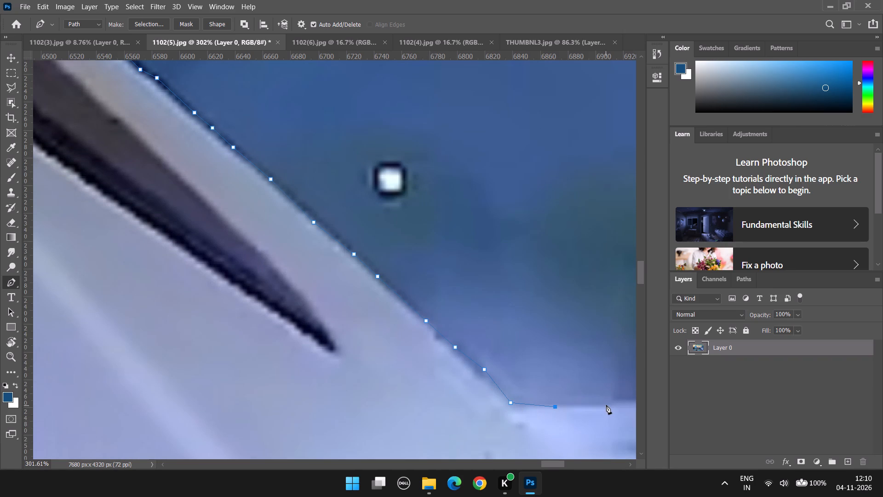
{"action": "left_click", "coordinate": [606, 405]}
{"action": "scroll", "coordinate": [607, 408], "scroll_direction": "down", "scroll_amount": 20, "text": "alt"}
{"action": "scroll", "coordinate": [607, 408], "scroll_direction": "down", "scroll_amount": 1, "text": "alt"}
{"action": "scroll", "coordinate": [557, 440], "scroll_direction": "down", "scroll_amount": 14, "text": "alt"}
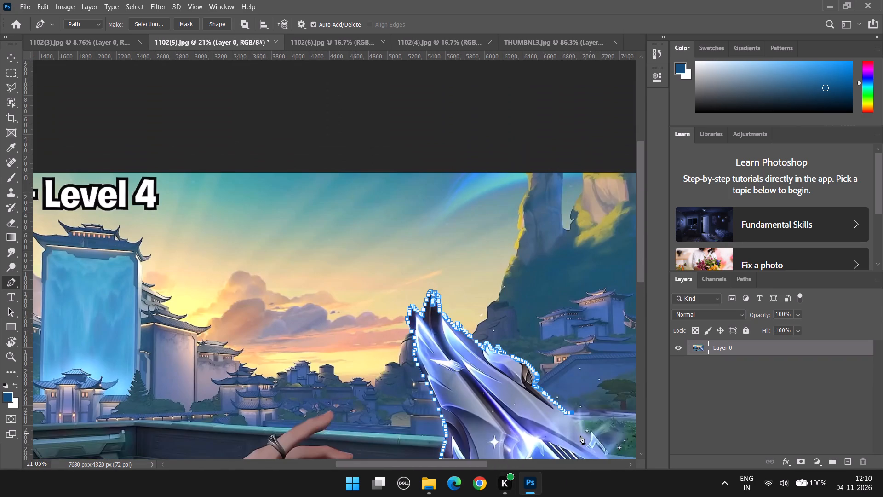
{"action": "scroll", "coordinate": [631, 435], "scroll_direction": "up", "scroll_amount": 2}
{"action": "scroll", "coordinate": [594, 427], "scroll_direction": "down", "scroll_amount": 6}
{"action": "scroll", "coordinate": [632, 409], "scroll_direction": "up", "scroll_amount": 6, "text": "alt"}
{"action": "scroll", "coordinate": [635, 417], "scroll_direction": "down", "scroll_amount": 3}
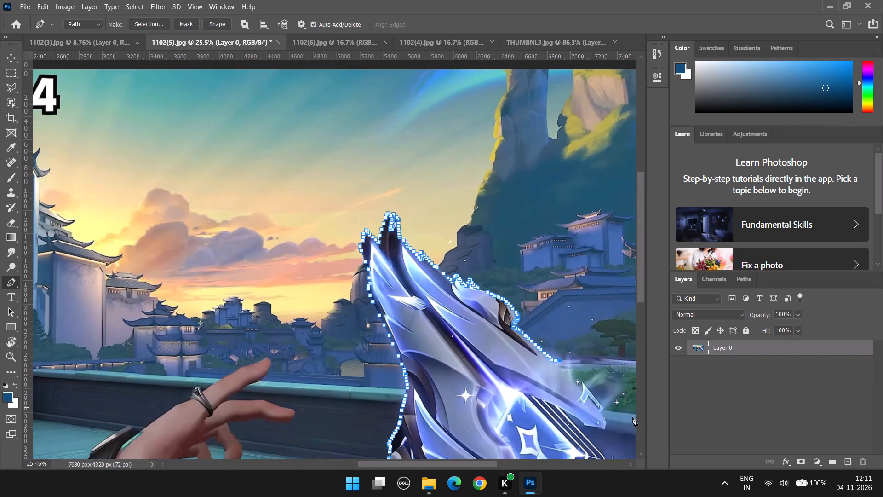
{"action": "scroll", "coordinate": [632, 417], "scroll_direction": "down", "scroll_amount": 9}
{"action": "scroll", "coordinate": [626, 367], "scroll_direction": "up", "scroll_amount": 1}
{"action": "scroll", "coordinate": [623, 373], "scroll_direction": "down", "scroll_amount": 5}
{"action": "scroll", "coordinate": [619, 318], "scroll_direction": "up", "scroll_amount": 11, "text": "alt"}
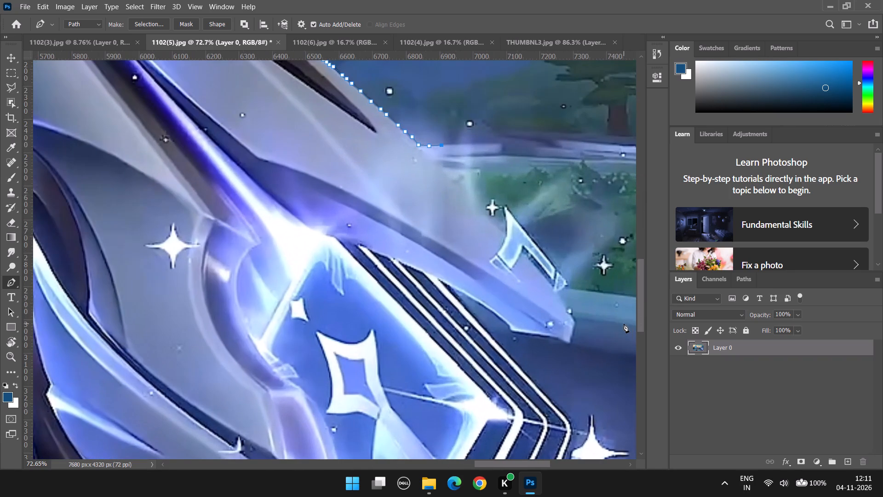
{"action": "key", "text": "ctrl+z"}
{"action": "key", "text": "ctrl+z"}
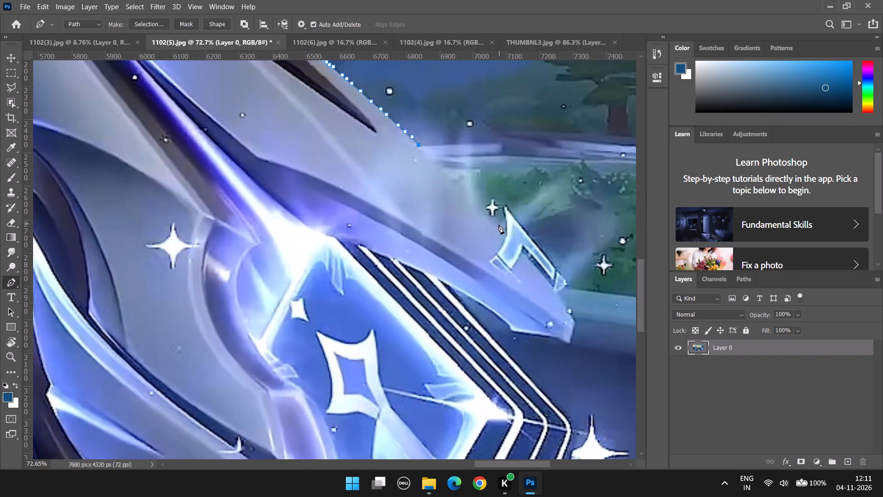
Run the pen path across the hazy translucent edge to the glowing blue shard and up its inner side to the tip.
{"action": "left_click", "coordinate": [478, 207]}
{"action": "left_click", "coordinate": [501, 231]}
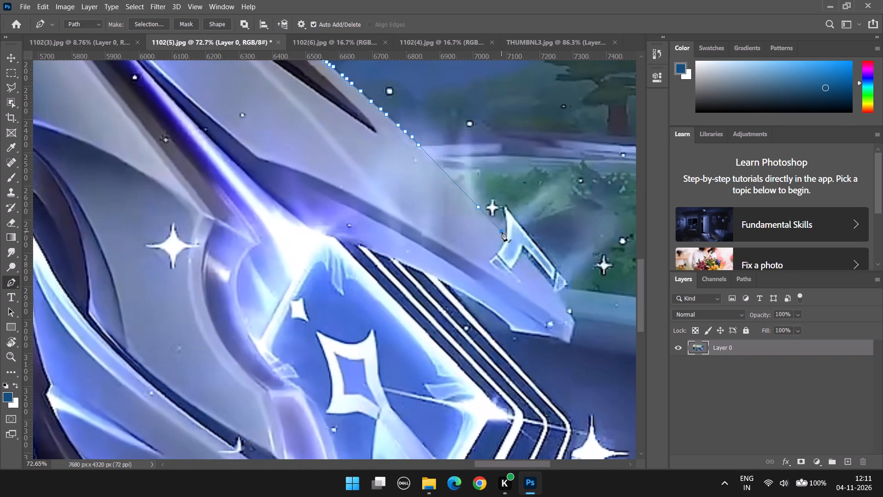
{"action": "left_click", "coordinate": [506, 232]}
{"action": "left_click", "coordinate": [505, 220]}
{"action": "left_click", "coordinate": [503, 209]}
{"action": "scroll", "coordinate": [527, 225], "scroll_direction": "up", "scroll_amount": 2, "text": "alt"}
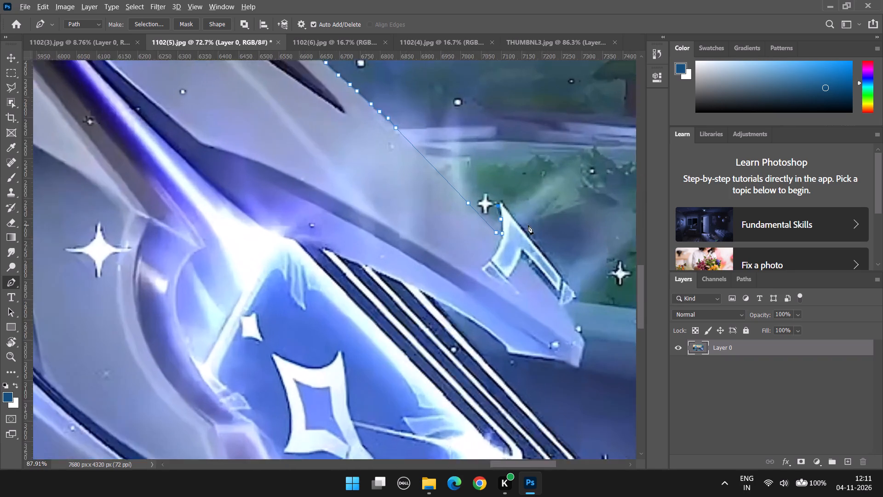
{"action": "scroll", "coordinate": [528, 225], "scroll_direction": "up", "scroll_amount": 14, "text": "alt"}
{"action": "key", "text": "ctrl+z"}
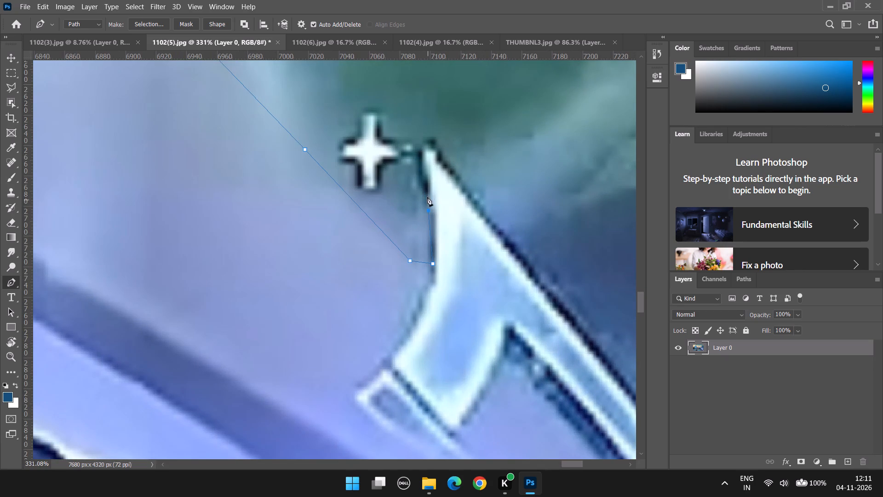
{"action": "left_click", "coordinate": [428, 191]}
{"action": "left_click", "coordinate": [422, 162]}
{"action": "left_click", "coordinate": [425, 144]}
{"action": "left_click", "coordinate": [444, 151]}
{"action": "key", "text": "ctrl+z"}
{"action": "left_click", "coordinate": [436, 137]}
Trace the pen path down the long dark outer edge of the glowing shard to the start of its small end piece.
{"action": "left_click", "coordinate": [444, 165]}
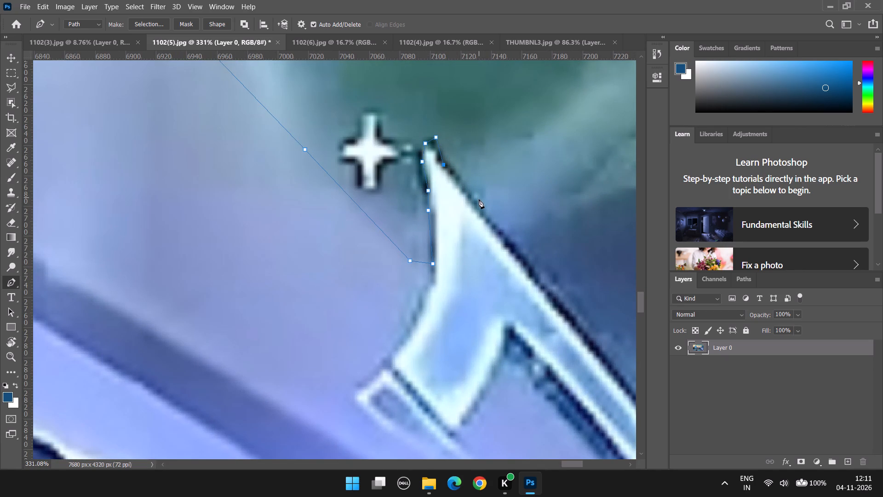
{"action": "left_click", "coordinate": [477, 208]}
{"action": "left_click", "coordinate": [510, 248]}
{"action": "left_click", "coordinate": [536, 280]}
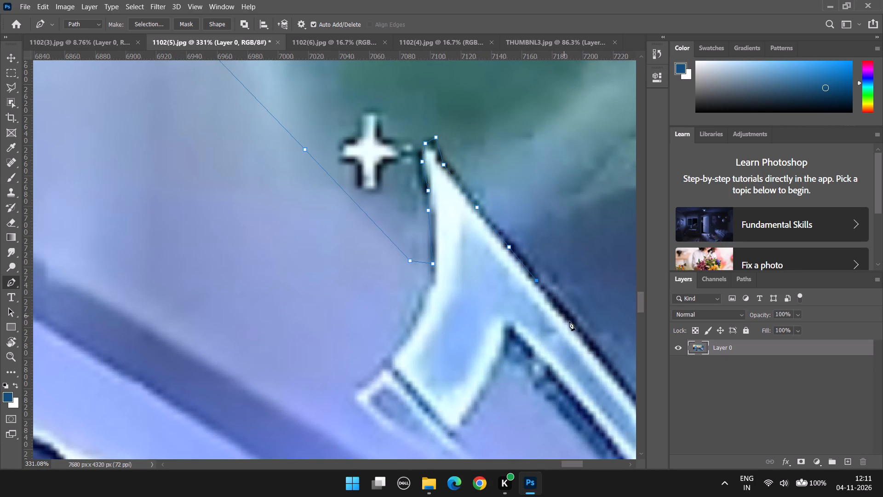
{"action": "left_click", "coordinate": [574, 324]}
{"action": "left_click", "coordinate": [599, 355]}
{"action": "left_click_drag", "start_coordinate": [562, 463], "coordinate": [570, 465]}
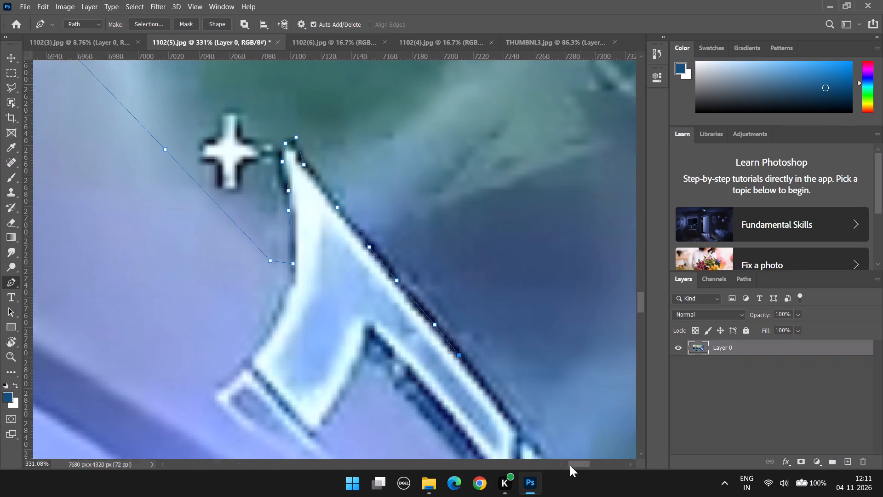
{"action": "left_click_drag", "start_coordinate": [570, 465], "coordinate": [570, 464]}
{"action": "scroll", "coordinate": [474, 400], "scroll_direction": "down", "scroll_amount": 7}
{"action": "left_click", "coordinate": [425, 356]}
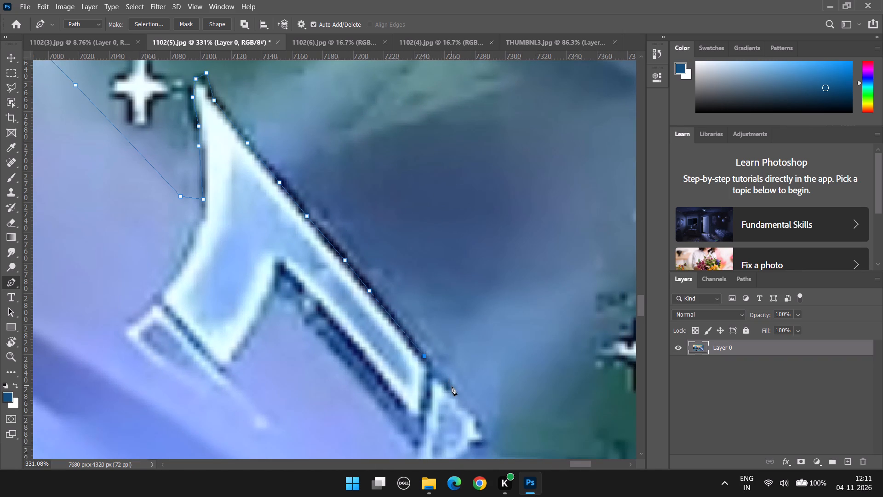
Trace around the shard's small pointed end piece and back to the edge of the lilac panel.
{"action": "left_click", "coordinate": [452, 387]}
{"action": "left_click", "coordinate": [469, 411]}
{"action": "left_click", "coordinate": [482, 424]}
{"action": "scroll", "coordinate": [491, 427], "scroll_direction": "down", "scroll_amount": 12}
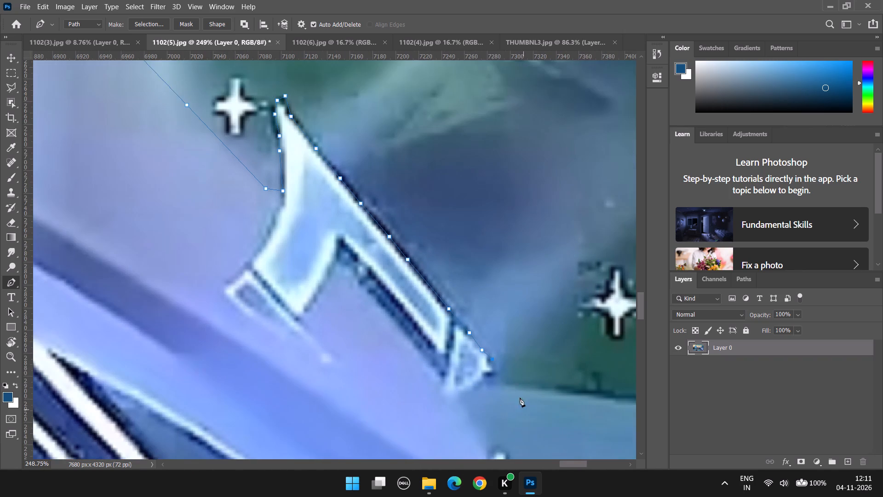
{"action": "scroll", "coordinate": [504, 369], "scroll_direction": "down", "scroll_amount": 4}
{"action": "left_click", "coordinate": [493, 333]}
{"action": "left_click", "coordinate": [482, 345]}
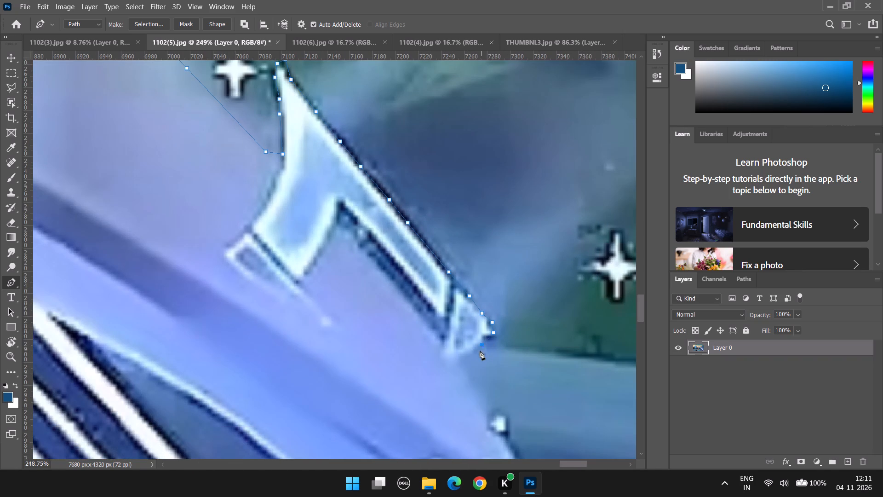
{"action": "left_click", "coordinate": [465, 356]}
{"action": "left_click", "coordinate": [462, 358]}
{"action": "left_click", "coordinate": [457, 359]}
Continue the pen path down the lilac panel's edge, past the small white spark, and around its blunt tip.
{"action": "scroll", "coordinate": [474, 383], "scroll_direction": "down", "scroll_amount": 3}
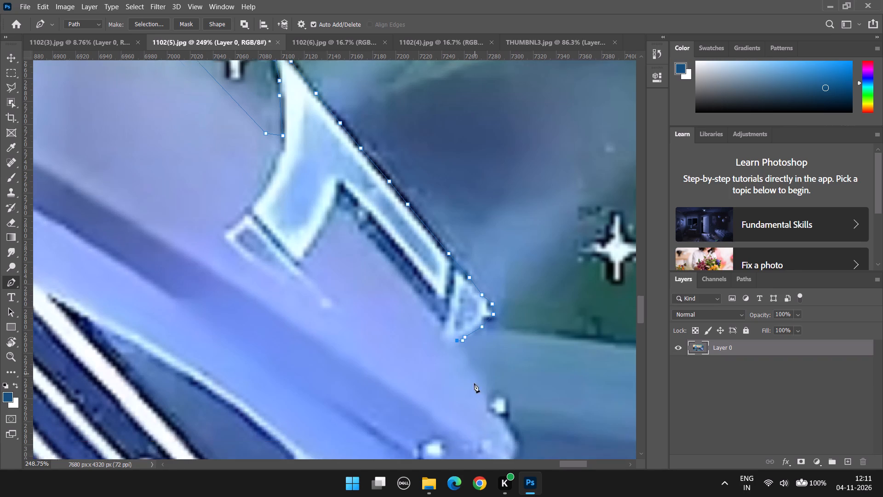
{"action": "scroll", "coordinate": [474, 383], "scroll_direction": "down", "scroll_amount": 18}
{"action": "scroll", "coordinate": [499, 340], "scroll_direction": "up", "scroll_amount": 6, "text": "alt"}
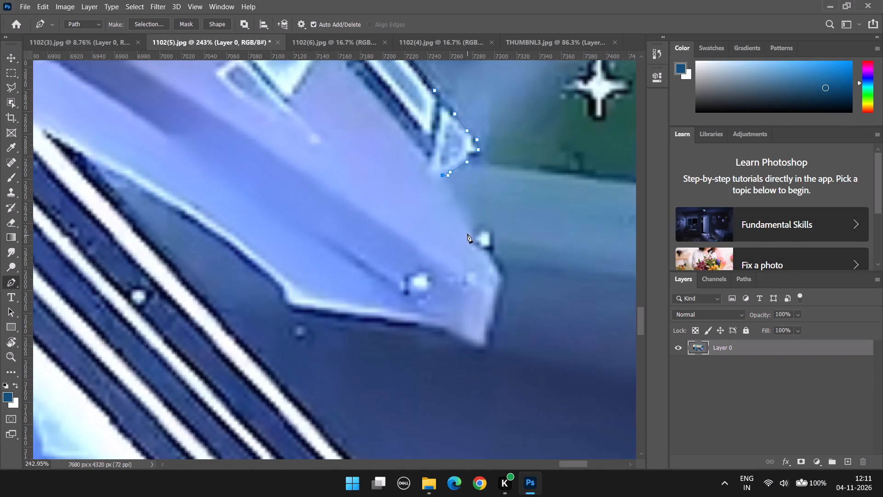
{"action": "left_click", "coordinate": [472, 228]}
{"action": "left_click", "coordinate": [486, 248]}
{"action": "left_click", "coordinate": [498, 271]}
{"action": "left_click", "coordinate": [500, 295]}
{"action": "left_click", "coordinate": [496, 324]}
{"action": "left_click", "coordinate": [480, 351]}
{"action": "key", "text": "ctrl+z"}
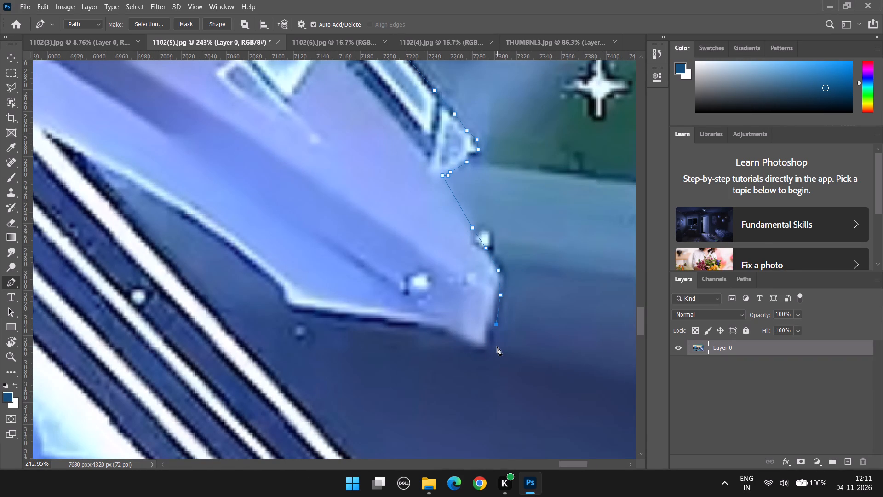
{"action": "left_click", "coordinate": [489, 344]}
{"action": "left_click", "coordinate": [489, 351]}
{"action": "left_click", "coordinate": [475, 350]}
Trace the pen path back along the dark underside of the panel's tip to the lower corner.
{"action": "left_click", "coordinate": [458, 341]}
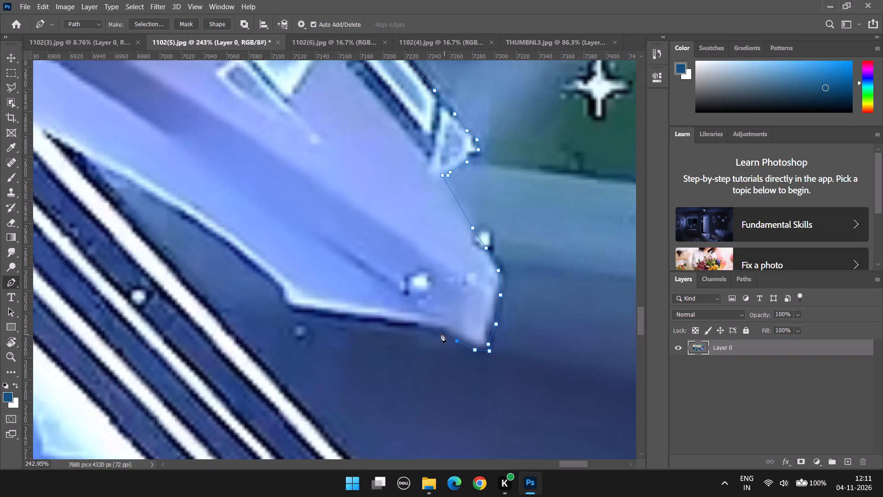
{"action": "left_click", "coordinate": [439, 333]}
{"action": "left_click", "coordinate": [418, 327]}
{"action": "left_click", "coordinate": [393, 325]}
{"action": "left_click", "coordinate": [351, 320]}
{"action": "left_click", "coordinate": [304, 315]}
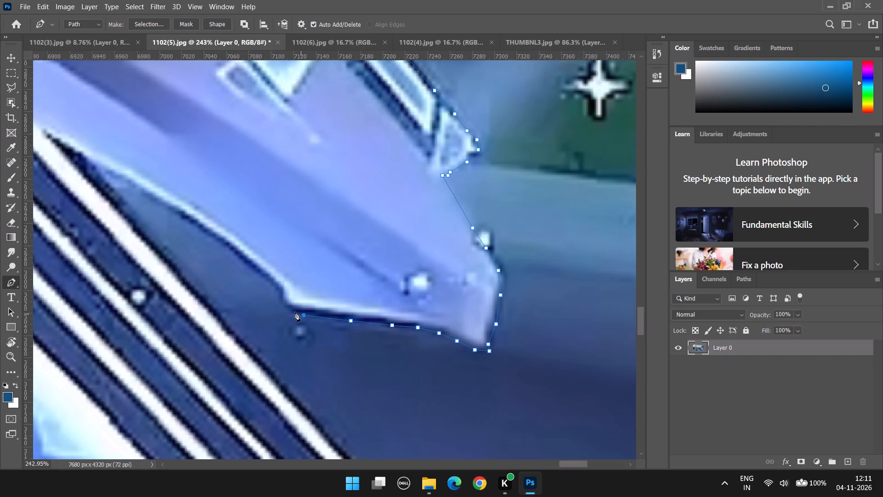
{"action": "left_click", "coordinate": [289, 310]}
Take the pen path around the lower corner and up the panel's white-rimmed lower edge to the black-and-white stripes.
{"action": "left_click", "coordinate": [285, 291]}
{"action": "left_click", "coordinate": [273, 279]}
{"action": "left_click", "coordinate": [250, 258]}
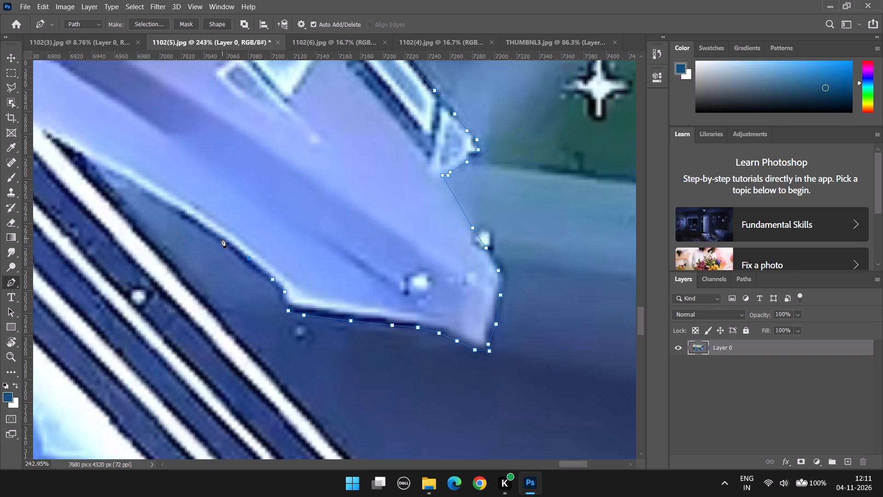
{"action": "left_click", "coordinate": [221, 238]}
{"action": "left_click", "coordinate": [168, 202]}
{"action": "left_click", "coordinate": [111, 170]}
Take the pen path into the notch beside the lilac panel and down the outermost black-and-white stripe's edge to its bend.
{"action": "left_click", "coordinate": [71, 146]}
{"action": "left_click", "coordinate": [54, 138]}
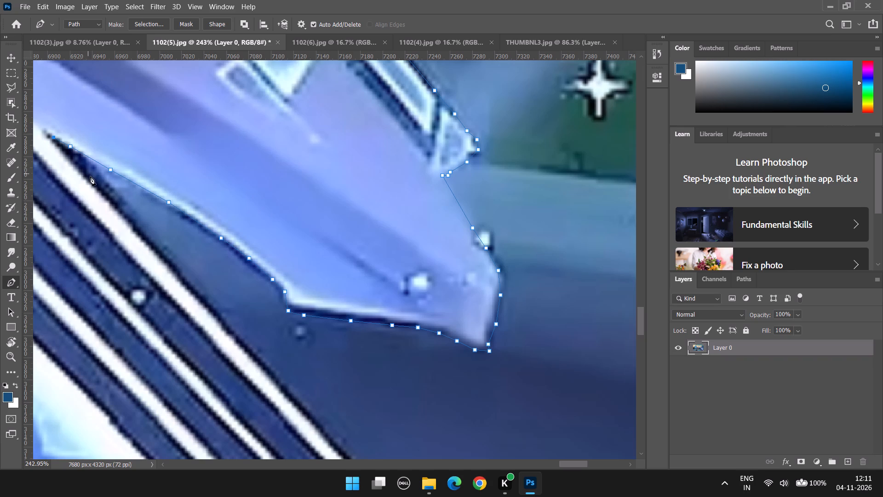
{"action": "left_click", "coordinate": [92, 178]}
{"action": "left_click", "coordinate": [121, 211]}
{"action": "left_click", "coordinate": [155, 252]}
{"action": "left_click", "coordinate": [213, 310]}
{"action": "left_click", "coordinate": [274, 378]}
{"action": "scroll", "coordinate": [311, 385], "scroll_direction": "down", "scroll_amount": 4}
{"action": "left_click", "coordinate": [338, 413]}
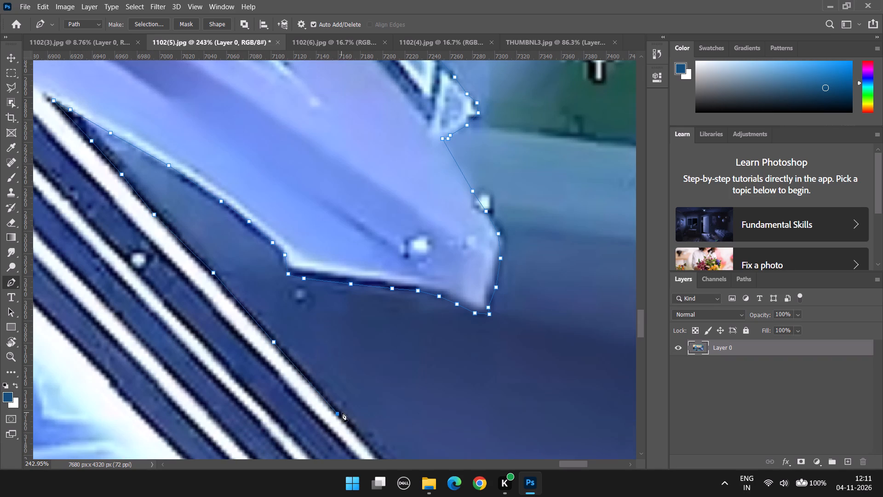
{"action": "scroll", "coordinate": [349, 416], "scroll_direction": "down", "scroll_amount": 6}
{"action": "left_click", "coordinate": [405, 425]}
{"action": "scroll", "coordinate": [446, 434], "scroll_direction": "down", "scroll_amount": 7}
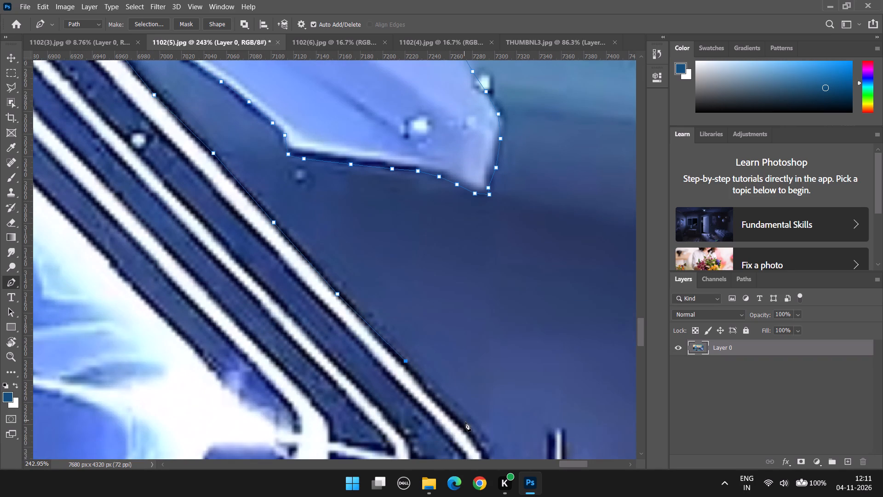
{"action": "left_click", "coordinate": [467, 425]}
Trace the pen path around the outermost stripe's bend and down its lower section to the small pointed lilac shard.
{"action": "scroll", "coordinate": [482, 436], "scroll_direction": "down", "scroll_amount": 3}
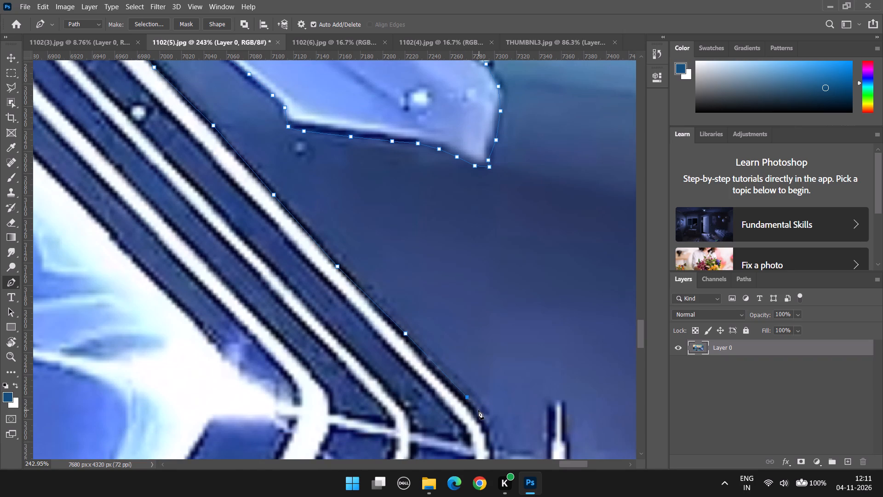
{"action": "left_click", "coordinate": [478, 410]}
{"action": "left_click", "coordinate": [486, 427]}
{"action": "left_click", "coordinate": [490, 445]}
{"action": "scroll", "coordinate": [493, 444], "scroll_direction": "down", "scroll_amount": 12}
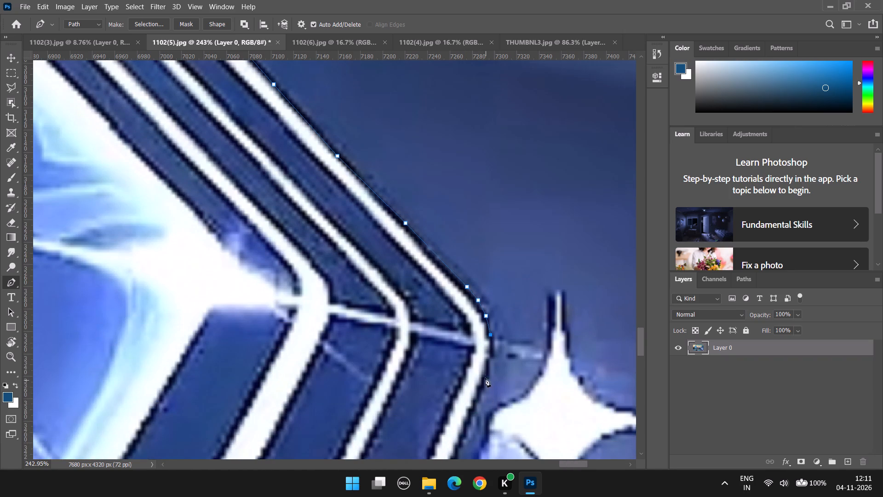
{"action": "left_click", "coordinate": [486, 379]}
{"action": "scroll", "coordinate": [486, 379], "scroll_direction": "down", "scroll_amount": 17, "text": "alt"}
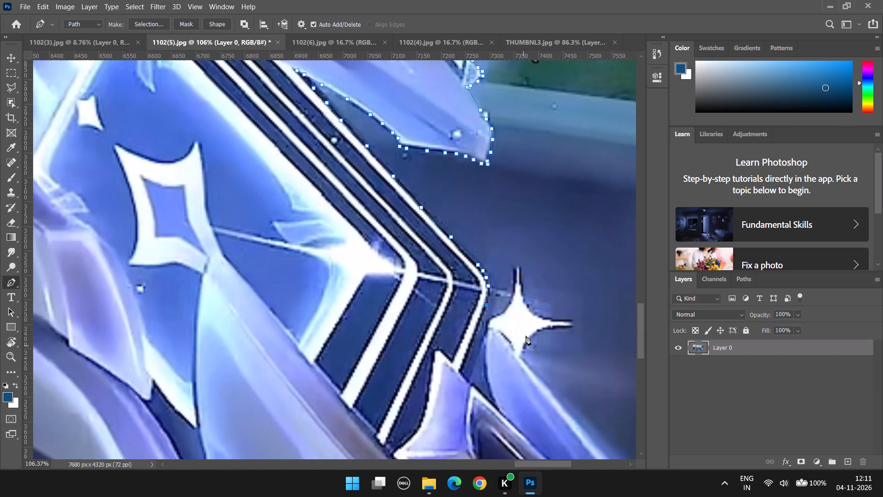
{"action": "scroll", "coordinate": [517, 328], "scroll_direction": "up", "scroll_amount": 3}
{"action": "scroll", "coordinate": [511, 346], "scroll_direction": "up", "scroll_amount": 6, "text": "alt"}
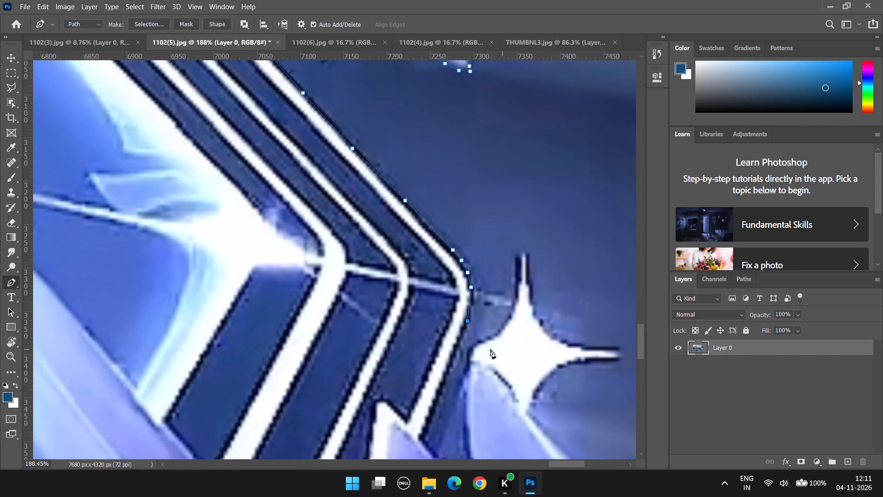
{"action": "left_click", "coordinate": [461, 332]}
{"action": "left_click", "coordinate": [447, 369]}
{"action": "left_click", "coordinate": [439, 395]}
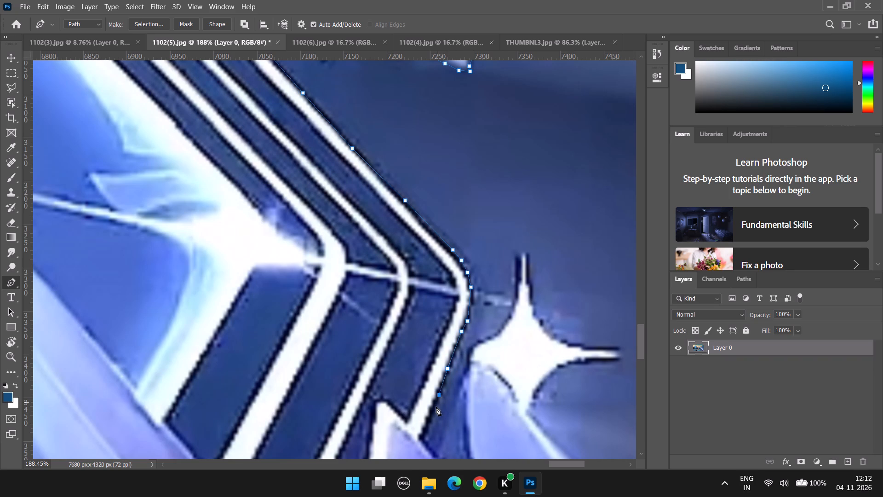
{"action": "left_click", "coordinate": [434, 418]}
{"action": "left_click", "coordinate": [425, 435]}
Continue the pen path along the small shard's dark edge to the notch where it meets the long blue blade.
{"action": "scroll", "coordinate": [424, 436], "scroll_direction": "down", "scroll_amount": 4}
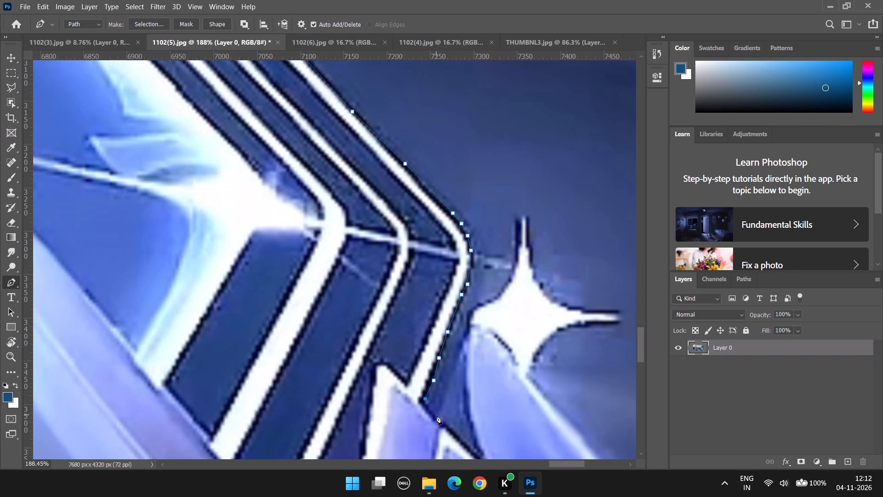
{"action": "left_click", "coordinate": [427, 412]}
{"action": "left_click", "coordinate": [438, 421]}
{"action": "left_click", "coordinate": [454, 436]}
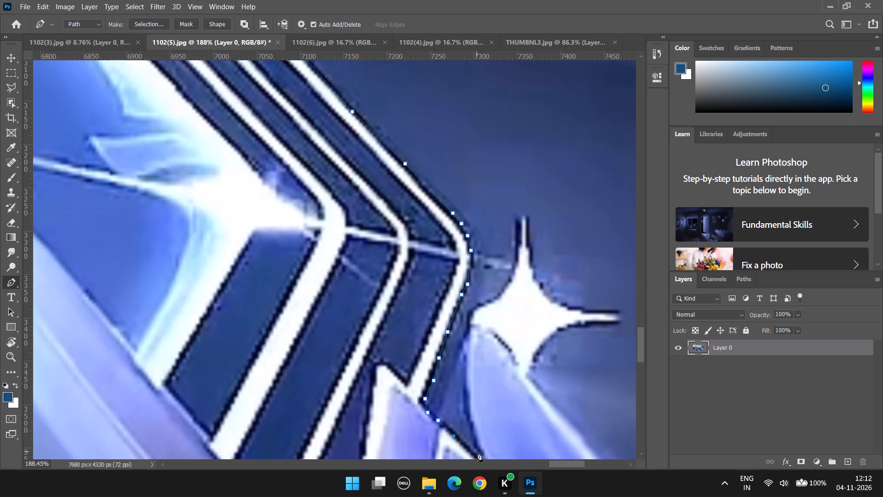
{"action": "left_click", "coordinate": [478, 453]}
Trace the pen path up the long blue blade's inner edge and around its rounded tip, past the white star.
{"action": "left_click", "coordinate": [470, 376]}
{"action": "key", "text": "ctrl+z"}
{"action": "scroll", "coordinate": [494, 378], "scroll_direction": "down", "scroll_amount": 4}
{"action": "scroll", "coordinate": [484, 420], "scroll_direction": "up", "scroll_amount": 6, "text": "alt"}
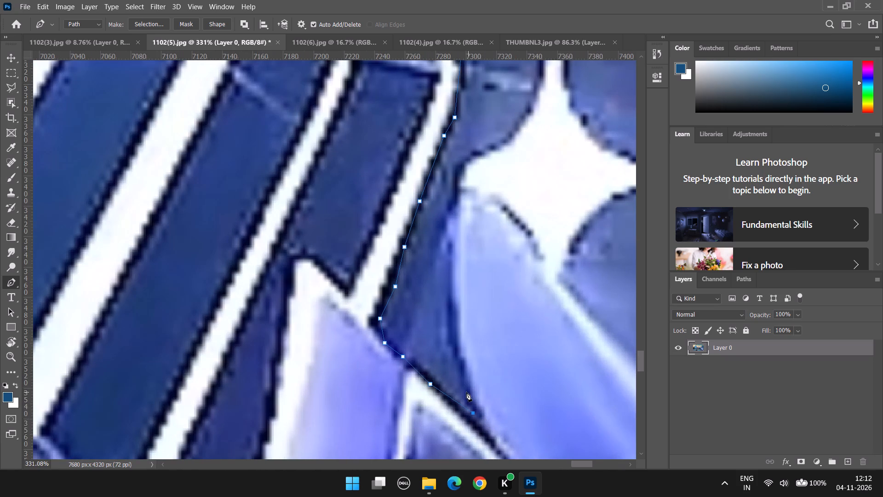
{"action": "left_click", "coordinate": [470, 390]}
{"action": "left_click", "coordinate": [461, 360]}
{"action": "left_click", "coordinate": [458, 333]}
{"action": "left_click_drag", "start_coordinate": [457, 297], "coordinate": [457, 290]}
{"action": "left_click", "coordinate": [453, 251]}
{"action": "left_click", "coordinate": [454, 212]}
{"action": "left_click", "coordinate": [462, 193]}
{"action": "left_click", "coordinate": [488, 188]}
{"action": "left_click", "coordinate": [509, 211]}
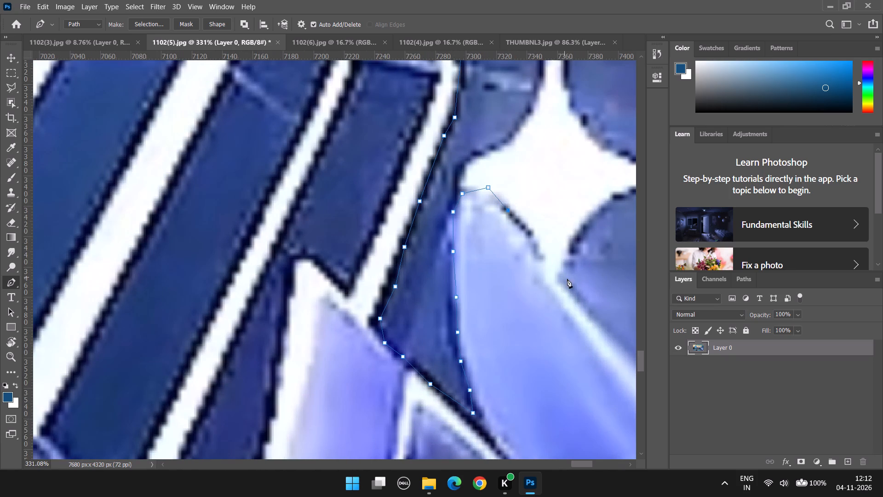
{"action": "left_click", "coordinate": [571, 287]}
Continue the pen path down the long blue blade's outer edge to the image's right border.
{"action": "scroll", "coordinate": [581, 313], "scroll_direction": "down", "scroll_amount": 7}
{"action": "scroll", "coordinate": [614, 324], "scroll_direction": "down", "scroll_amount": 7, "text": "alt"}
{"action": "left_click_drag", "start_coordinate": [521, 464], "coordinate": [537, 468]}
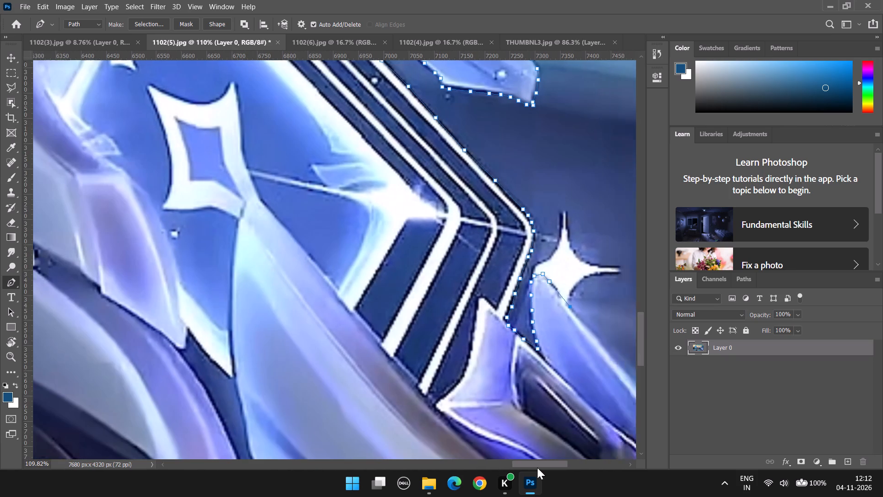
{"action": "left_click_drag", "start_coordinate": [537, 468], "coordinate": [538, 468]}
{"action": "scroll", "coordinate": [497, 409], "scroll_direction": "down", "scroll_amount": 7}
{"action": "scroll", "coordinate": [479, 309], "scroll_direction": "up", "scroll_amount": 5}
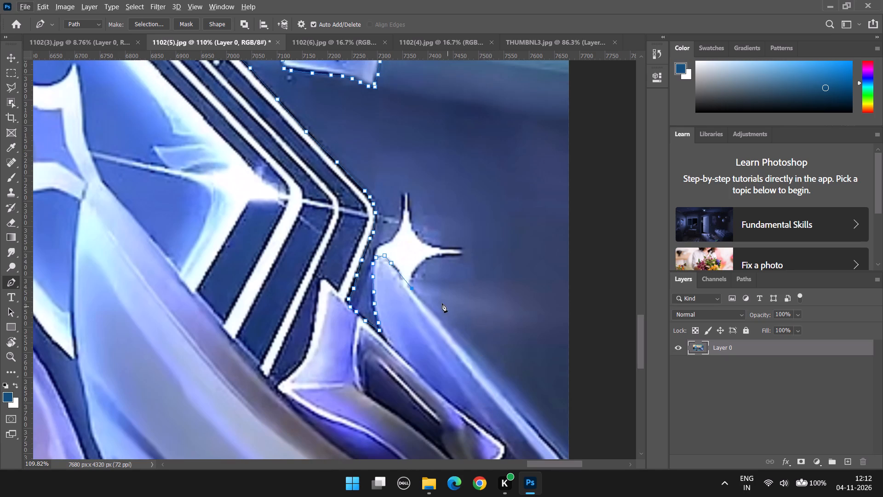
{"action": "left_click", "coordinate": [455, 336]}
{"action": "scroll", "coordinate": [493, 364], "scroll_direction": "down", "scroll_amount": 6}
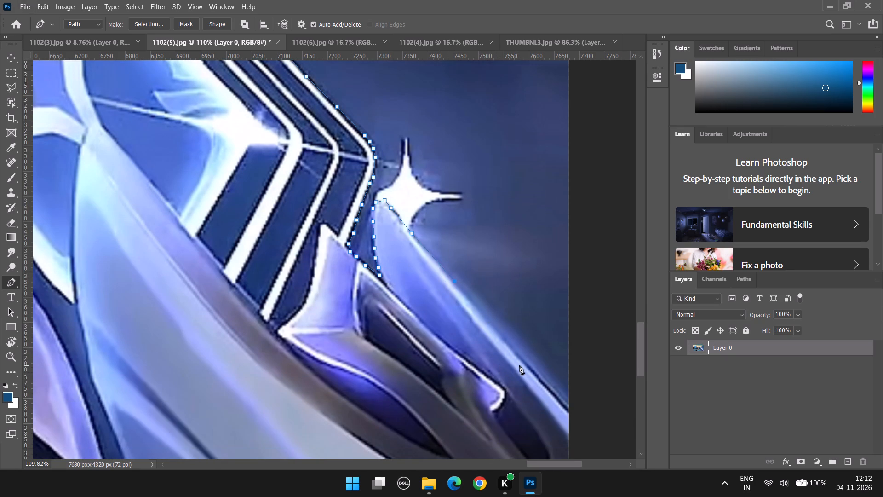
{"action": "left_click", "coordinate": [532, 369]}
{"action": "scroll", "coordinate": [556, 404], "scroll_direction": "down", "scroll_amount": 4}
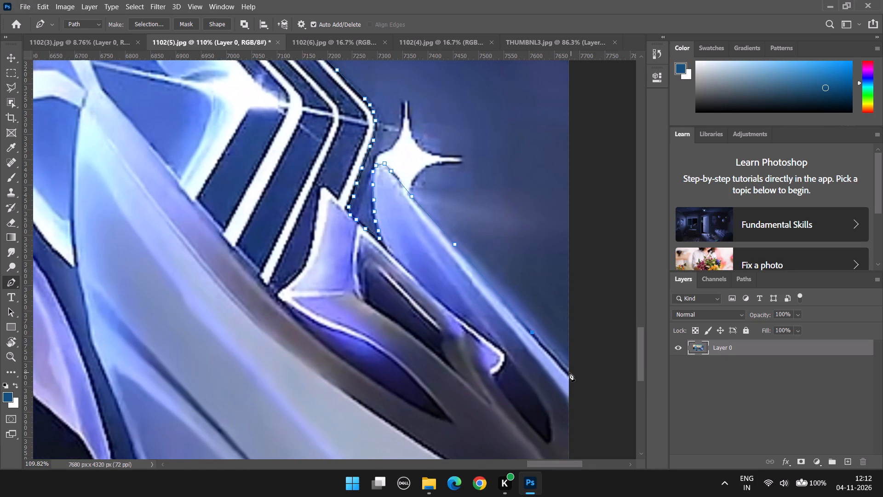
{"action": "left_click", "coordinate": [569, 375]}
Run the pen path down the image's right border to the bottom-right corner.
{"action": "scroll", "coordinate": [580, 395], "scroll_direction": "down", "scroll_amount": 7}
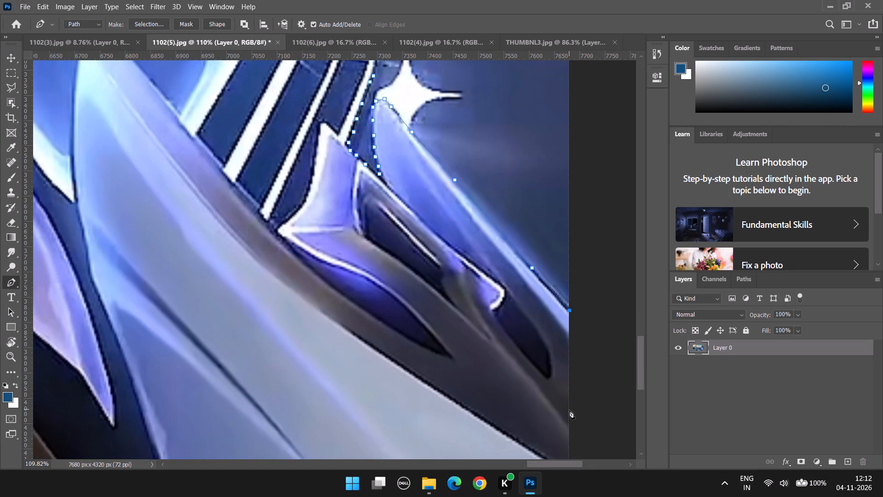
{"action": "left_click", "coordinate": [569, 410]}
{"action": "scroll", "coordinate": [569, 410], "scroll_direction": "down", "scroll_amount": 17}
{"action": "left_click", "coordinate": [571, 403]}
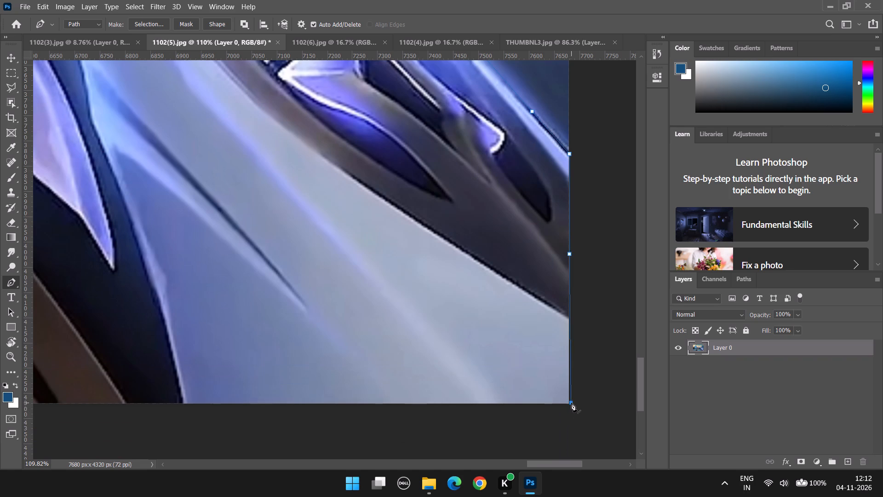
Run the pen path back along the image's bottom border and close it at the starting point by the dark brown corner.
{"action": "scroll", "coordinate": [566, 413], "scroll_direction": "down", "scroll_amount": 14}
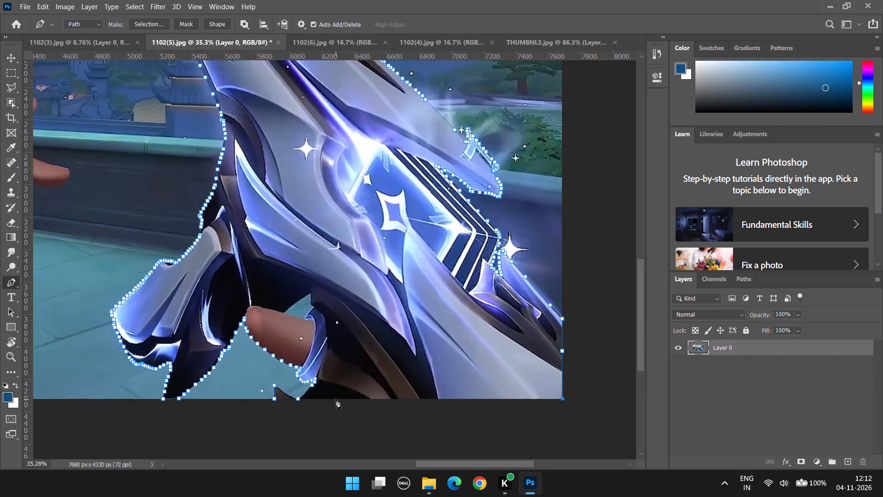
{"action": "left_click", "coordinate": [336, 399]}
{"action": "scroll", "coordinate": [333, 402], "scroll_direction": "down", "scroll_amount": 1}
{"action": "scroll", "coordinate": [289, 405], "scroll_direction": "up", "scroll_amount": 20, "text": "alt"}
{"action": "scroll", "coordinate": [289, 405], "scroll_direction": "up", "scroll_amount": 5, "text": "alt"}
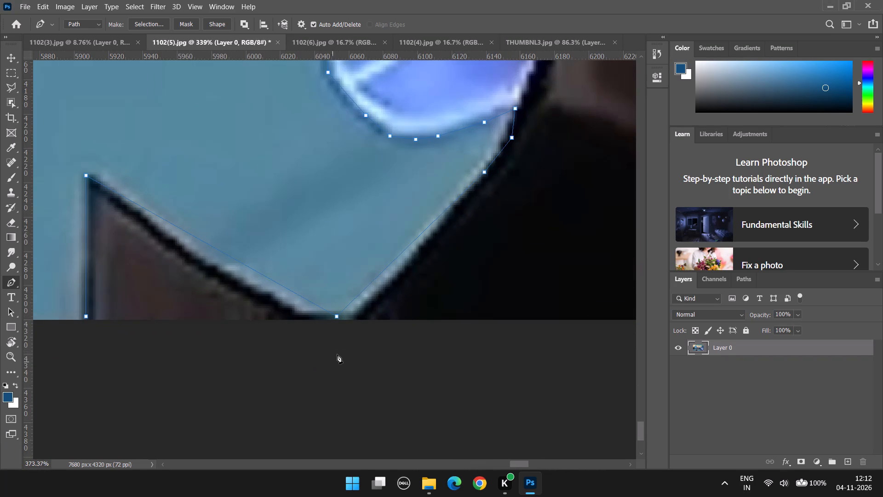
{"action": "left_click", "coordinate": [390, 320]}
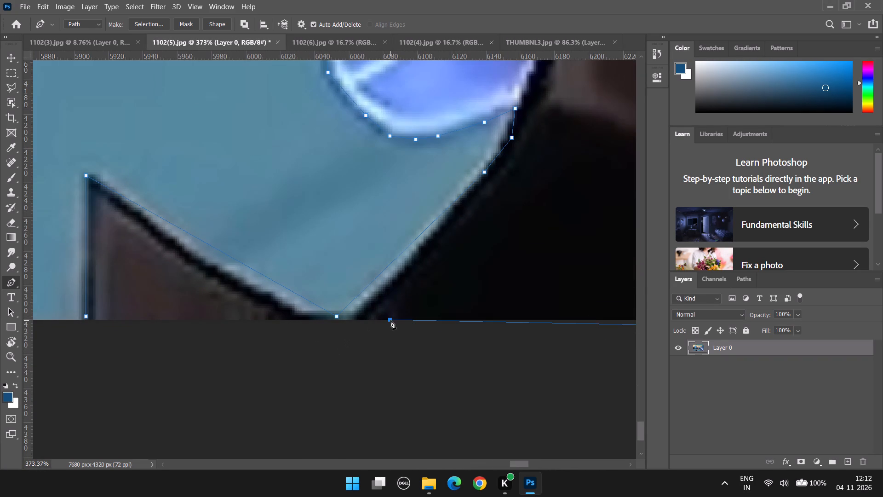
{"action": "left_click", "coordinate": [320, 321]}
{"action": "left_click", "coordinate": [216, 324]}
{"action": "left_click", "coordinate": [147, 320]}
{"action": "left_click", "coordinate": [92, 322]}
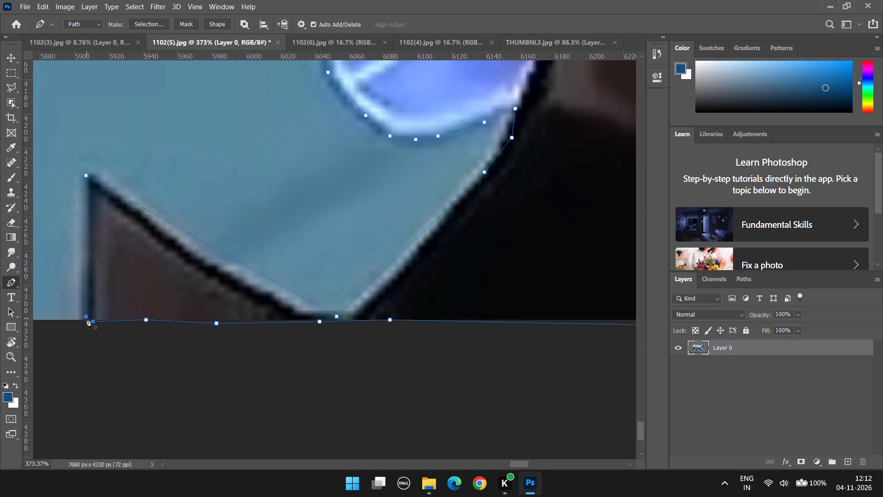
{"action": "left_click", "coordinate": [86, 319]}
Convert the closed gun path into a new anti-aliased selection with a feather radius of 0 pixels.
{"action": "scroll", "coordinate": [205, 324], "scroll_direction": "down", "scroll_amount": 20, "text": "alt"}
{"action": "scroll", "coordinate": [205, 324], "scroll_direction": "down", "scroll_amount": 3, "text": "alt"}
{"action": "scroll", "coordinate": [271, 335], "scroll_direction": "down", "scroll_amount": 11, "text": "alt"}
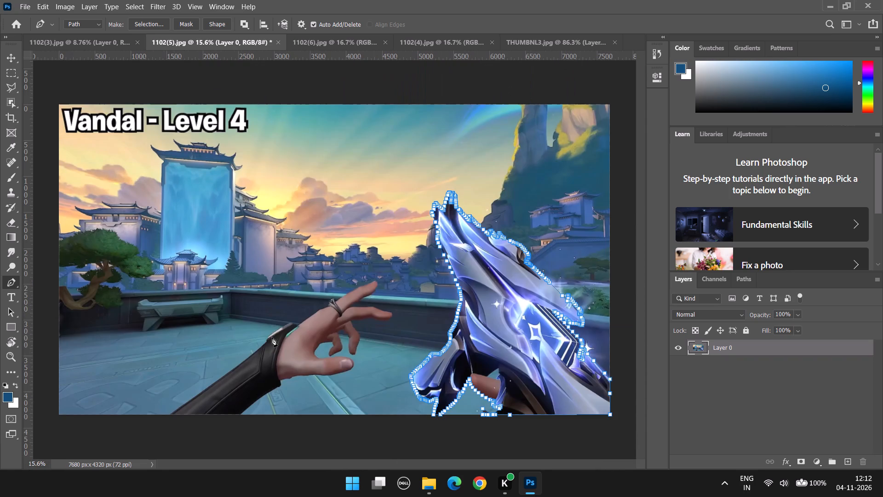
{"action": "right_click", "coordinate": [525, 365]}
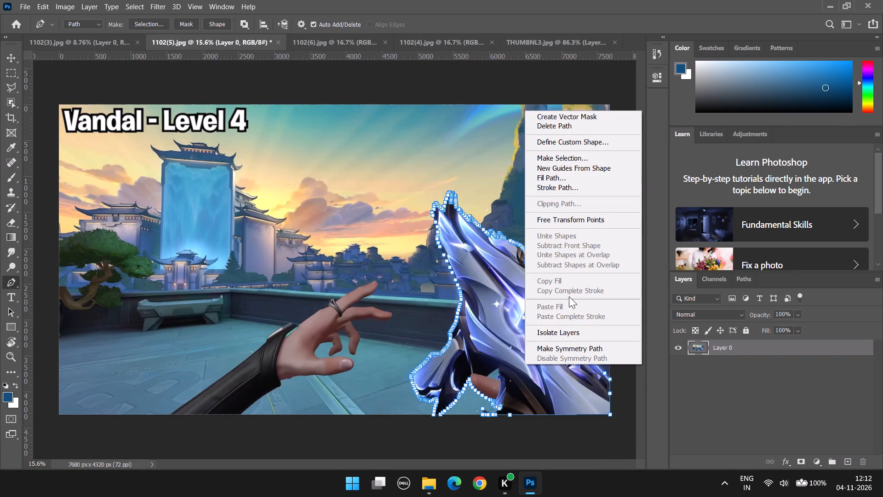
{"action": "left_click", "coordinate": [554, 157]}
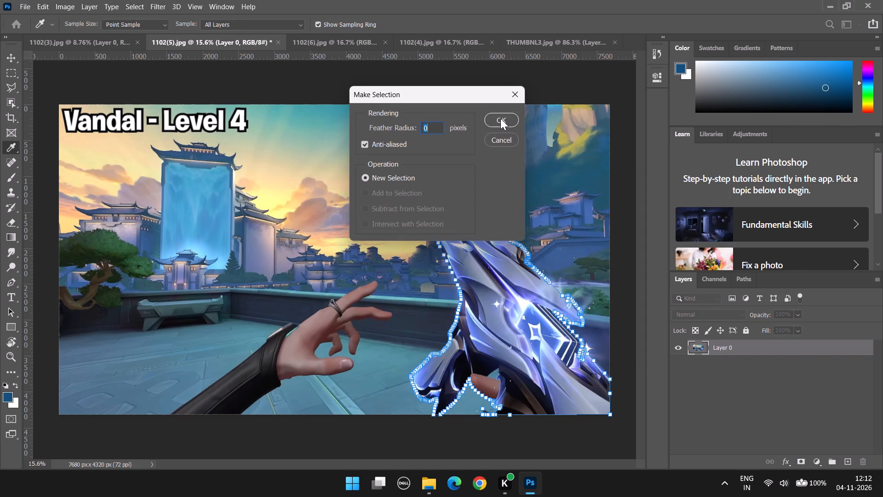
{"action": "scroll", "coordinate": [414, 144], "scroll_direction": "up", "scroll_amount": 3, "text": "alt"}
{"action": "scroll", "coordinate": [431, 127], "scroll_direction": "up", "scroll_amount": 2}
{"action": "scroll", "coordinate": [431, 127], "scroll_direction": "down", "scroll_amount": 6}
{"action": "left_click", "coordinate": [509, 119]}
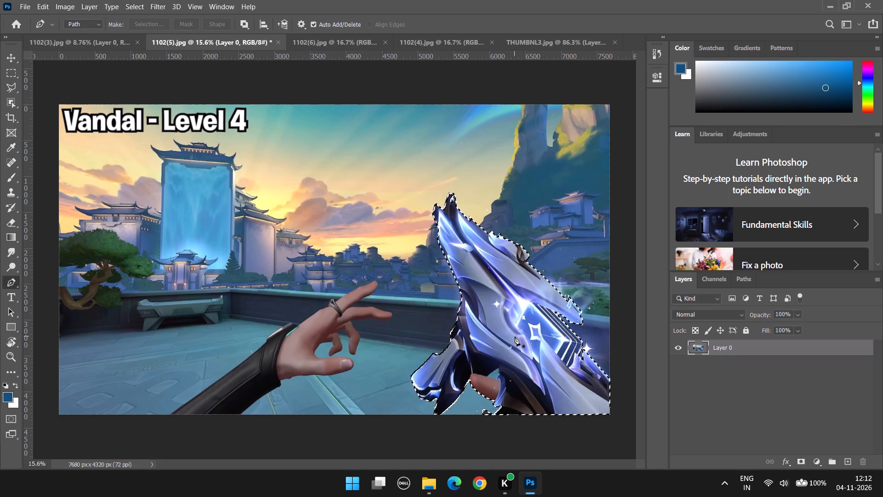
Move the selected gun cutout from 1102(5).jpg into THUMBNL3.jpg above the map background.
{"action": "left_click", "coordinate": [14, 52]}
{"action": "left_click_drag", "start_coordinate": [518, 297], "coordinate": [458, 297]}
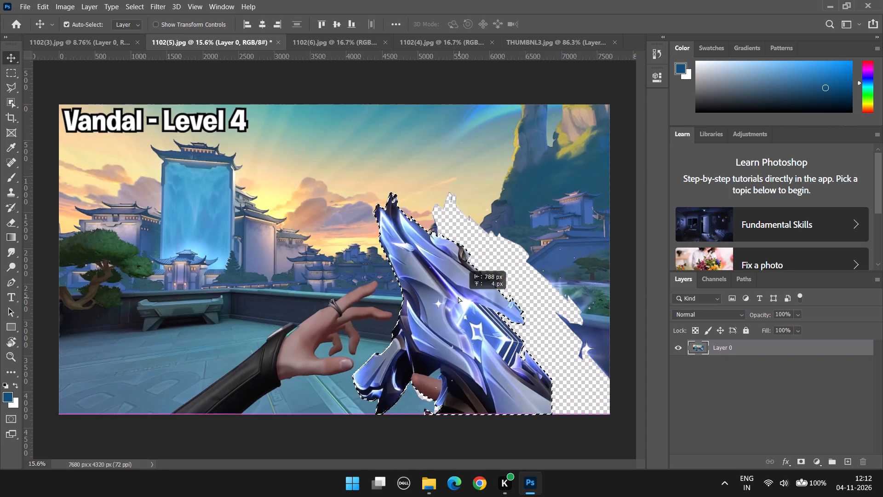
{"action": "left_click_drag", "start_coordinate": [458, 297], "coordinate": [340, 40]}
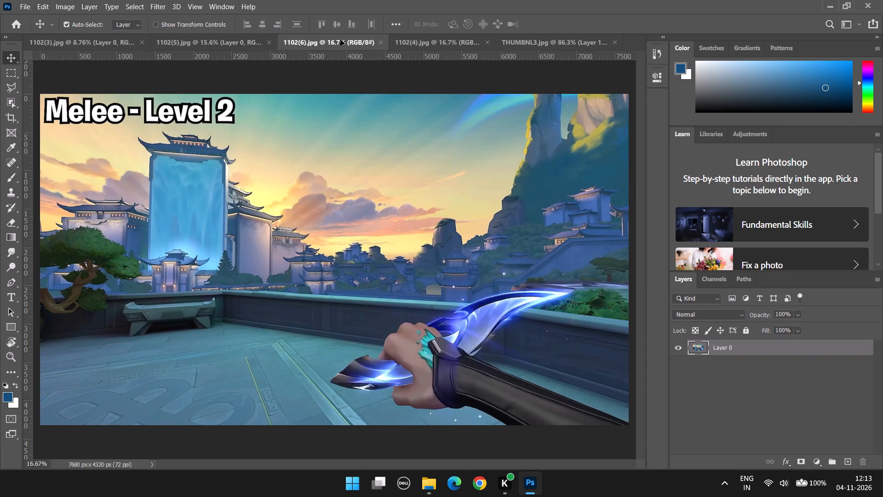
{"action": "left_click_drag", "start_coordinate": [340, 40], "coordinate": [453, 289]}
Shrink the oversized gun with Free Transform to about 30% and move it over the canvas's lower-right area.
{"action": "key", "text": "ctrl+t"}
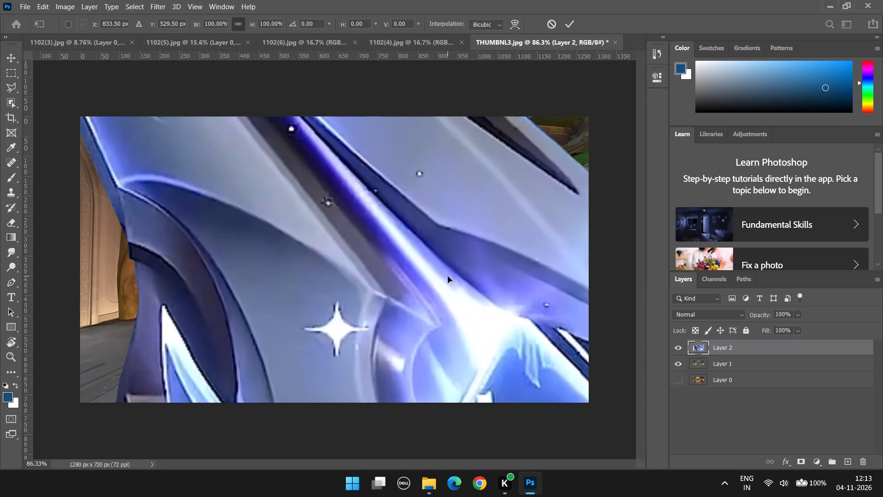
{"action": "scroll", "coordinate": [448, 277], "scroll_direction": "down", "scroll_amount": 20}
{"action": "scroll", "coordinate": [448, 277], "scroll_direction": "down", "scroll_amount": 1}
{"action": "left_click", "coordinate": [257, 170]}
{"action": "left_click_drag", "start_coordinate": [257, 171], "coordinate": [456, 325]}
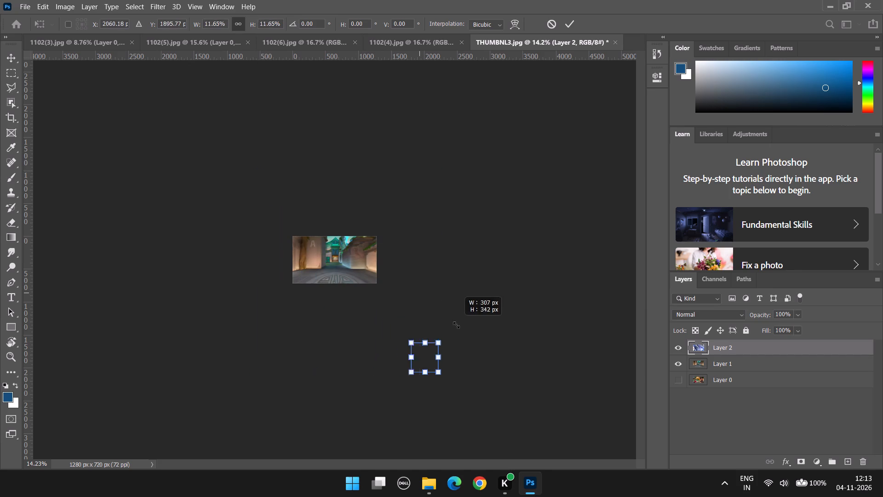
{"action": "left_click_drag", "start_coordinate": [456, 325], "coordinate": [397, 298]}
{"action": "left_click", "coordinate": [376, 322]}
{"action": "left_click_drag", "start_coordinate": [415, 342], "coordinate": [357, 276]}
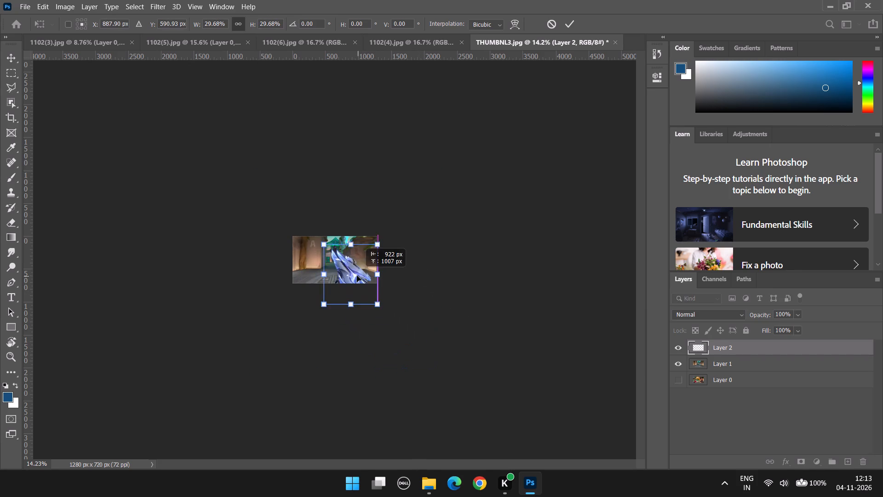
{"action": "left_click_drag", "start_coordinate": [357, 276], "coordinate": [356, 271]}
Scale the gun to about 21% of its original size, fit it into the canvas's bottom-right corner and apply the transform.
{"action": "scroll", "coordinate": [361, 271], "scroll_direction": "up", "scroll_amount": 13, "text": "alt"}
{"action": "left_click", "coordinate": [293, 173]}
{"action": "left_click_drag", "start_coordinate": [302, 180], "coordinate": [377, 254]}
{"action": "left_click_drag", "start_coordinate": [436, 317], "coordinate": [430, 276]}
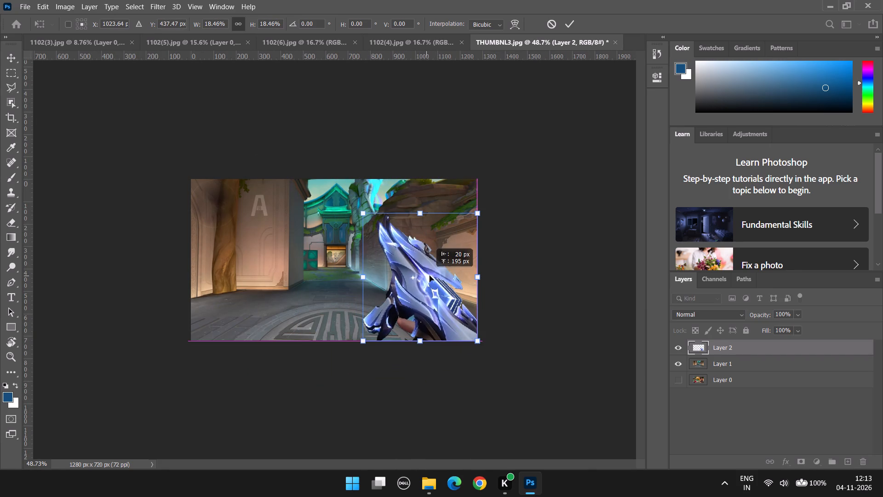
{"action": "left_click_drag", "start_coordinate": [430, 276], "coordinate": [430, 276]}
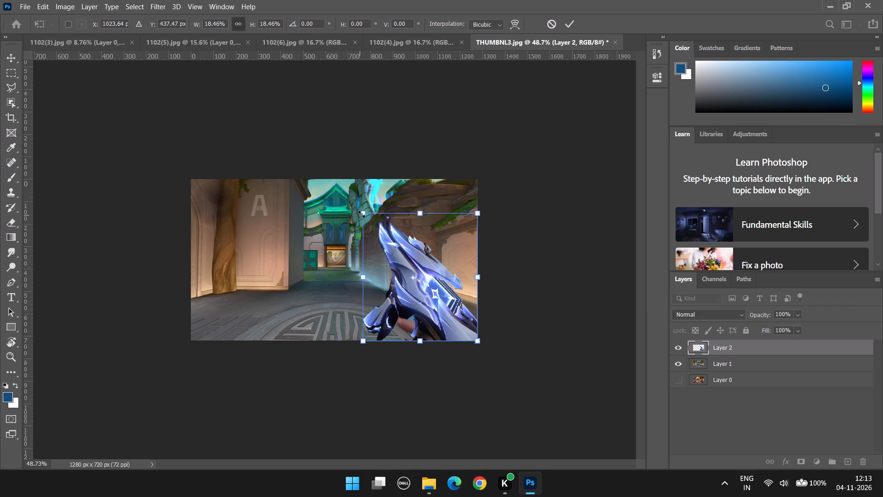
{"action": "left_click_drag", "start_coordinate": [361, 214], "coordinate": [338, 202]}
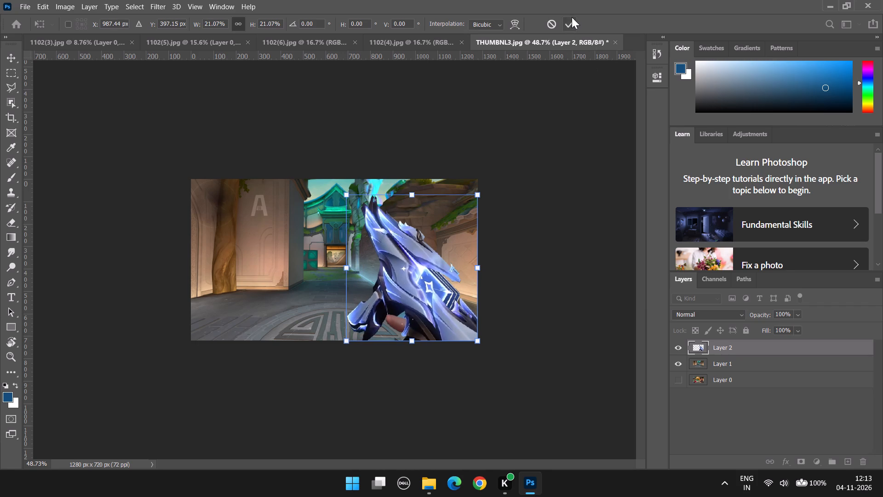
{"action": "left_click", "coordinate": [570, 20]}
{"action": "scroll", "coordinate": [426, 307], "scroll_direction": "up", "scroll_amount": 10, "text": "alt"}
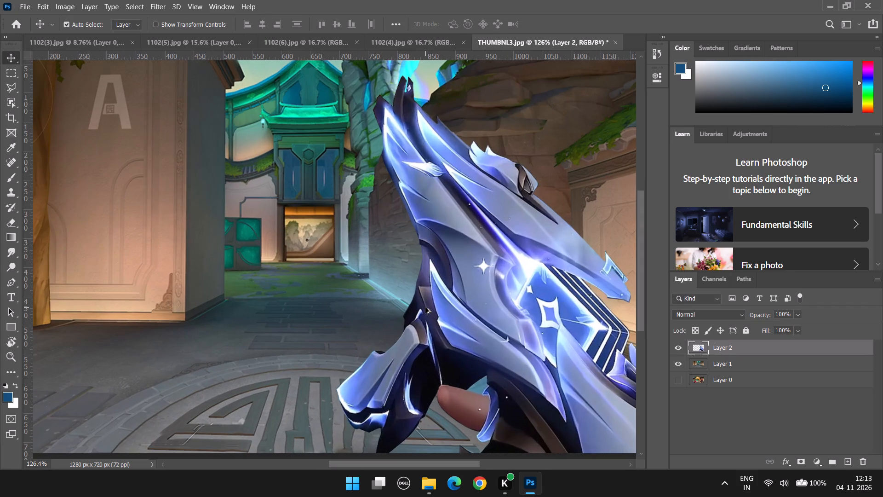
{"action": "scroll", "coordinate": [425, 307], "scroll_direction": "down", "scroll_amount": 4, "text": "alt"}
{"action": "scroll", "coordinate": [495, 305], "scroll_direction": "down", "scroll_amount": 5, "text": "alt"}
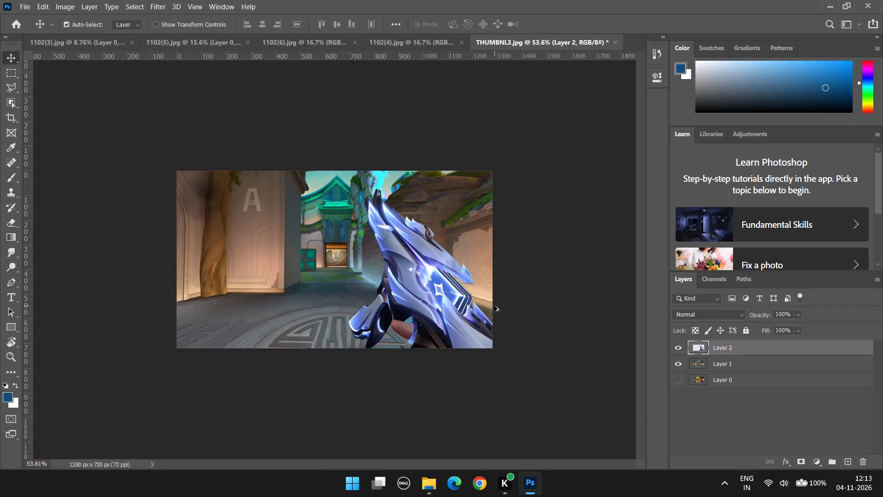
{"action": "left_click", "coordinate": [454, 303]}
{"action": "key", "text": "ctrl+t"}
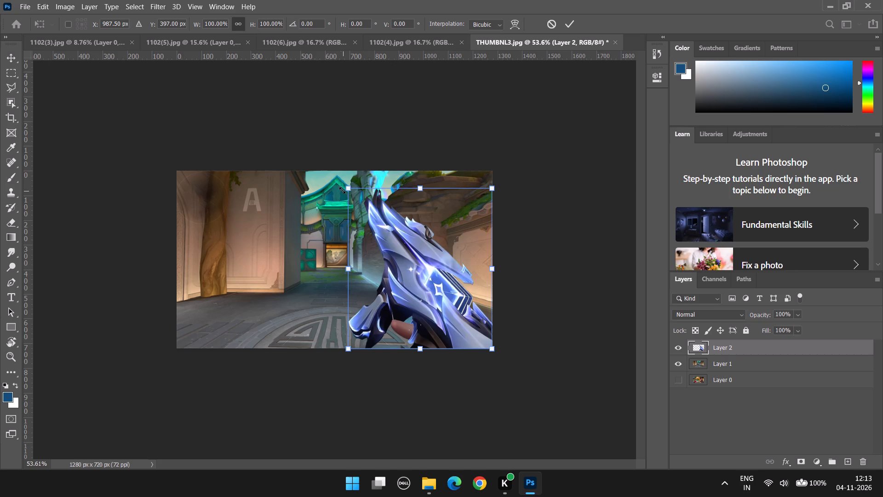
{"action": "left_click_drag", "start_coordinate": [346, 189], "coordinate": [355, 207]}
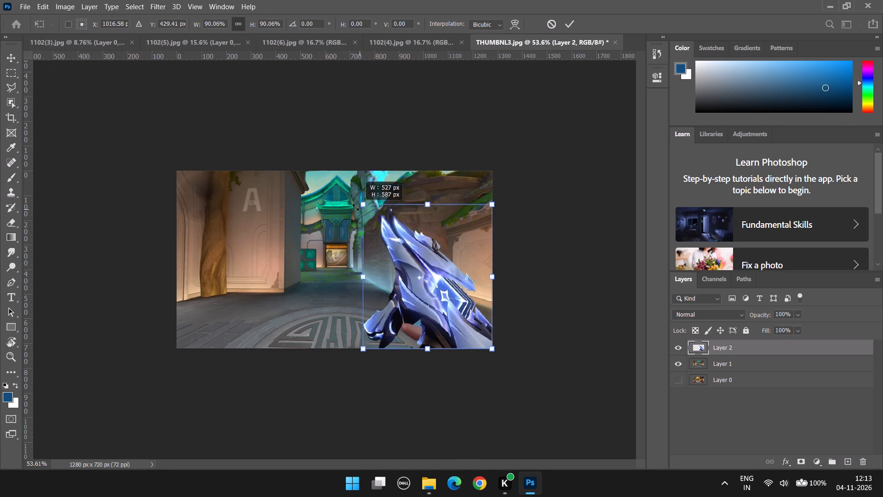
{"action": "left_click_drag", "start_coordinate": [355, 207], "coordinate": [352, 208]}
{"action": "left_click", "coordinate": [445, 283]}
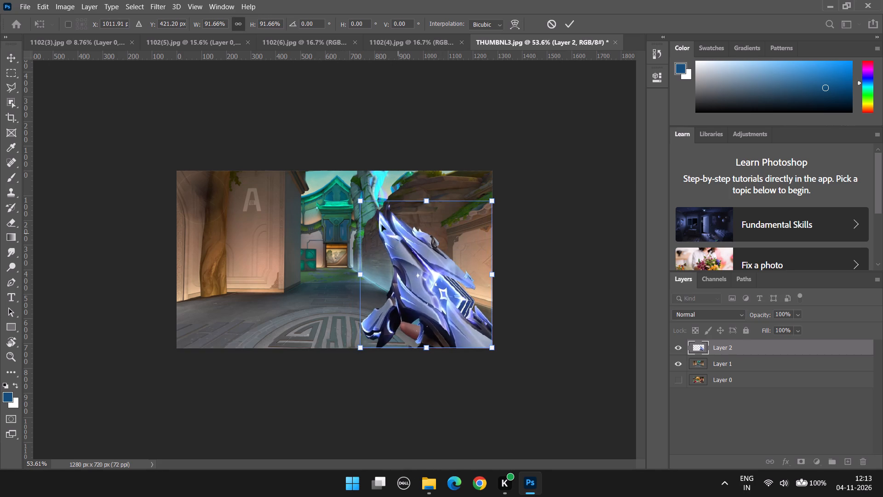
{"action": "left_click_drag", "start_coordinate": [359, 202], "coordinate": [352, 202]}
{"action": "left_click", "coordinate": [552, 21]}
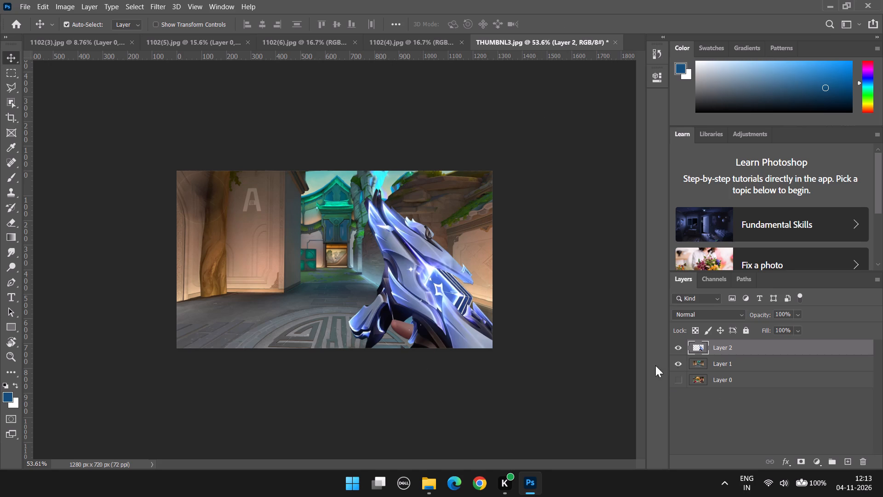
Scale the gun down slightly with Free Transform, keeping it anchored in the canvas's bottom-right corner.
{"action": "scroll", "coordinate": [361, 276], "scroll_direction": "up", "scroll_amount": 6, "text": "alt"}
{"action": "left_click", "coordinate": [520, 285]}
{"action": "scroll", "coordinate": [520, 285], "scroll_direction": "down", "scroll_amount": 4, "text": "alt"}
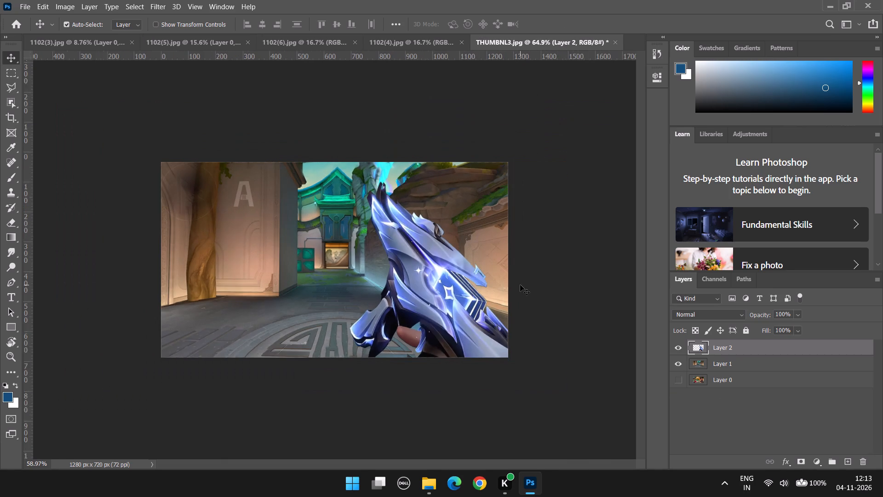
{"action": "scroll", "coordinate": [520, 285], "scroll_direction": "down", "scroll_amount": 4, "text": "alt"}
{"action": "scroll", "coordinate": [473, 294], "scroll_direction": "up", "scroll_amount": 3, "text": "alt"}
{"action": "scroll", "coordinate": [472, 295], "scroll_direction": "down", "scroll_amount": 1, "text": "alt"}
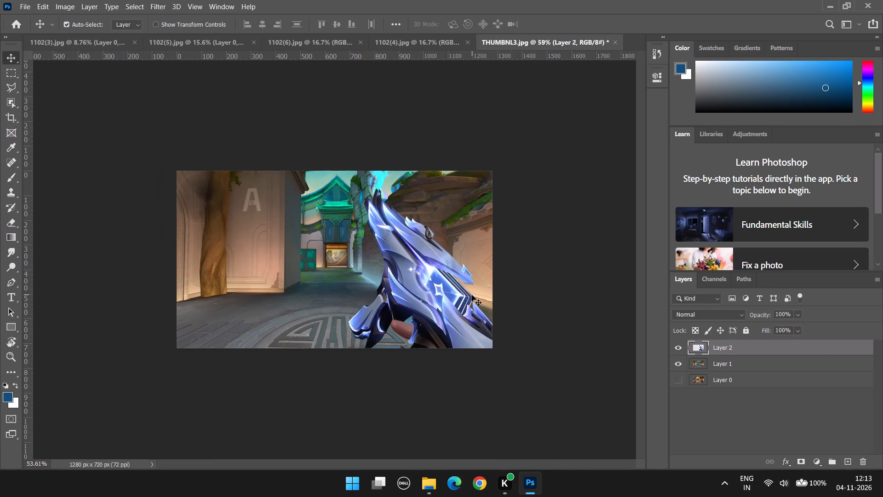
{"action": "key", "text": "ctrl+t"}
{"action": "left_click_drag", "start_coordinate": [350, 189], "coordinate": [350, 190]}
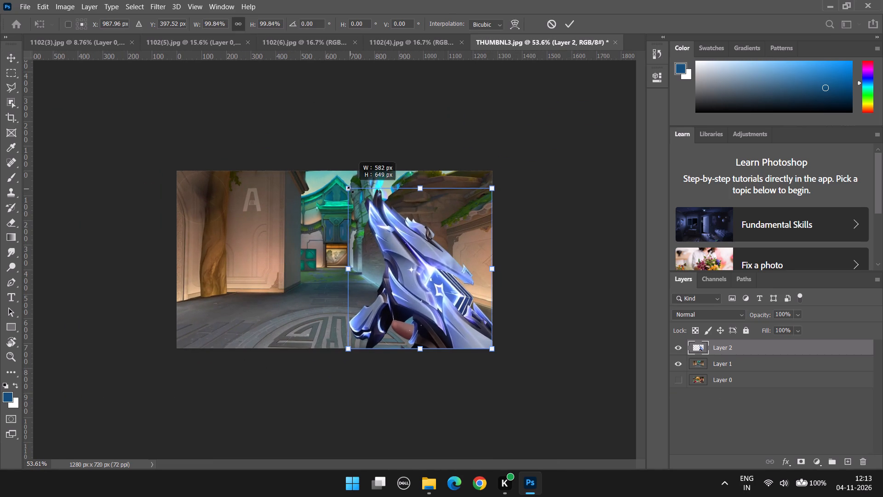
{"action": "left_click_drag", "start_coordinate": [350, 190], "coordinate": [355, 193]}
{"action": "left_click", "coordinate": [564, 23]}
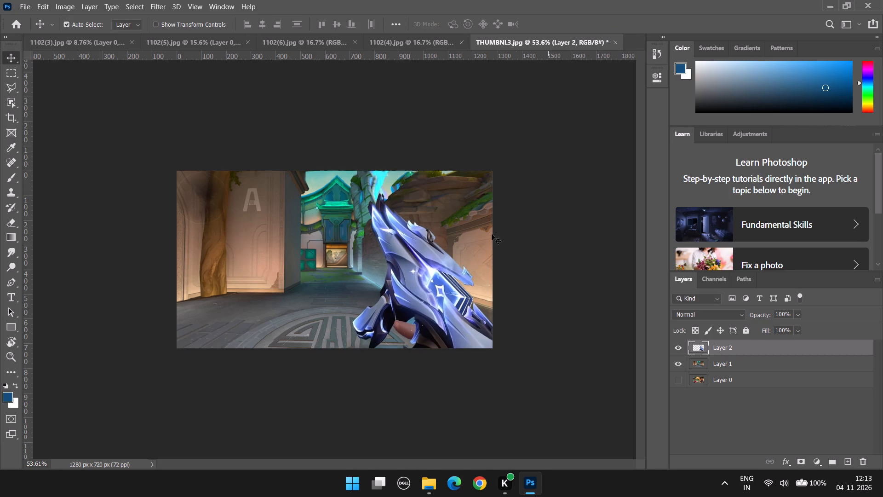
Scale the gun down slightly once more from its upper-left corner and apply the transform.
{"action": "scroll", "coordinate": [424, 271], "scroll_direction": "down", "scroll_amount": 4, "text": "alt"}
{"action": "scroll", "coordinate": [426, 271], "scroll_direction": "up", "scroll_amount": 9, "text": "alt"}
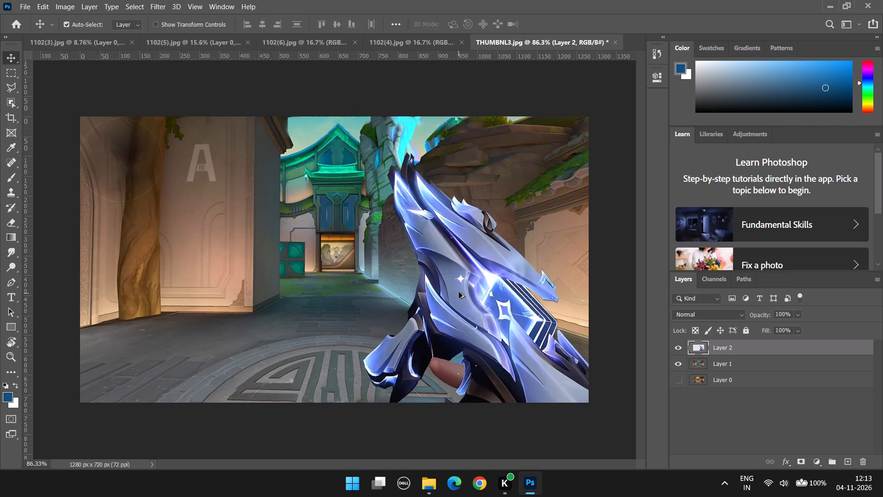
{"action": "left_click", "coordinate": [493, 319]}
{"action": "key", "text": "ctrl+t"}
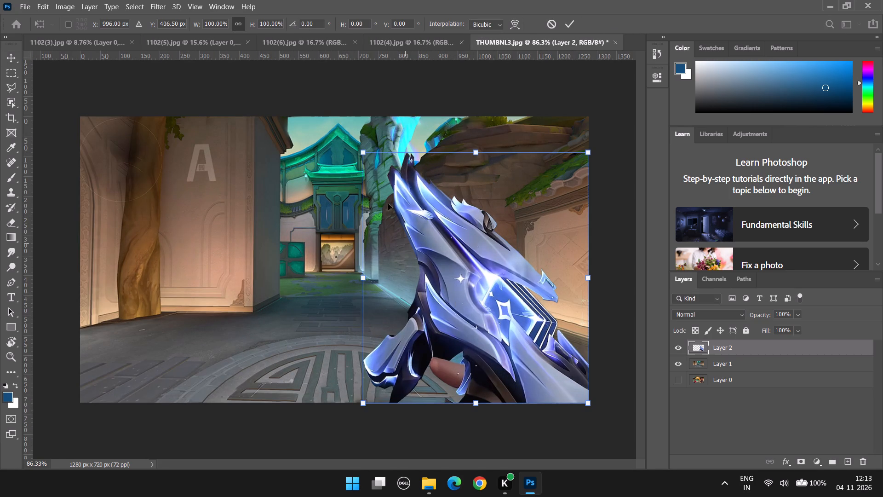
{"action": "left_click_drag", "start_coordinate": [362, 152], "coordinate": [367, 160]}
{"action": "left_click", "coordinate": [568, 22]}
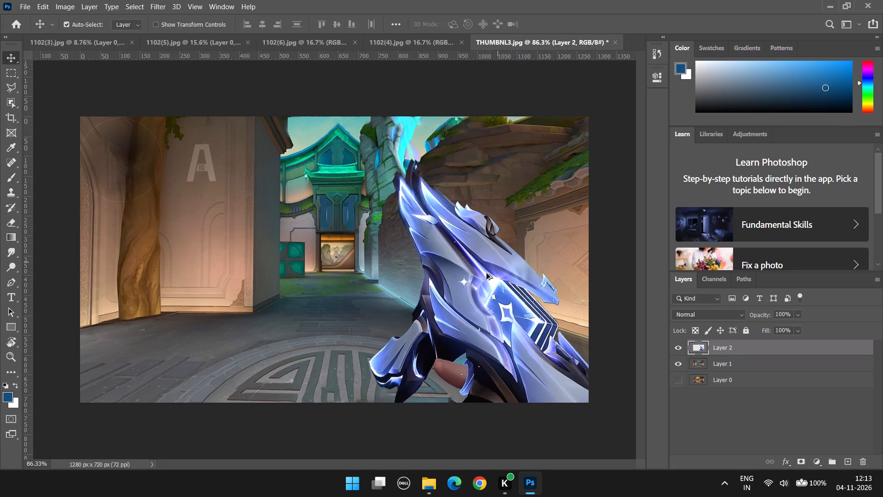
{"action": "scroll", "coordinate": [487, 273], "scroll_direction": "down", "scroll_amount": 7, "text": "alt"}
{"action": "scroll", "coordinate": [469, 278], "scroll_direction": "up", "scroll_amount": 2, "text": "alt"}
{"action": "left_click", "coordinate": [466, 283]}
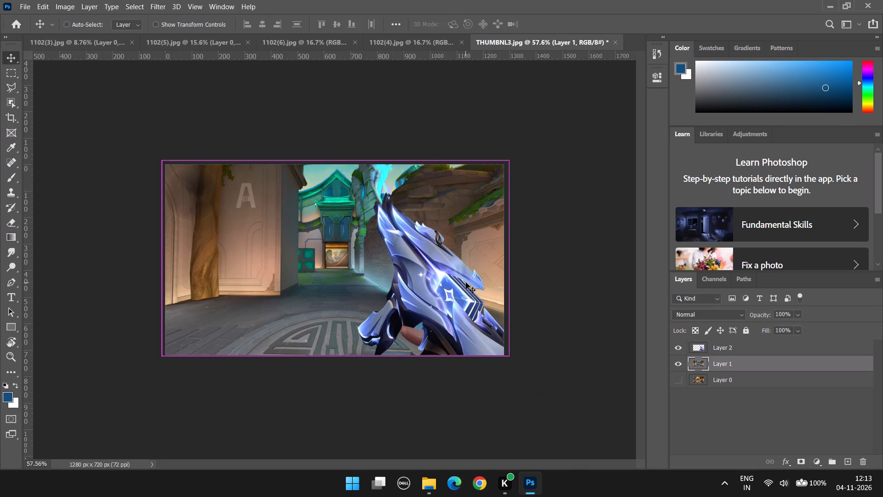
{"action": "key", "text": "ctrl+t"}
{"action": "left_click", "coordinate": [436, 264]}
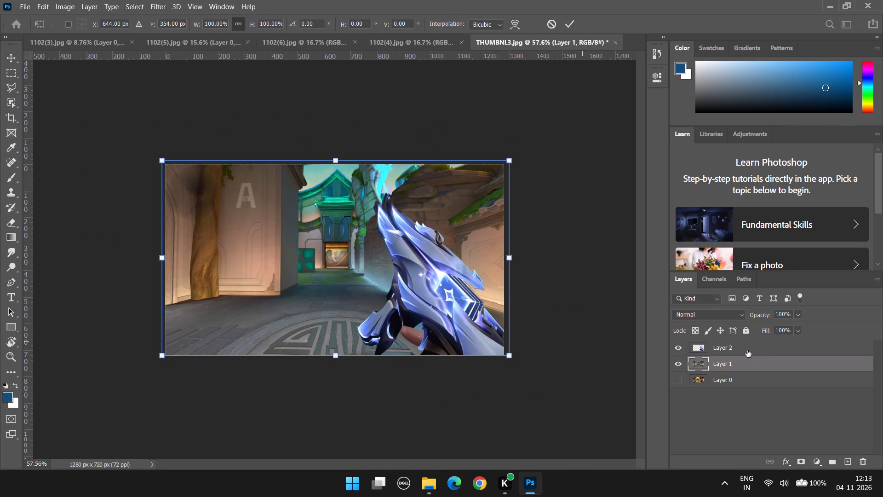
Rotate the gun on Layer 2 by about 0.75°, scale it down slightly and apply the transform.
{"action": "left_click", "coordinate": [747, 350]}
{"action": "left_click", "coordinate": [466, 314]}
{"action": "key", "text": "ctrl+t"}
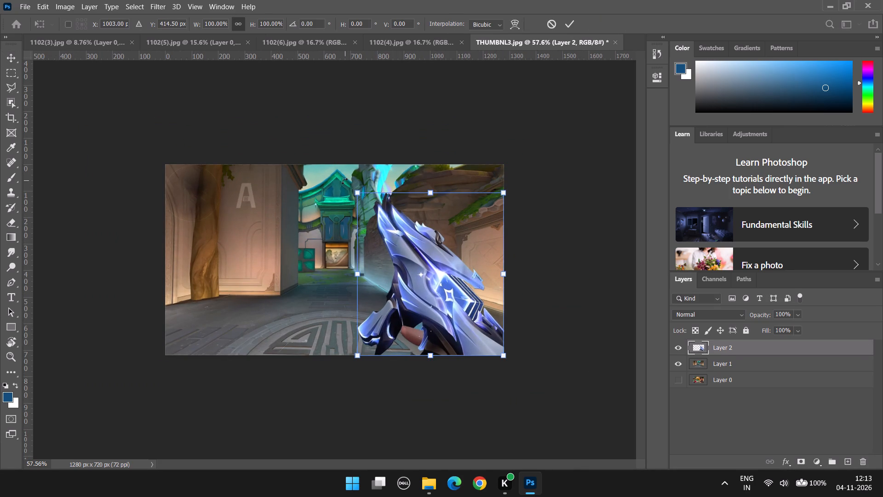
{"action": "left_click_drag", "start_coordinate": [344, 181], "coordinate": [355, 190]}
{"action": "left_click_drag", "start_coordinate": [357, 191], "coordinate": [354, 201]}
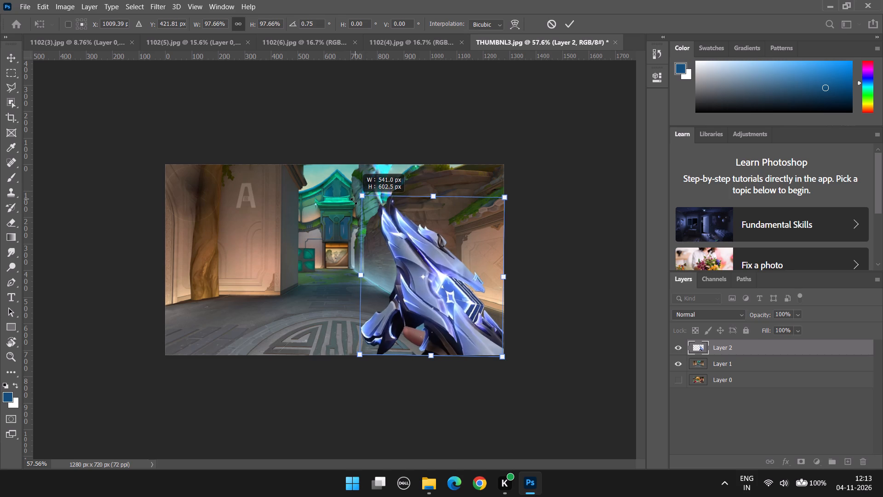
{"action": "left_click_drag", "start_coordinate": [354, 201], "coordinate": [359, 208]}
{"action": "left_click", "coordinate": [573, 22]}
{"action": "scroll", "coordinate": [527, 265], "scroll_direction": "down", "scroll_amount": 6, "text": "alt"}
{"action": "scroll", "coordinate": [522, 271], "scroll_direction": "up", "scroll_amount": 5, "text": "alt"}
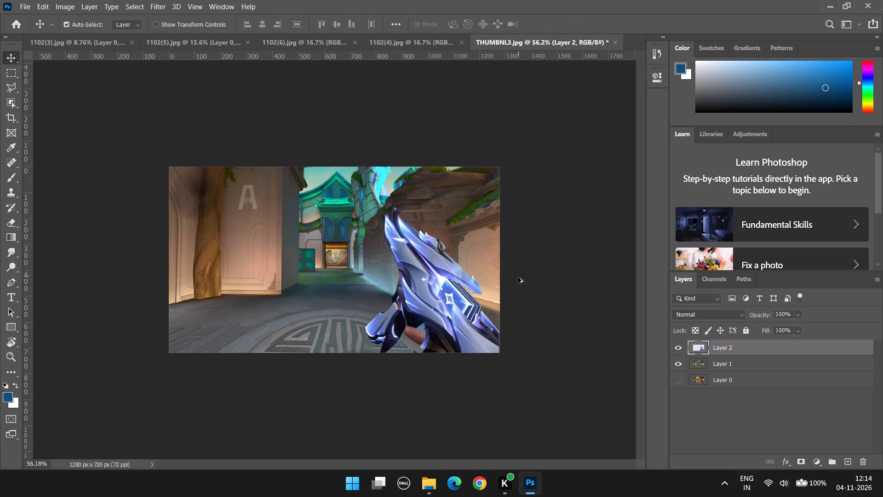
Look through the source images 1102(4).jpg, 1102(6).jpg and 1102(5).jpg for further elements for the thumbnail.
{"action": "left_click", "coordinate": [396, 38]}
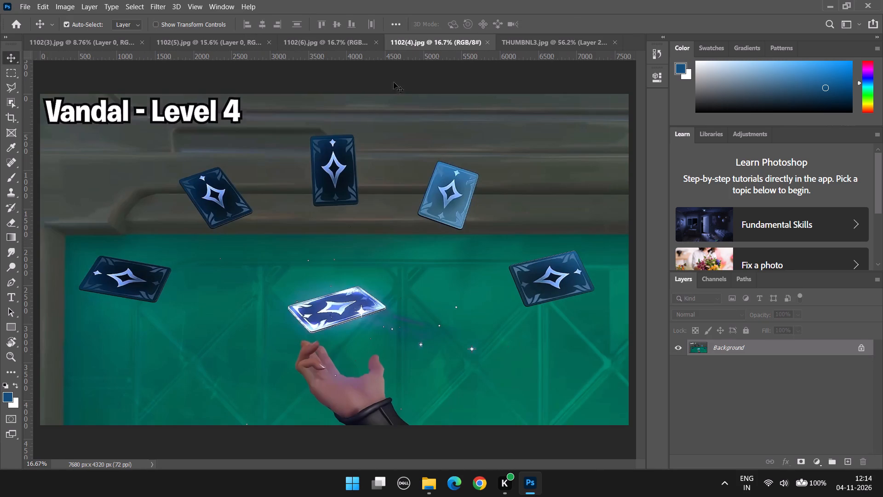
{"action": "scroll", "coordinate": [421, 220], "scroll_direction": "down", "scroll_amount": 3}
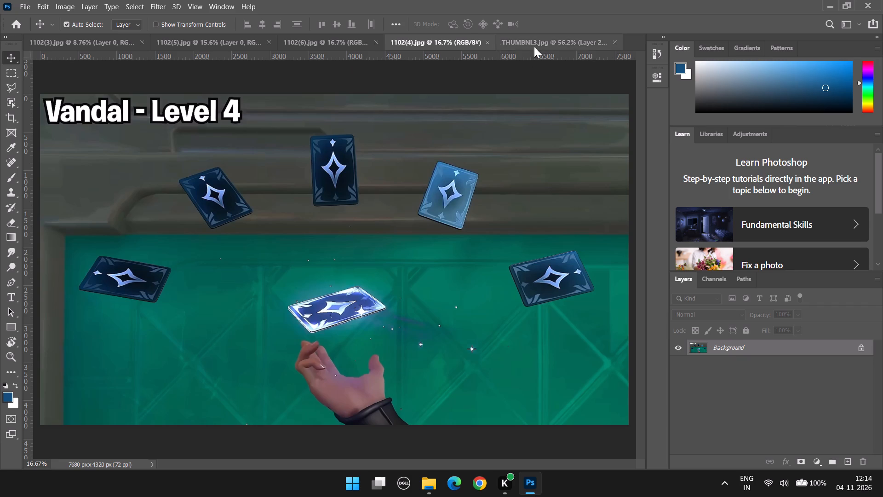
{"action": "left_click", "coordinate": [534, 46]}
{"action": "left_click", "coordinate": [374, 37]}
{"action": "left_click", "coordinate": [297, 43]}
{"action": "scroll", "coordinate": [390, 212], "scroll_direction": "down", "scroll_amount": 4}
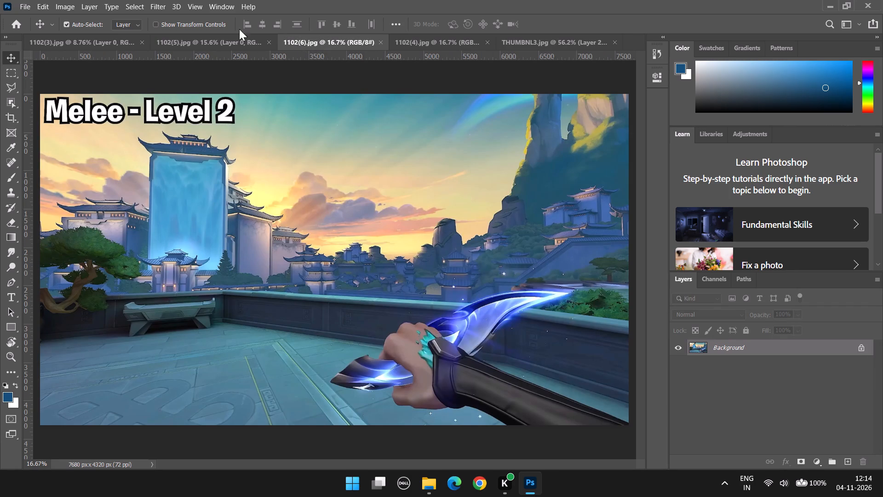
{"action": "left_click", "coordinate": [230, 38]}
Close the 1102(3).jpg document without saving its changes.
{"action": "left_click", "coordinate": [61, 41]}
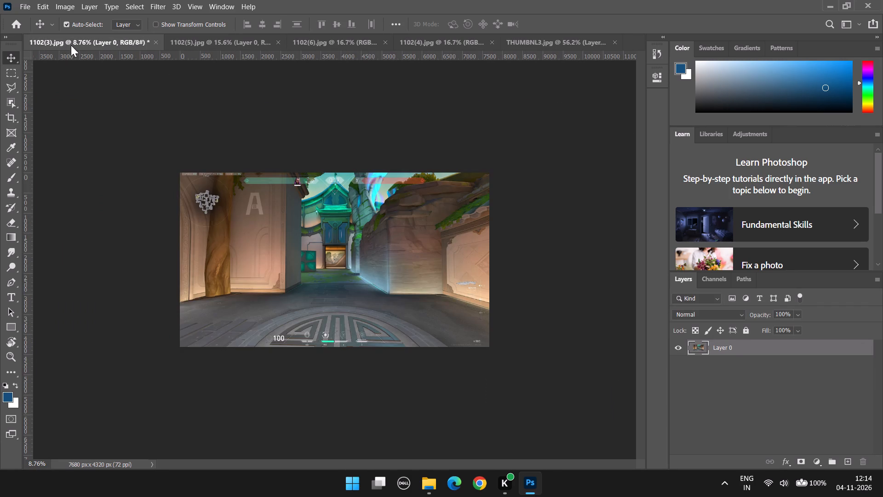
{"action": "left_click", "coordinate": [156, 43]}
{"action": "left_click", "coordinate": [465, 185]}
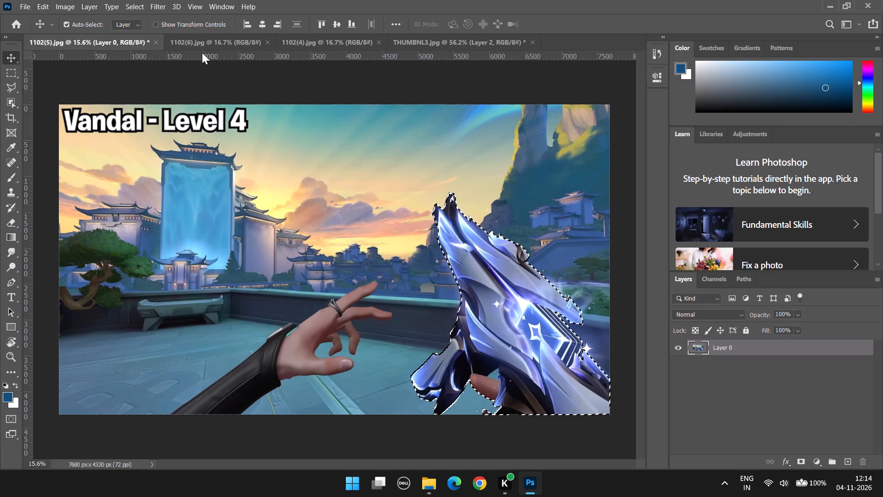
Examine the hand holding the glowing blue knife in 1102(6).jpg up close.
{"action": "left_click", "coordinate": [203, 40]}
{"action": "left_click", "coordinate": [311, 33]}
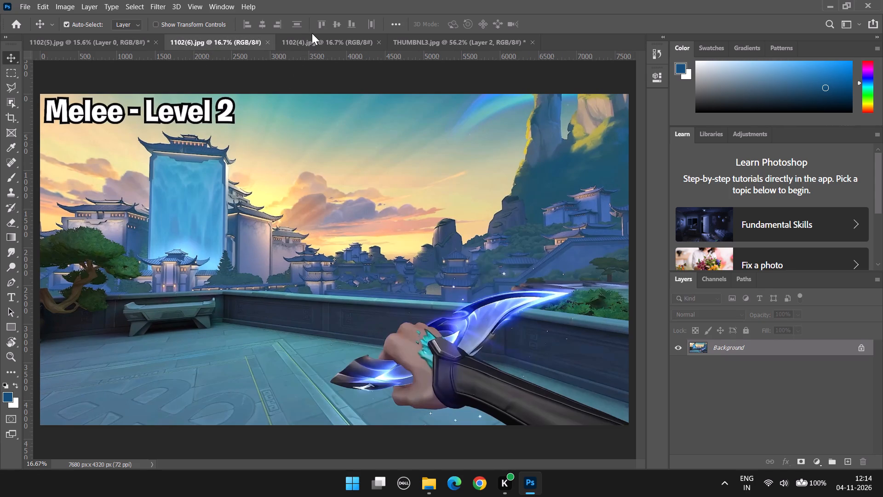
{"action": "scroll", "coordinate": [558, 348], "scroll_direction": "down", "scroll_amount": 5}
{"action": "scroll", "coordinate": [649, 462], "scroll_direction": "down", "scroll_amount": 1, "text": "alt"}
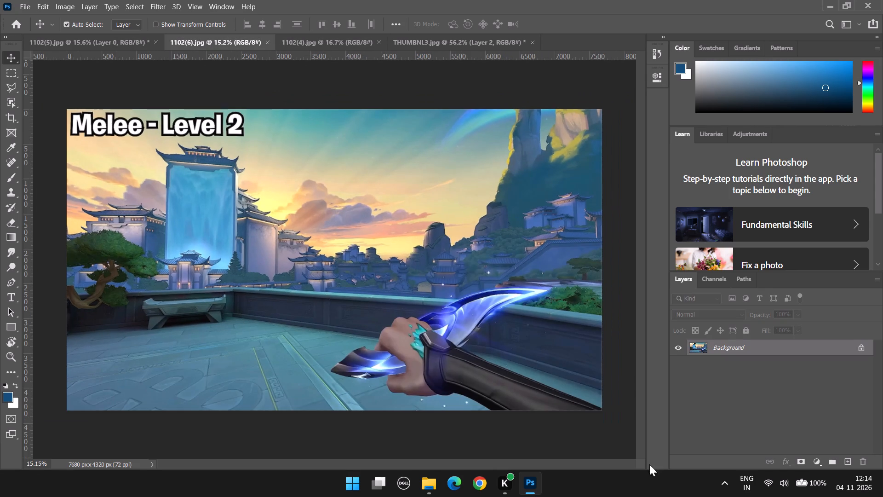
{"action": "scroll", "coordinate": [605, 431], "scroll_direction": "up", "scroll_amount": 4, "text": "alt"}
{"action": "scroll", "coordinate": [585, 424], "scroll_direction": "down", "scroll_amount": 4}
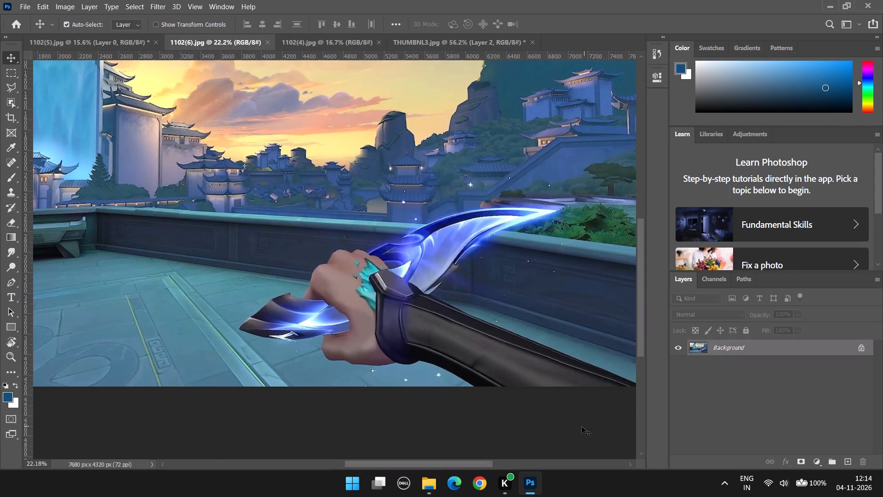
Start a Pen tool path in 1102(6).jpg where the sleeve's lower edge meets the image's bottom border, tracing up along the sleeve's underside.
{"action": "scroll", "coordinate": [564, 399], "scroll_direction": "up", "scroll_amount": 6, "text": "alt"}
{"action": "scroll", "coordinate": [521, 366], "scroll_direction": "up", "scroll_amount": 4, "text": "alt"}
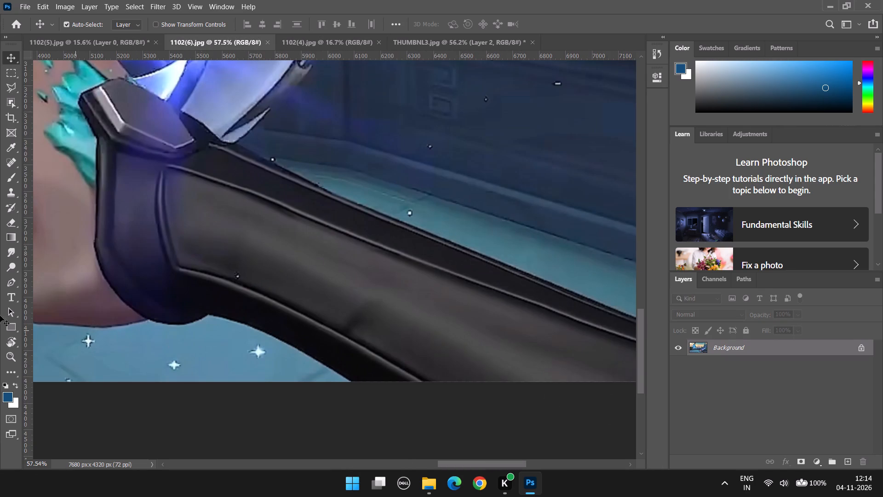
{"action": "key", "text": "p"}
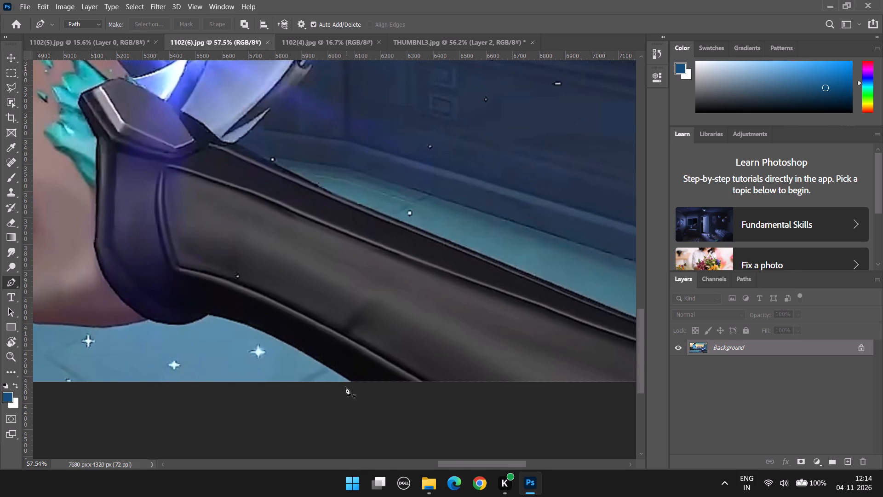
{"action": "scroll", "coordinate": [345, 385], "scroll_direction": "up", "scroll_amount": 4, "text": "alt"}
{"action": "left_click", "coordinate": [355, 380]}
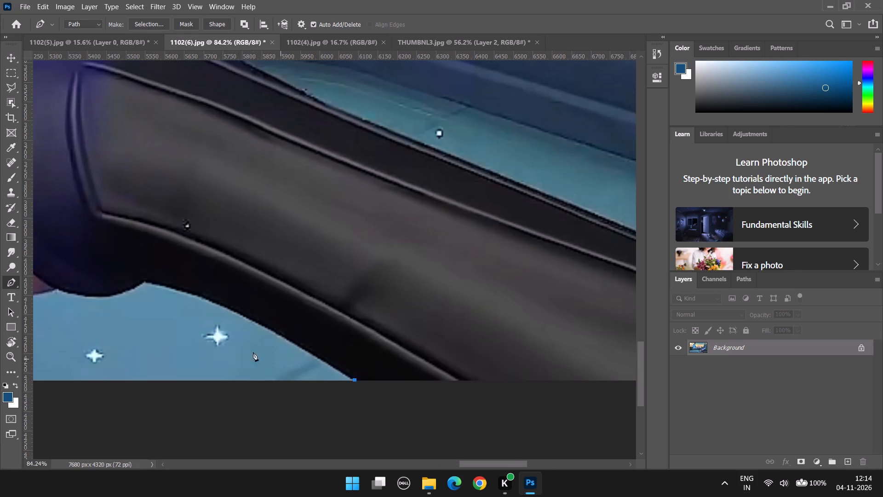
{"action": "scroll", "coordinate": [333, 368], "scroll_direction": "up", "scroll_amount": 9, "text": "alt"}
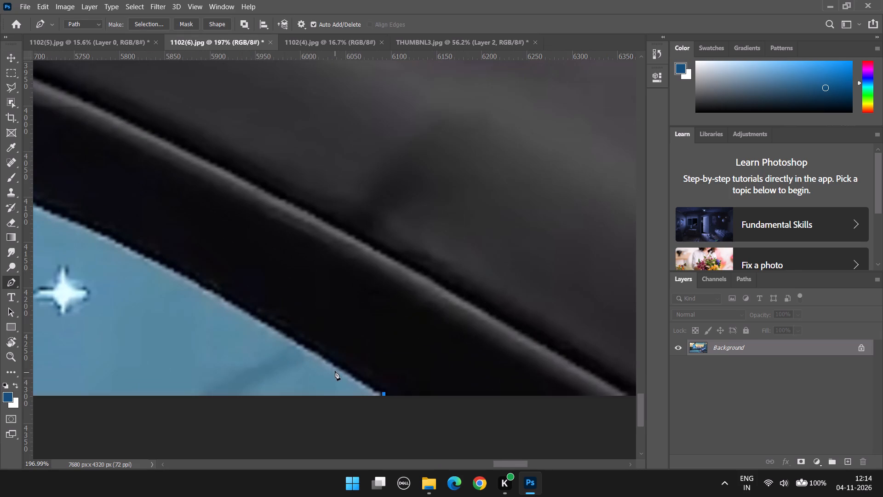
{"action": "left_click", "coordinate": [328, 362]}
{"action": "left_click", "coordinate": [275, 331]}
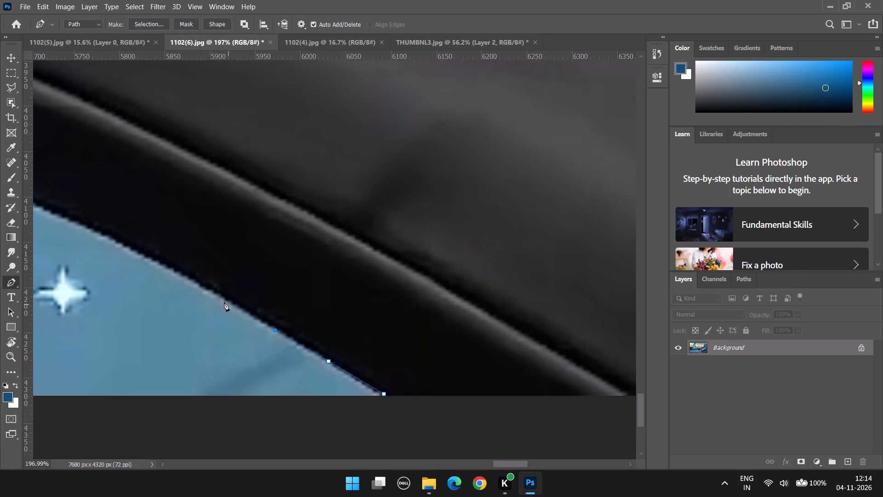
{"action": "left_click", "coordinate": [217, 295]}
{"action": "left_click", "coordinate": [157, 261]}
{"action": "left_click", "coordinate": [95, 231]}
Continue the path along the sleeve's underside to the notch where it meets the dark wrist cuff.
{"action": "left_click_drag", "start_coordinate": [499, 460], "coordinate": [478, 457]}
{"action": "left_click", "coordinate": [344, 187]}
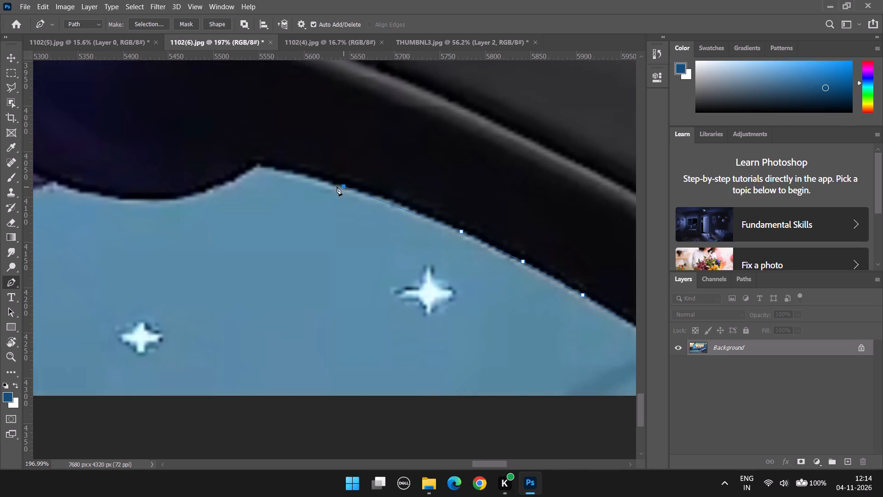
{"action": "key", "text": "ctrl+z"}
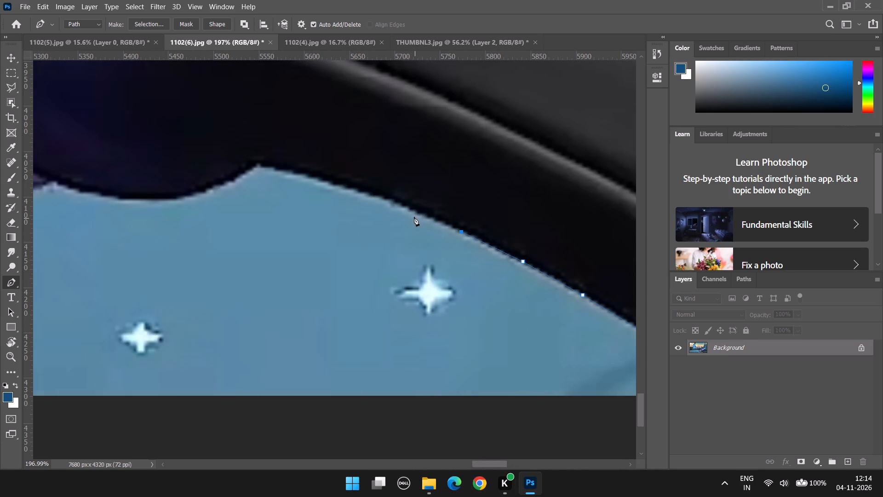
{"action": "left_click", "coordinate": [410, 208]}
{"action": "left_click", "coordinate": [384, 198]}
{"action": "left_click", "coordinate": [332, 184]}
{"action": "left_click", "coordinate": [276, 169]}
{"action": "left_click", "coordinate": [258, 166]}
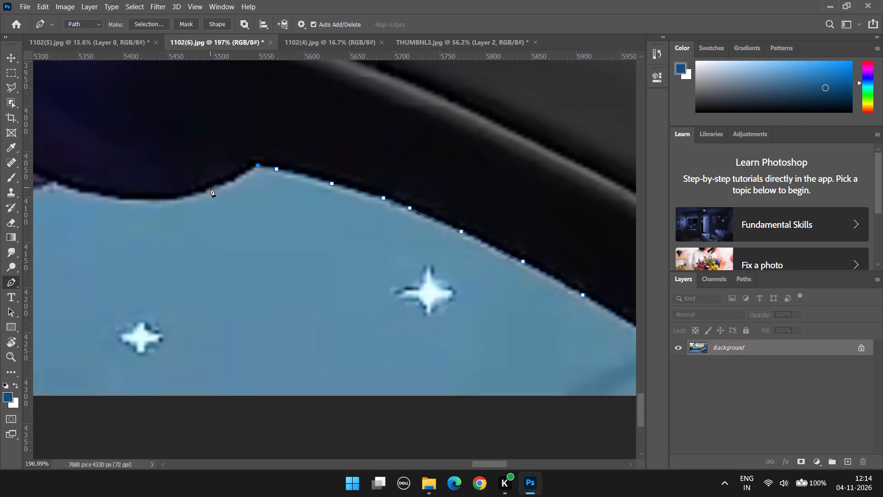
Trace the path around the curved underside of the dark wrist cuff to the point where the bare hand begins.
{"action": "left_click", "coordinate": [241, 175]}
{"action": "left_click", "coordinate": [219, 188]}
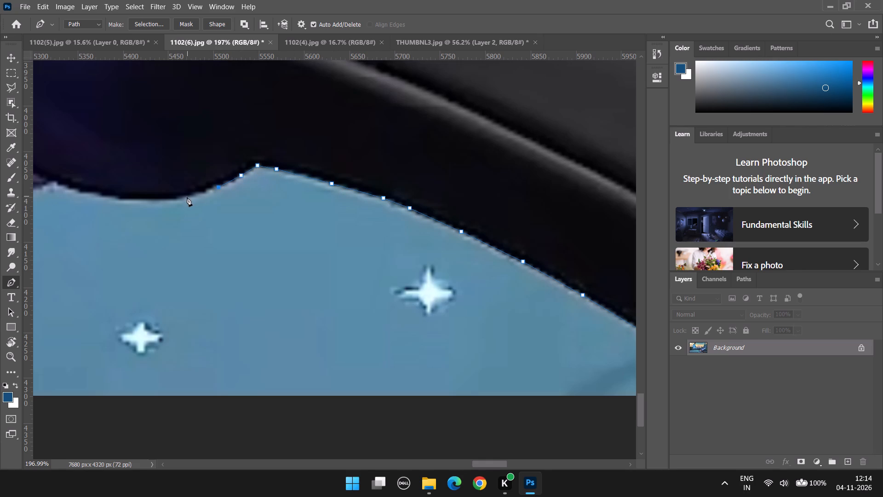
{"action": "left_click", "coordinate": [187, 199]}
{"action": "left_click", "coordinate": [146, 202]}
{"action": "left_click", "coordinate": [127, 197]}
{"action": "key", "text": "ctrl+z"}
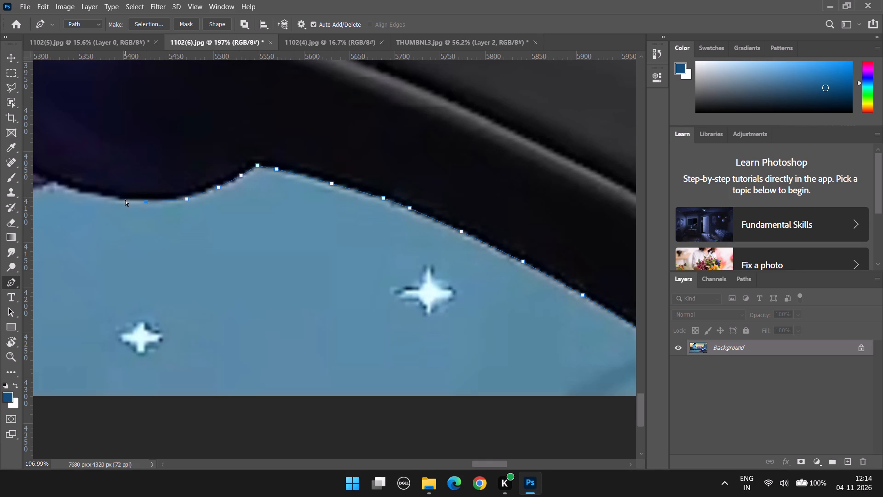
{"action": "left_click", "coordinate": [126, 200]}
{"action": "left_click", "coordinate": [107, 196]}
{"action": "left_click", "coordinate": [77, 191]}
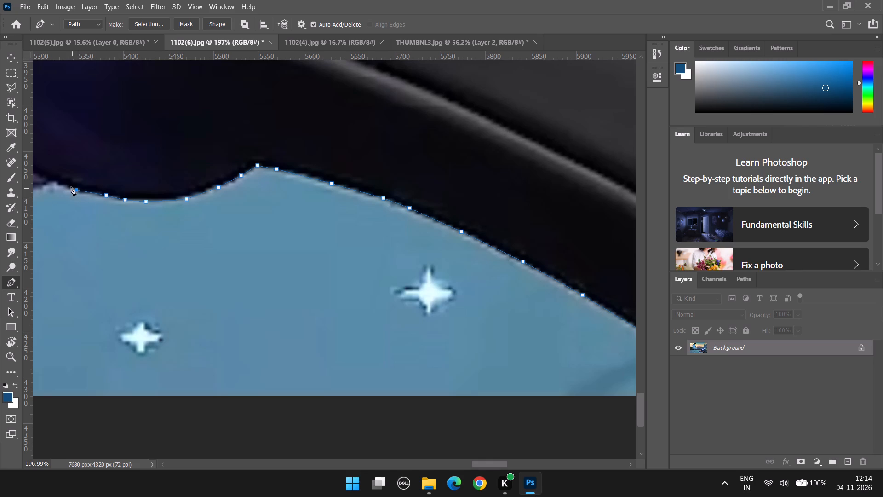
{"action": "left_click", "coordinate": [61, 185]}
{"action": "left_click", "coordinate": [52, 181]}
Extend the path along the hand's lower edge from the cuff past the lowest bulge of the palm.
{"action": "left_click_drag", "start_coordinate": [489, 467], "coordinate": [467, 465]}
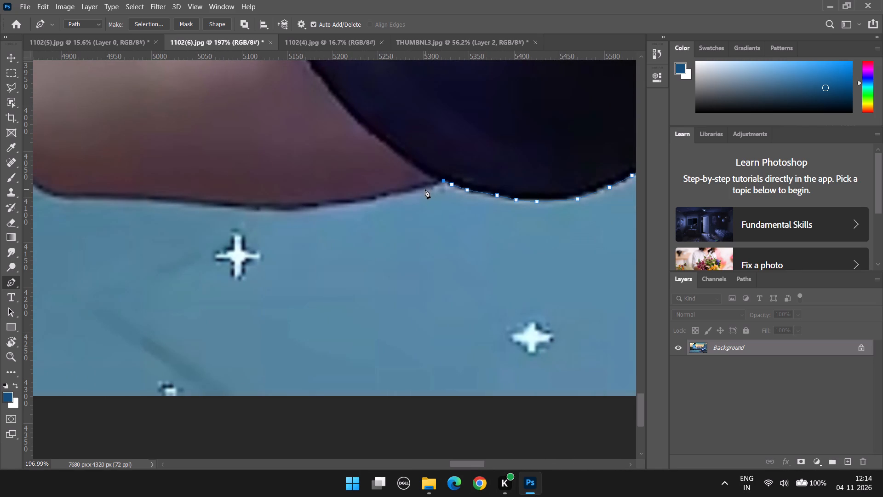
{"action": "left_click", "coordinate": [424, 190]}
{"action": "left_click", "coordinate": [371, 199]}
{"action": "left_click", "coordinate": [340, 204]}
{"action": "left_click", "coordinate": [299, 205]}
{"action": "left_click", "coordinate": [267, 208]}
{"action": "left_click", "coordinate": [237, 202]}
{"action": "left_click", "coordinate": [213, 203]}
{"action": "key", "text": "ctrl+z"}
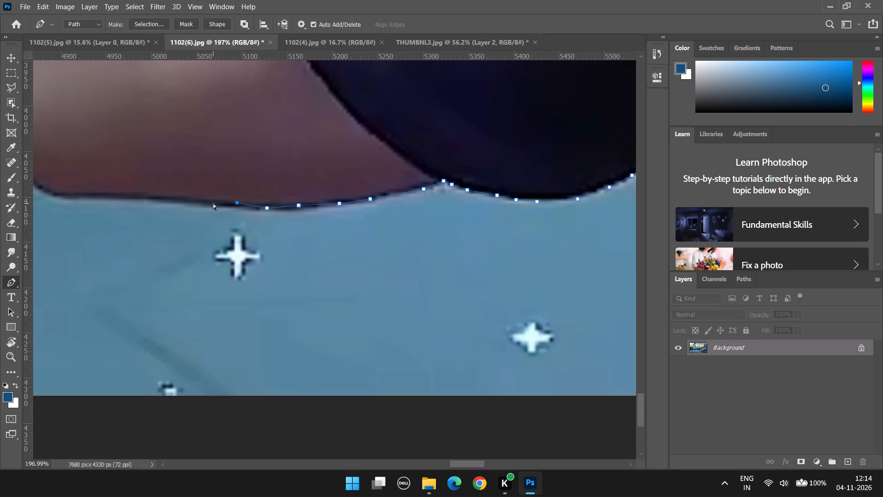
{"action": "key", "text": "ctrl+z"}
{"action": "left_click", "coordinate": [215, 205]}
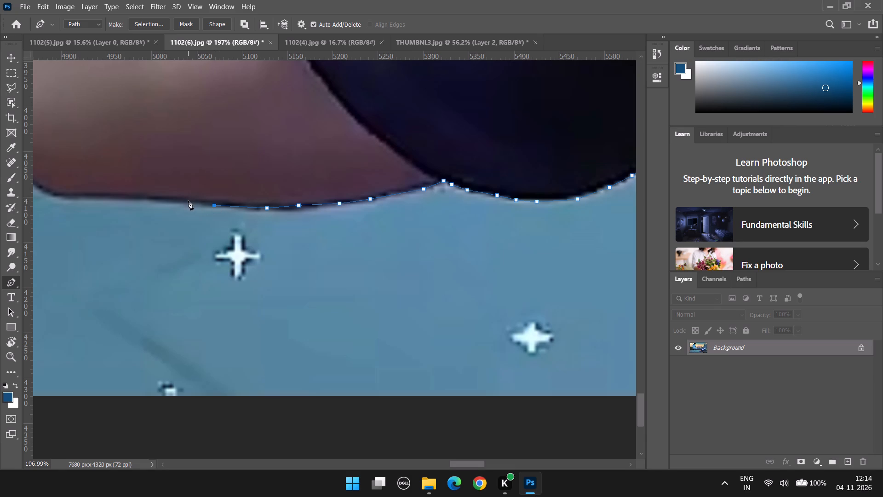
Continue the path along the nearly straight underside of the hand to where its edge rises toward the fingers.
{"action": "left_click", "coordinate": [188, 200]}
{"action": "key", "text": "ctrl+z"}
{"action": "left_click", "coordinate": [165, 199]}
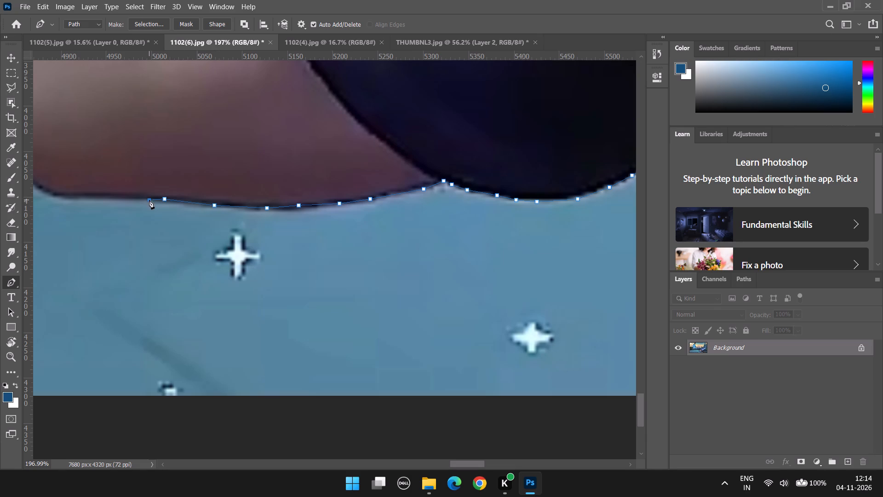
{"action": "left_click", "coordinate": [149, 200]}
{"action": "left_click", "coordinate": [132, 199]}
{"action": "left_click", "coordinate": [107, 198]}
{"action": "left_click", "coordinate": [81, 199]}
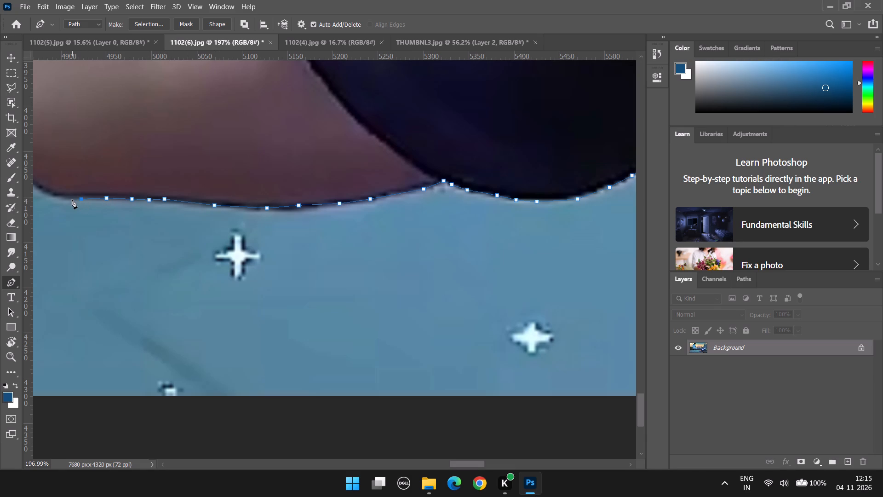
{"action": "left_click", "coordinate": [70, 199]}
{"action": "left_click", "coordinate": [56, 196]}
{"action": "key", "text": "ctrl+z"}
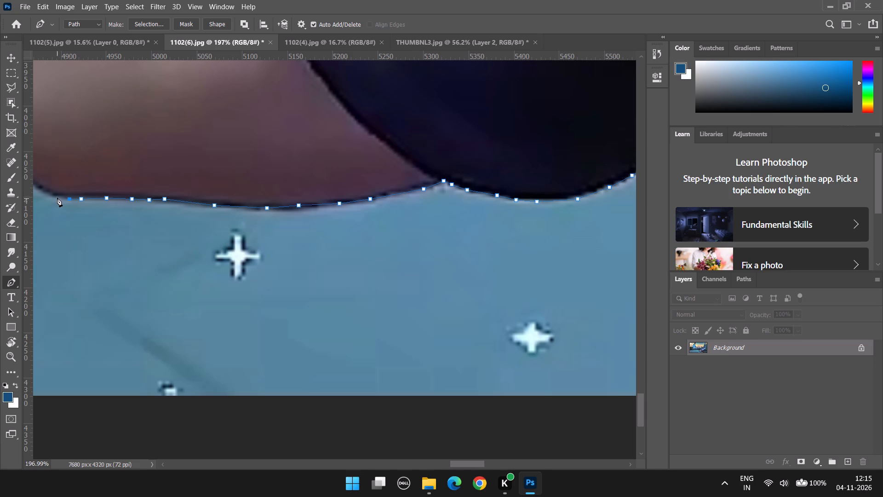
{"action": "left_click", "coordinate": [57, 197]}
{"action": "left_click", "coordinate": [51, 195]}
{"action": "left_click", "coordinate": [40, 188]}
Trace the path up the short slope and along the flat underside of the lowest finger.
{"action": "left_click_drag", "start_coordinate": [461, 462], "coordinate": [428, 452]}
{"action": "scroll", "coordinate": [521, 243], "scroll_direction": "up", "scroll_amount": 8}
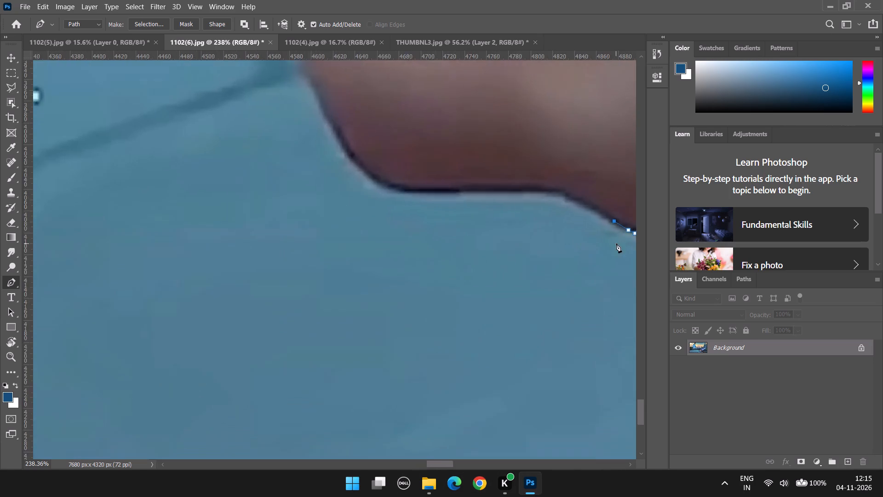
{"action": "scroll", "coordinate": [616, 243], "scroll_direction": "up", "scroll_amount": 2}
{"action": "left_click", "coordinate": [583, 194]}
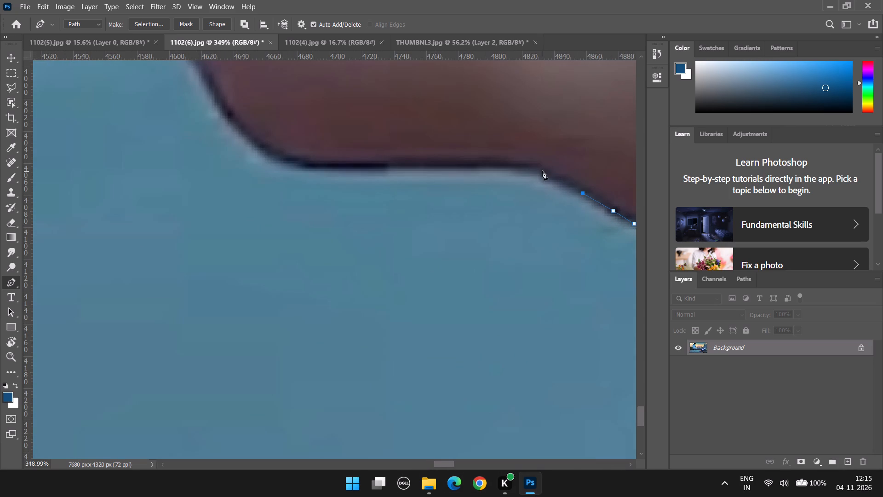
{"action": "left_click", "coordinate": [542, 171]}
{"action": "left_click", "coordinate": [507, 167]}
{"action": "left_click", "coordinate": [440, 174]}
{"action": "key", "text": "ctrl+z"}
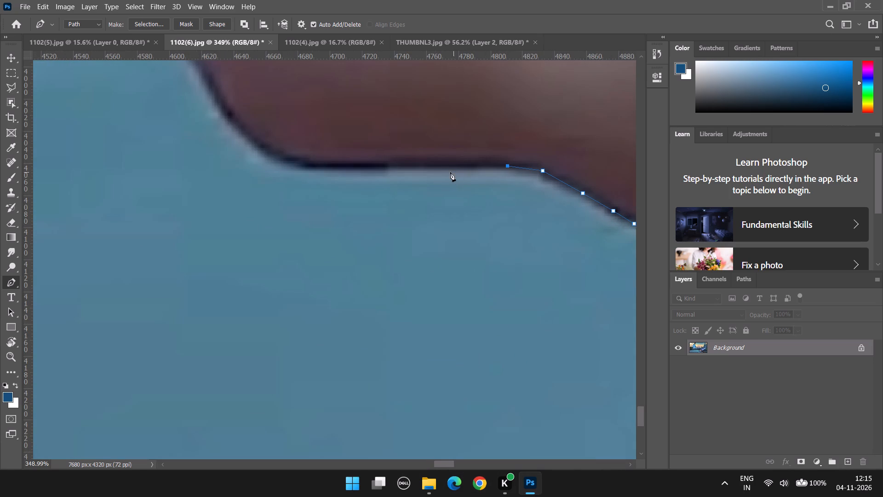
{"action": "left_click", "coordinate": [440, 169]}
{"action": "left_click", "coordinate": [391, 169]}
{"action": "left_click", "coordinate": [350, 169]}
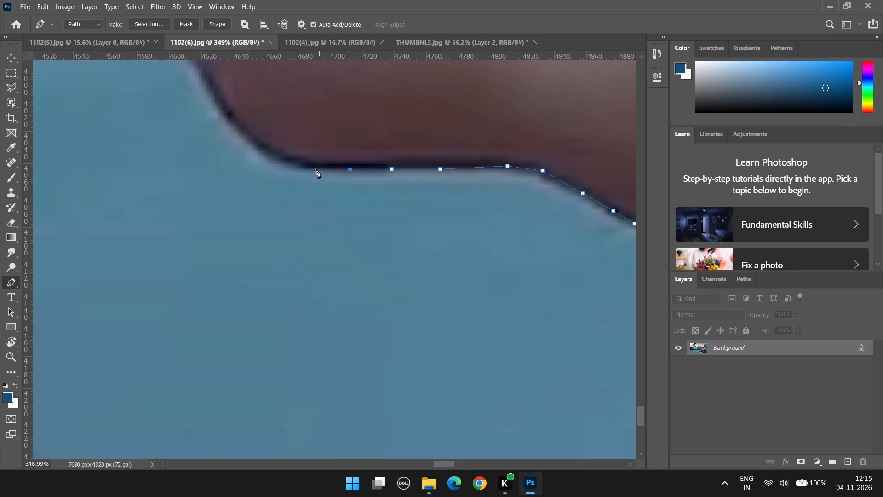
Carry the path around the rounded lower corner of the finger and up its outer edge with closely spaced anchor points.
{"action": "left_click", "coordinate": [315, 169]}
{"action": "left_click", "coordinate": [285, 163]}
{"action": "key", "text": "ctrl+z"}
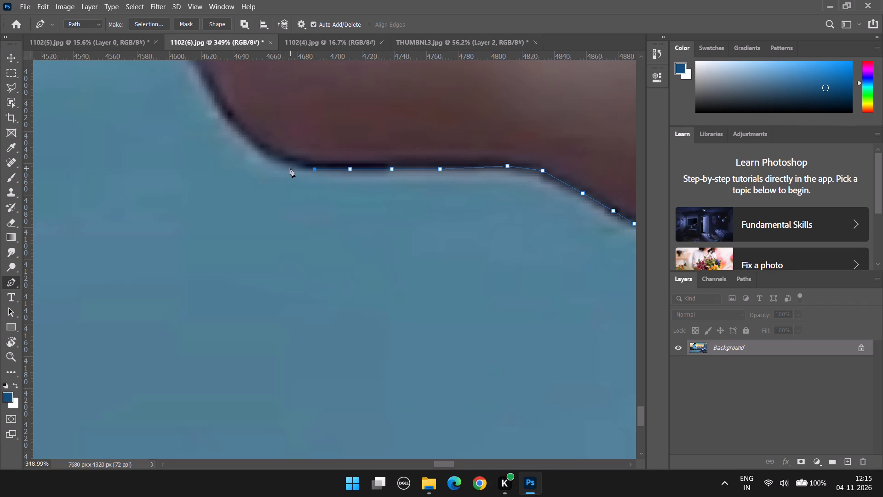
{"action": "left_click", "coordinate": [297, 168]}
{"action": "left_click", "coordinate": [279, 164]}
{"action": "left_click", "coordinate": [269, 160]}
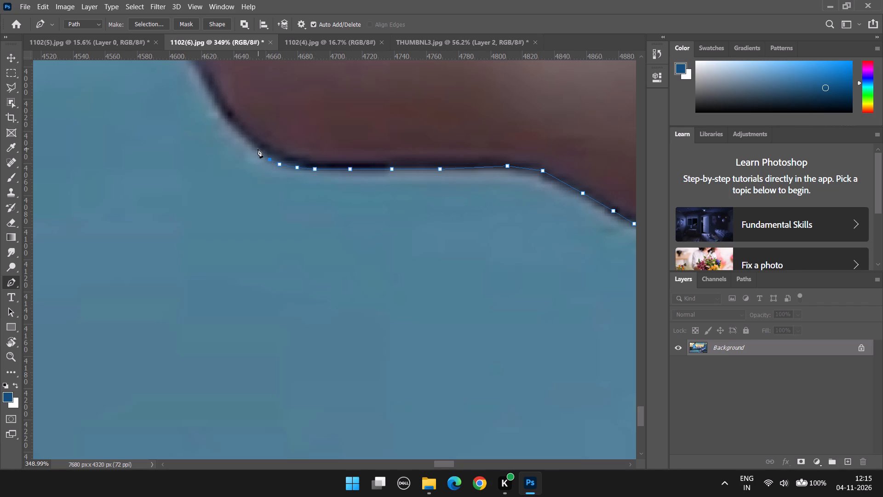
{"action": "left_click", "coordinate": [258, 149]}
{"action": "left_click", "coordinate": [230, 121]}
{"action": "scroll", "coordinate": [228, 120], "scroll_direction": "up", "scroll_amount": 11}
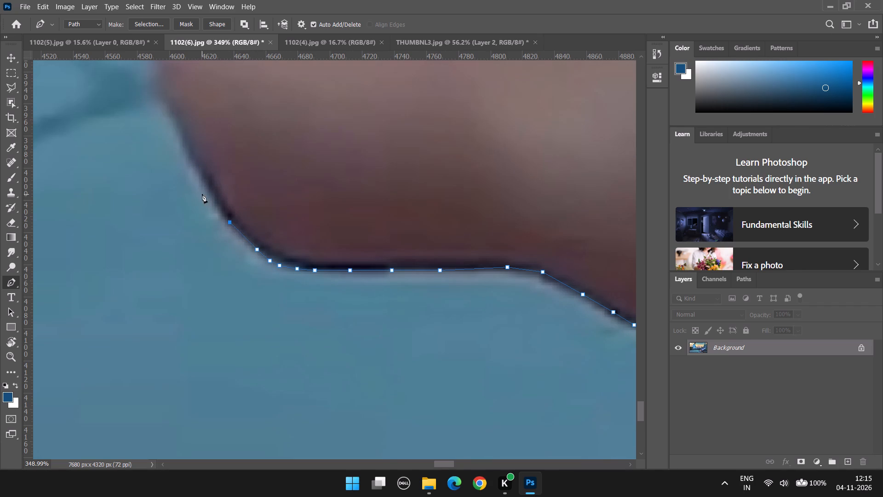
{"action": "left_click", "coordinate": [202, 180]}
{"action": "left_click", "coordinate": [189, 150]}
{"action": "left_click", "coordinate": [177, 120]}
Continue the path up the finger's outer edge and around its outermost bulge with closely spaced anchor points.
{"action": "scroll", "coordinate": [181, 147], "scroll_direction": "down", "scroll_amount": 7, "text": "alt"}
{"action": "scroll", "coordinate": [136, 126], "scroll_direction": "up", "scroll_amount": 19}
{"action": "scroll", "coordinate": [179, 302], "scroll_direction": "up", "scroll_amount": 3, "text": "alt"}
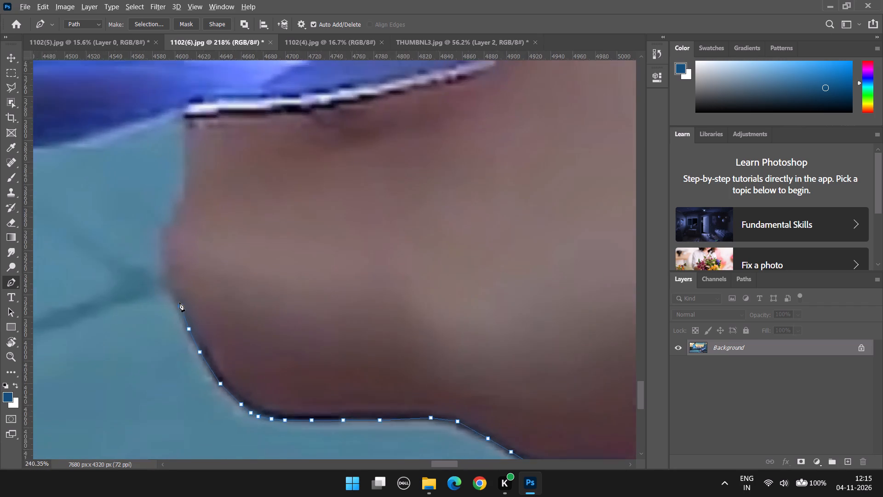
{"action": "scroll", "coordinate": [179, 302], "scroll_direction": "up", "scroll_amount": 2, "text": "alt"}
{"action": "left_click", "coordinate": [169, 283]}
{"action": "left_click", "coordinate": [154, 259]}
{"action": "key", "text": "ctrl+z"}
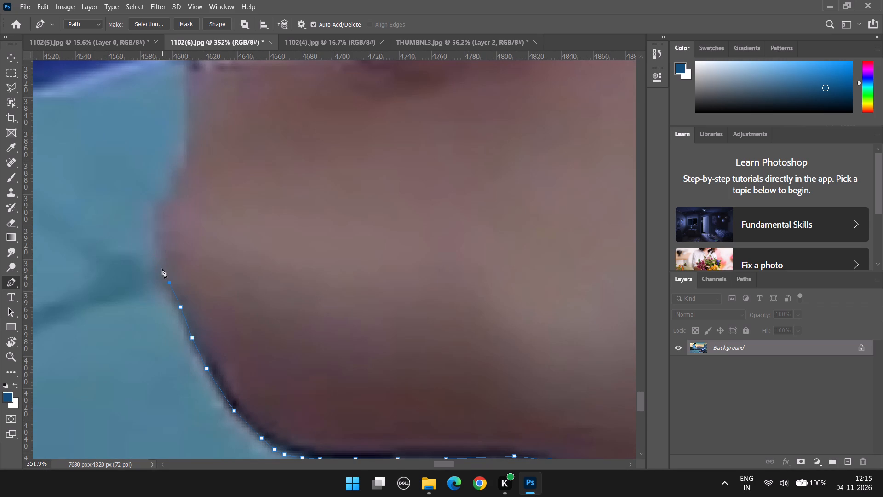
{"action": "left_click", "coordinate": [162, 269]}
{"action": "left_click", "coordinate": [159, 242]}
{"action": "left_click", "coordinate": [157, 221]}
{"action": "left_click", "coordinate": [164, 199]}
{"action": "left_click", "coordinate": [176, 181]}
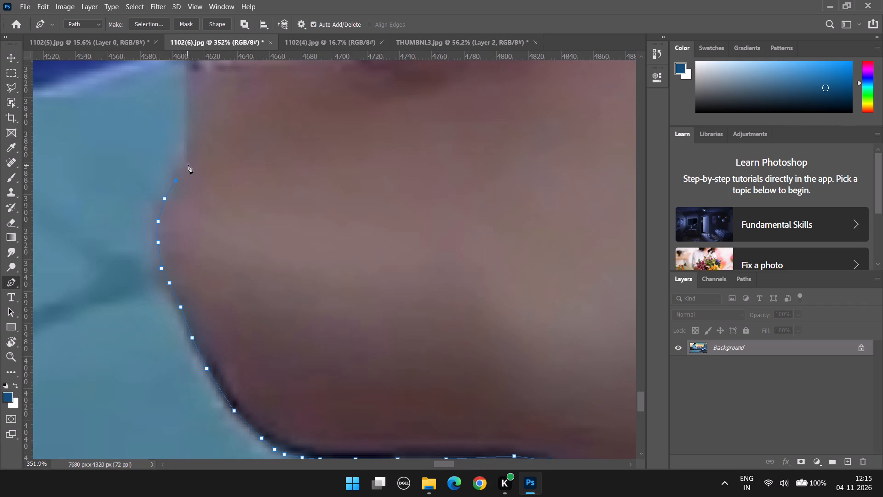
Extend the path up the finger's nearly straight outer edge to the corner where the finger meets the knife.
{"action": "left_click", "coordinate": [188, 164]}
{"action": "scroll", "coordinate": [188, 164], "scroll_direction": "up", "scroll_amount": 5}
{"action": "left_click", "coordinate": [189, 162]}
{"action": "left_click", "coordinate": [187, 119]}
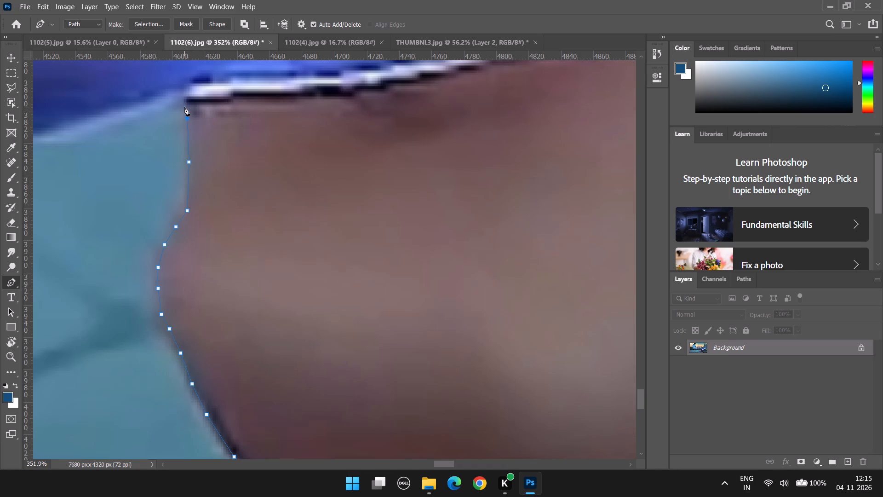
{"action": "left_click", "coordinate": [184, 107]}
{"action": "scroll", "coordinate": [177, 142], "scroll_direction": "down", "scroll_amount": 13, "text": "alt"}
{"action": "scroll", "coordinate": [130, 172], "scroll_direction": "up", "scroll_amount": 19}
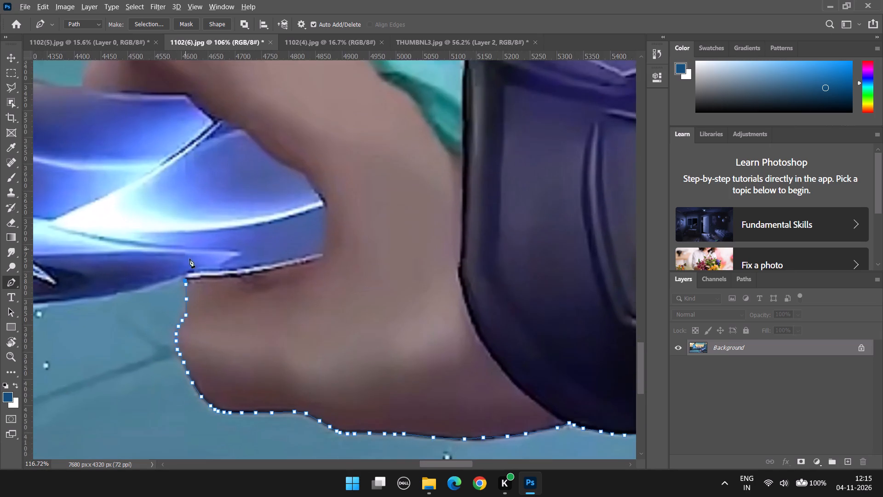
{"action": "scroll", "coordinate": [189, 259], "scroll_direction": "up", "scroll_amount": 9}
{"action": "left_click", "coordinate": [161, 279]}
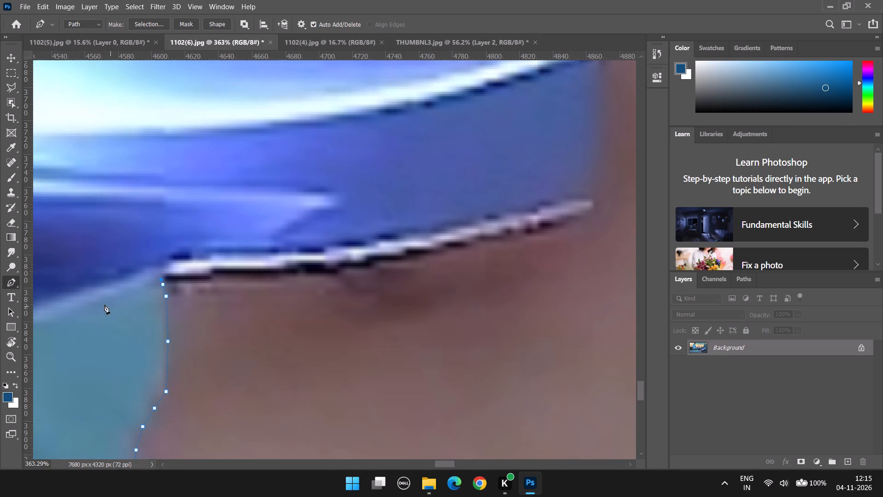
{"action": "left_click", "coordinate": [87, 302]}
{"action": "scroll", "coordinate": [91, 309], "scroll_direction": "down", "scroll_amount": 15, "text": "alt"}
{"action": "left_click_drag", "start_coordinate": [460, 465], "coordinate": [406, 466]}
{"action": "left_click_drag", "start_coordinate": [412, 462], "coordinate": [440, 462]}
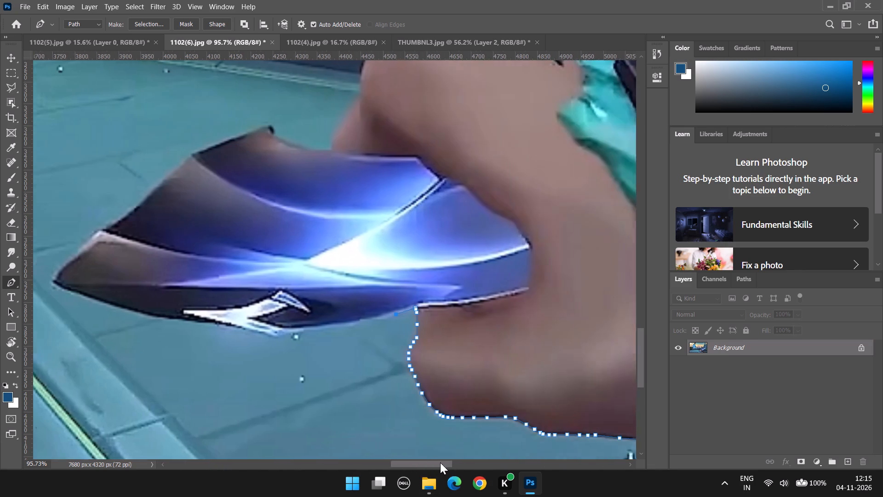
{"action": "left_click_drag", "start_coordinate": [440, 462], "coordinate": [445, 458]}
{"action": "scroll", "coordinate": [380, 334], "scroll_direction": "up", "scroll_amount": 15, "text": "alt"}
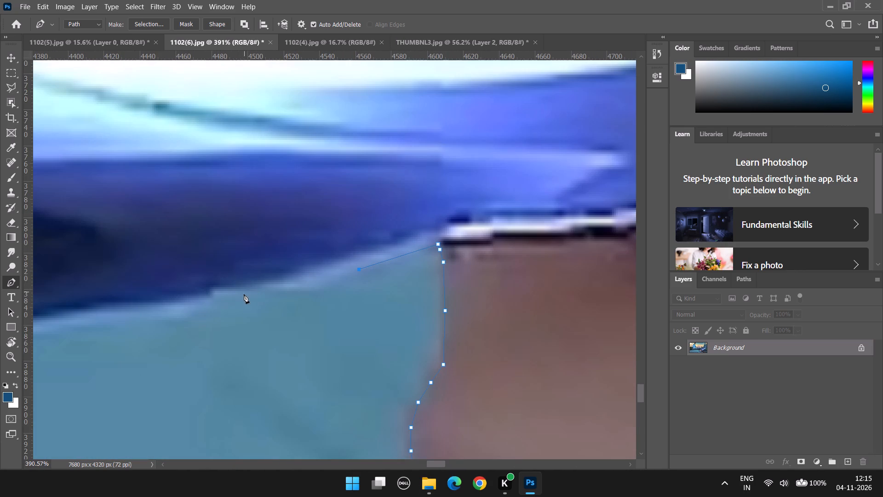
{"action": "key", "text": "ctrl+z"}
Trace the path from the finger corner along the lower edge of the glowing blue knife, following its gentle slope away from the hand.
{"action": "left_click", "coordinate": [434, 235]}
{"action": "left_click", "coordinate": [361, 265]}
{"action": "left_click", "coordinate": [325, 272]}
{"action": "left_click", "coordinate": [273, 283]}
{"action": "left_click", "coordinate": [229, 289]}
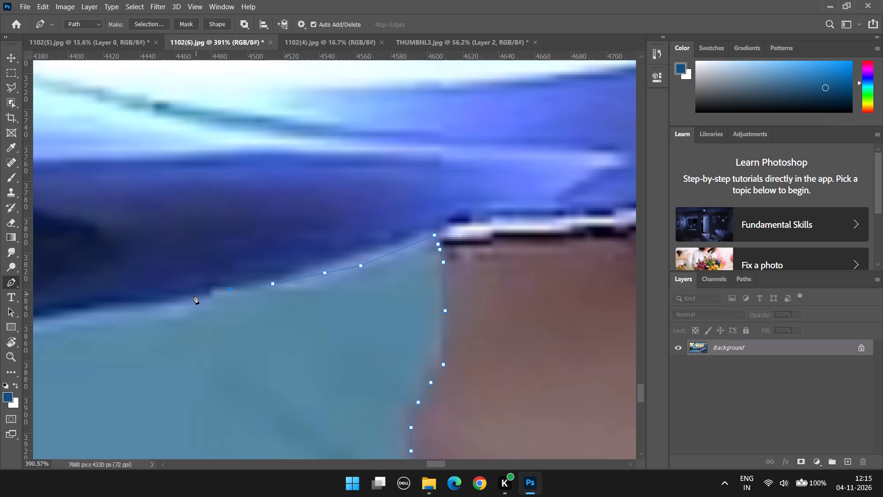
{"action": "left_click", "coordinate": [194, 295]}
{"action": "left_click", "coordinate": [157, 299]}
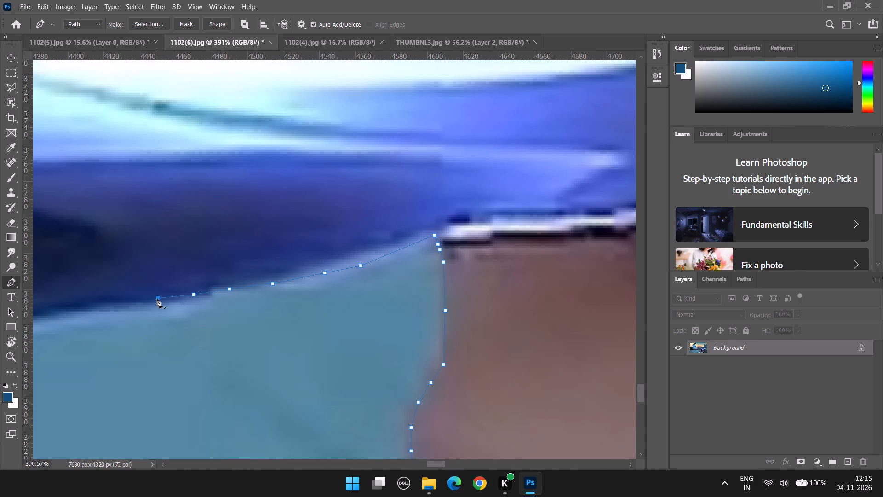